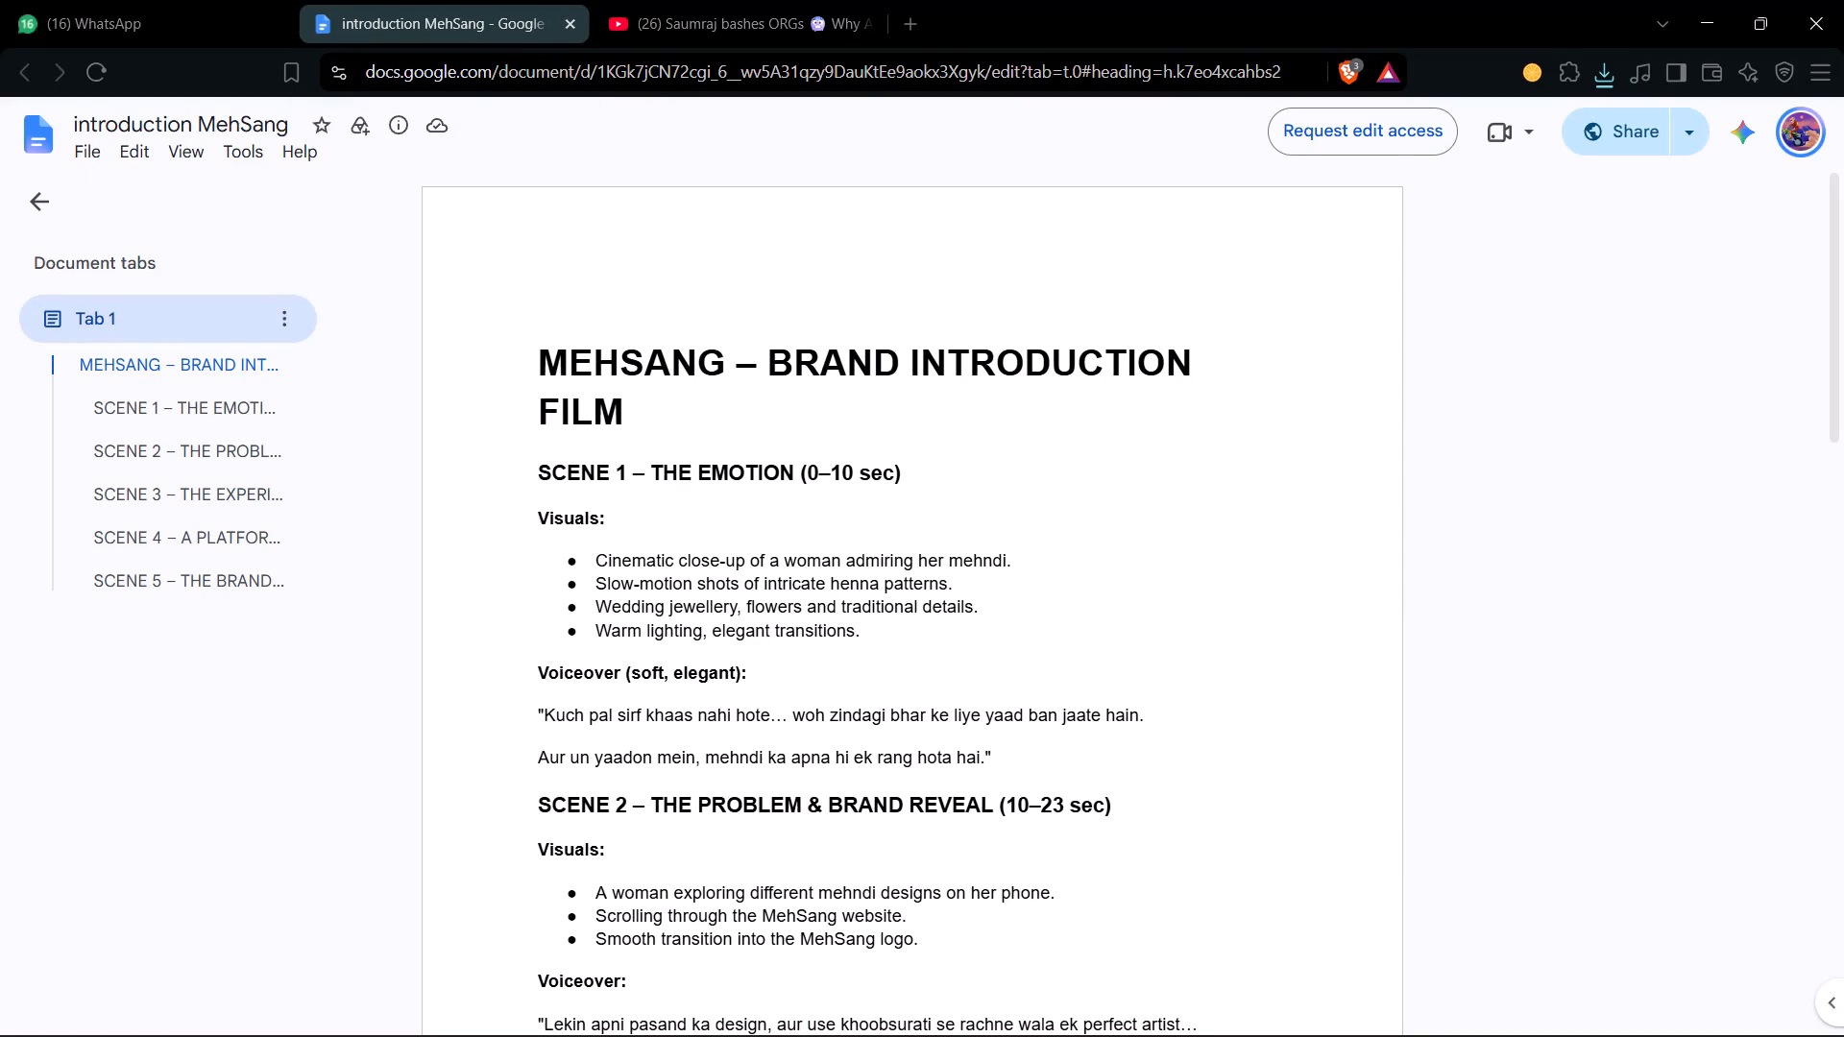
Read through the MehSang brand introduction film script, covering the visuals and voiceover of Scenes 1 to 5.
scroll(1279, 576, "down", 1)
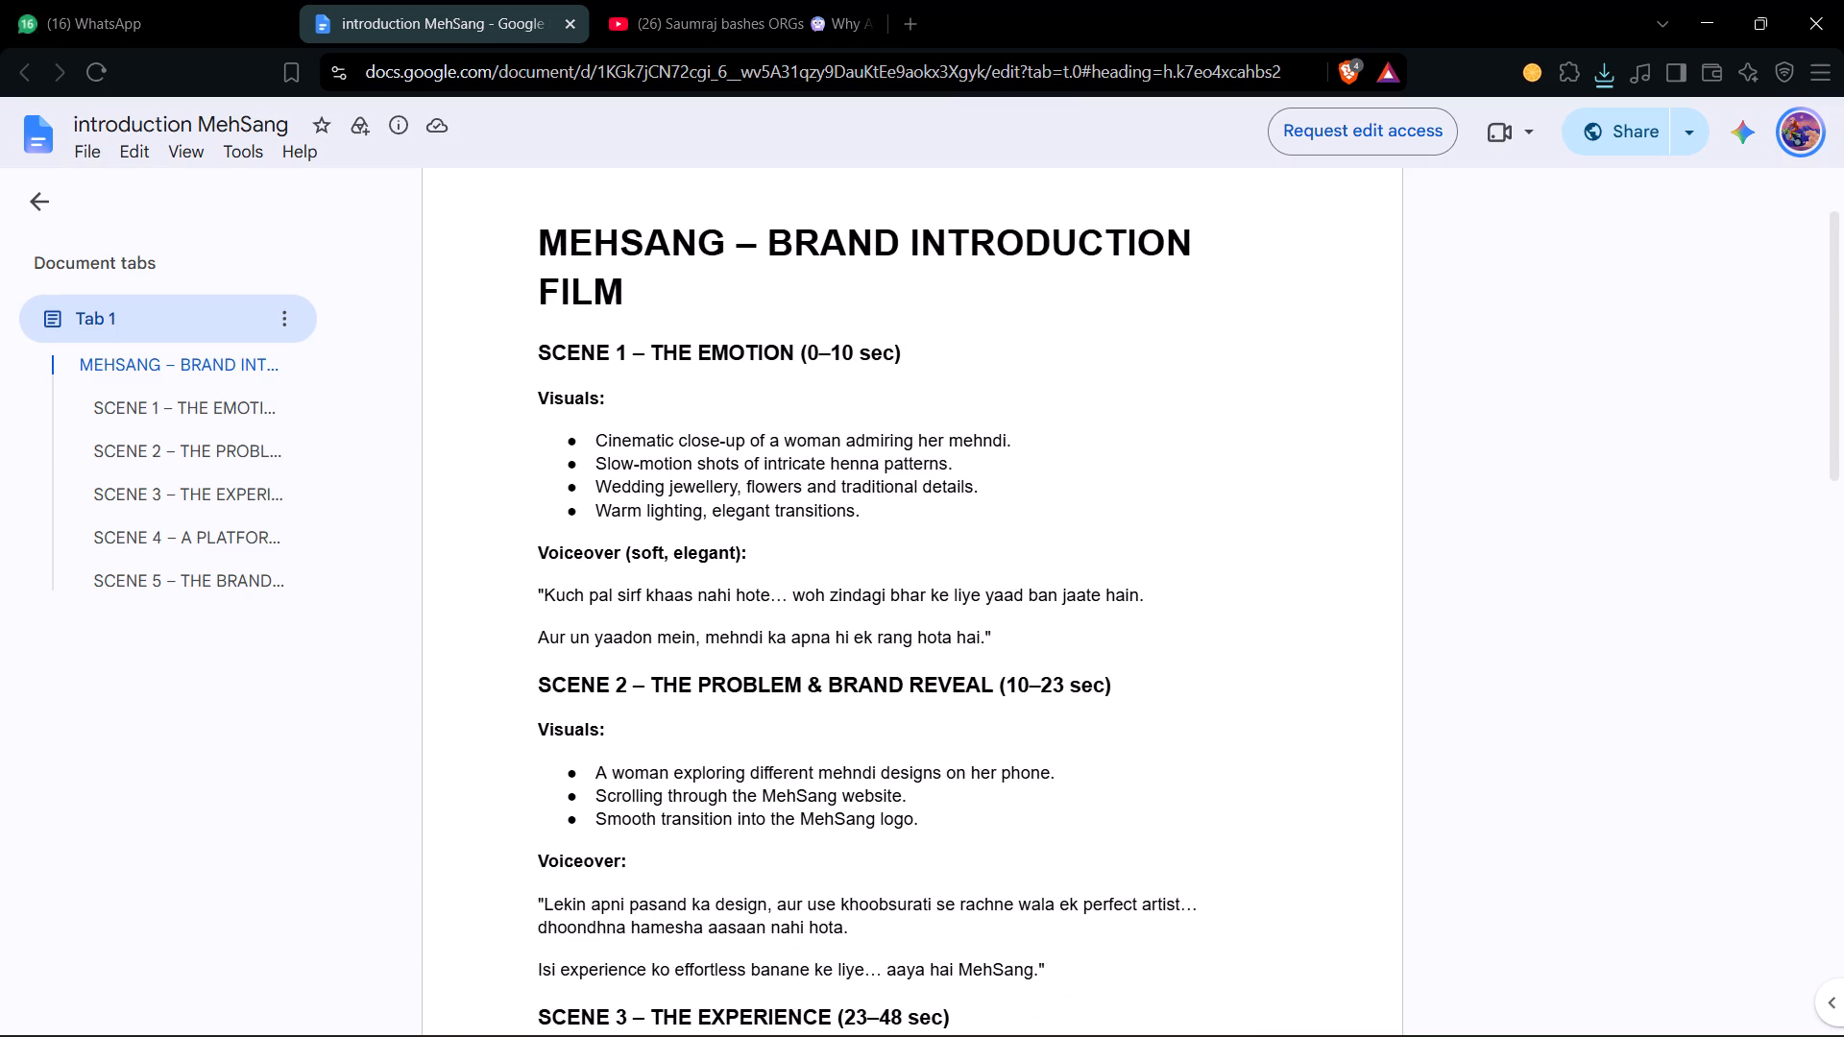
scroll(1279, 576, "down", 1)
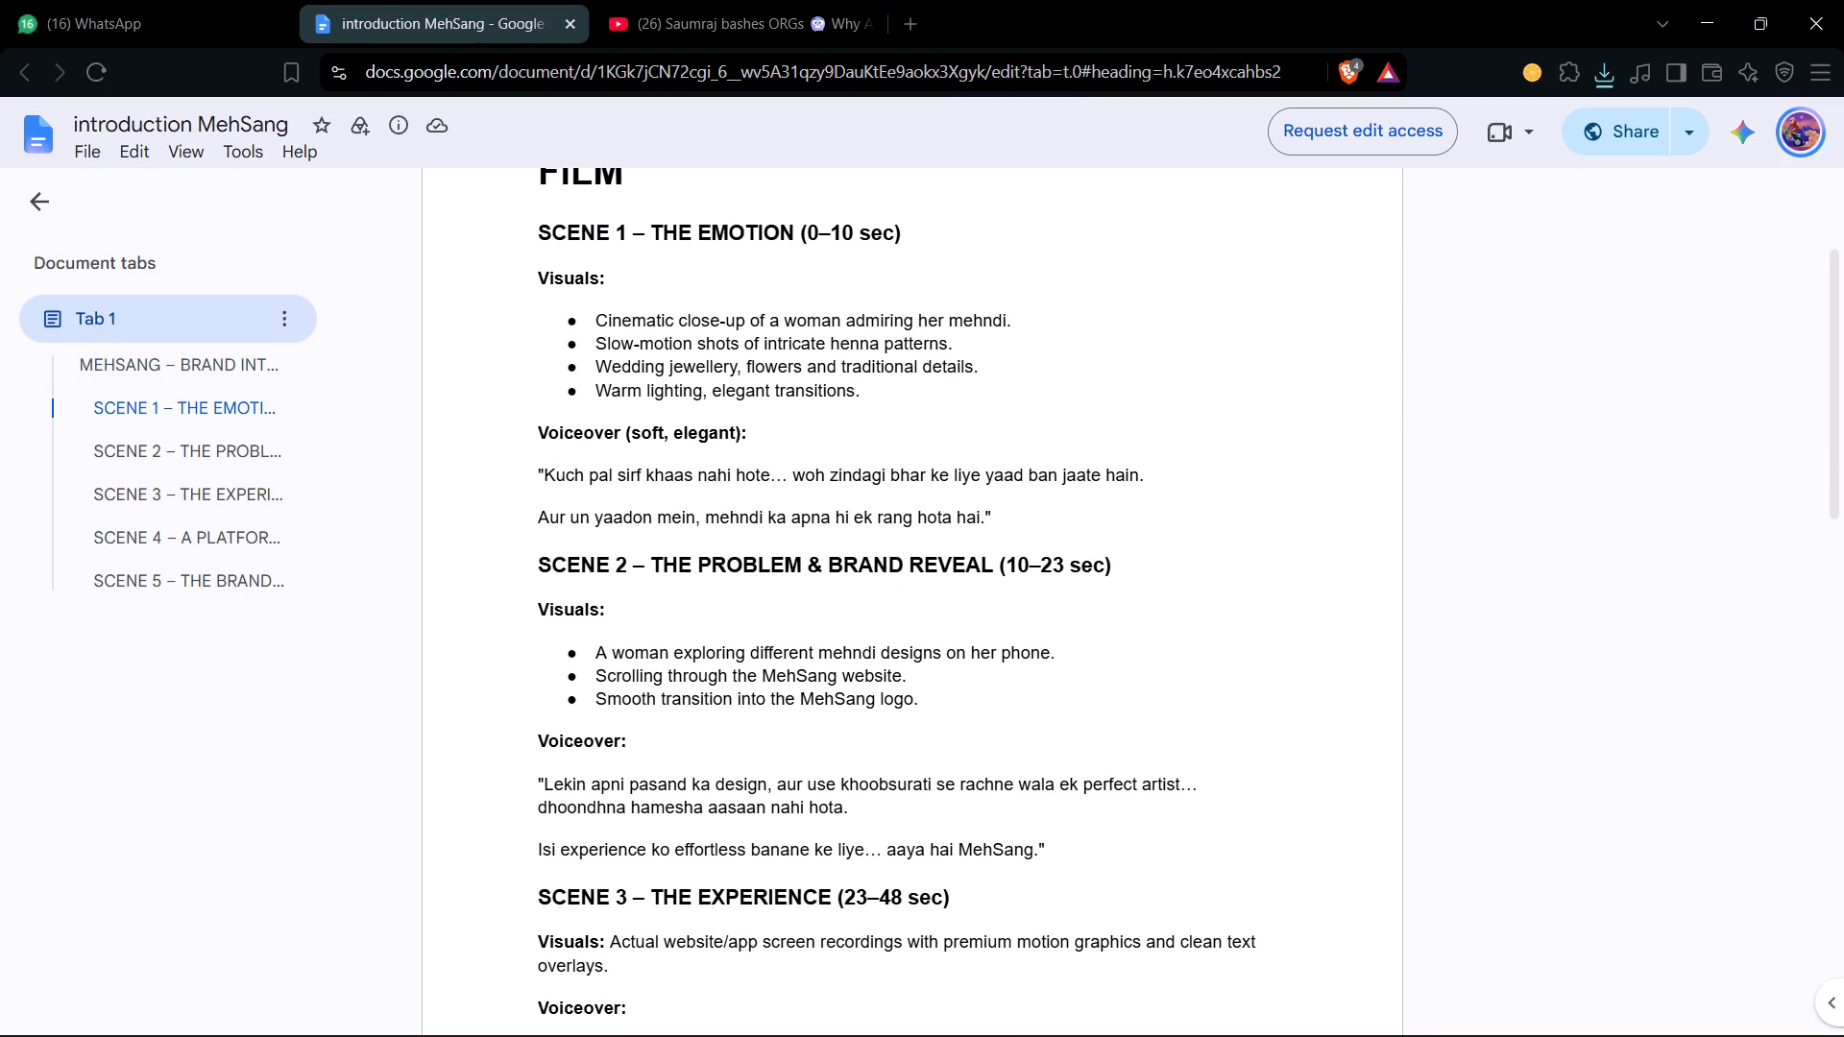
scroll(1279, 576, "down", 3)
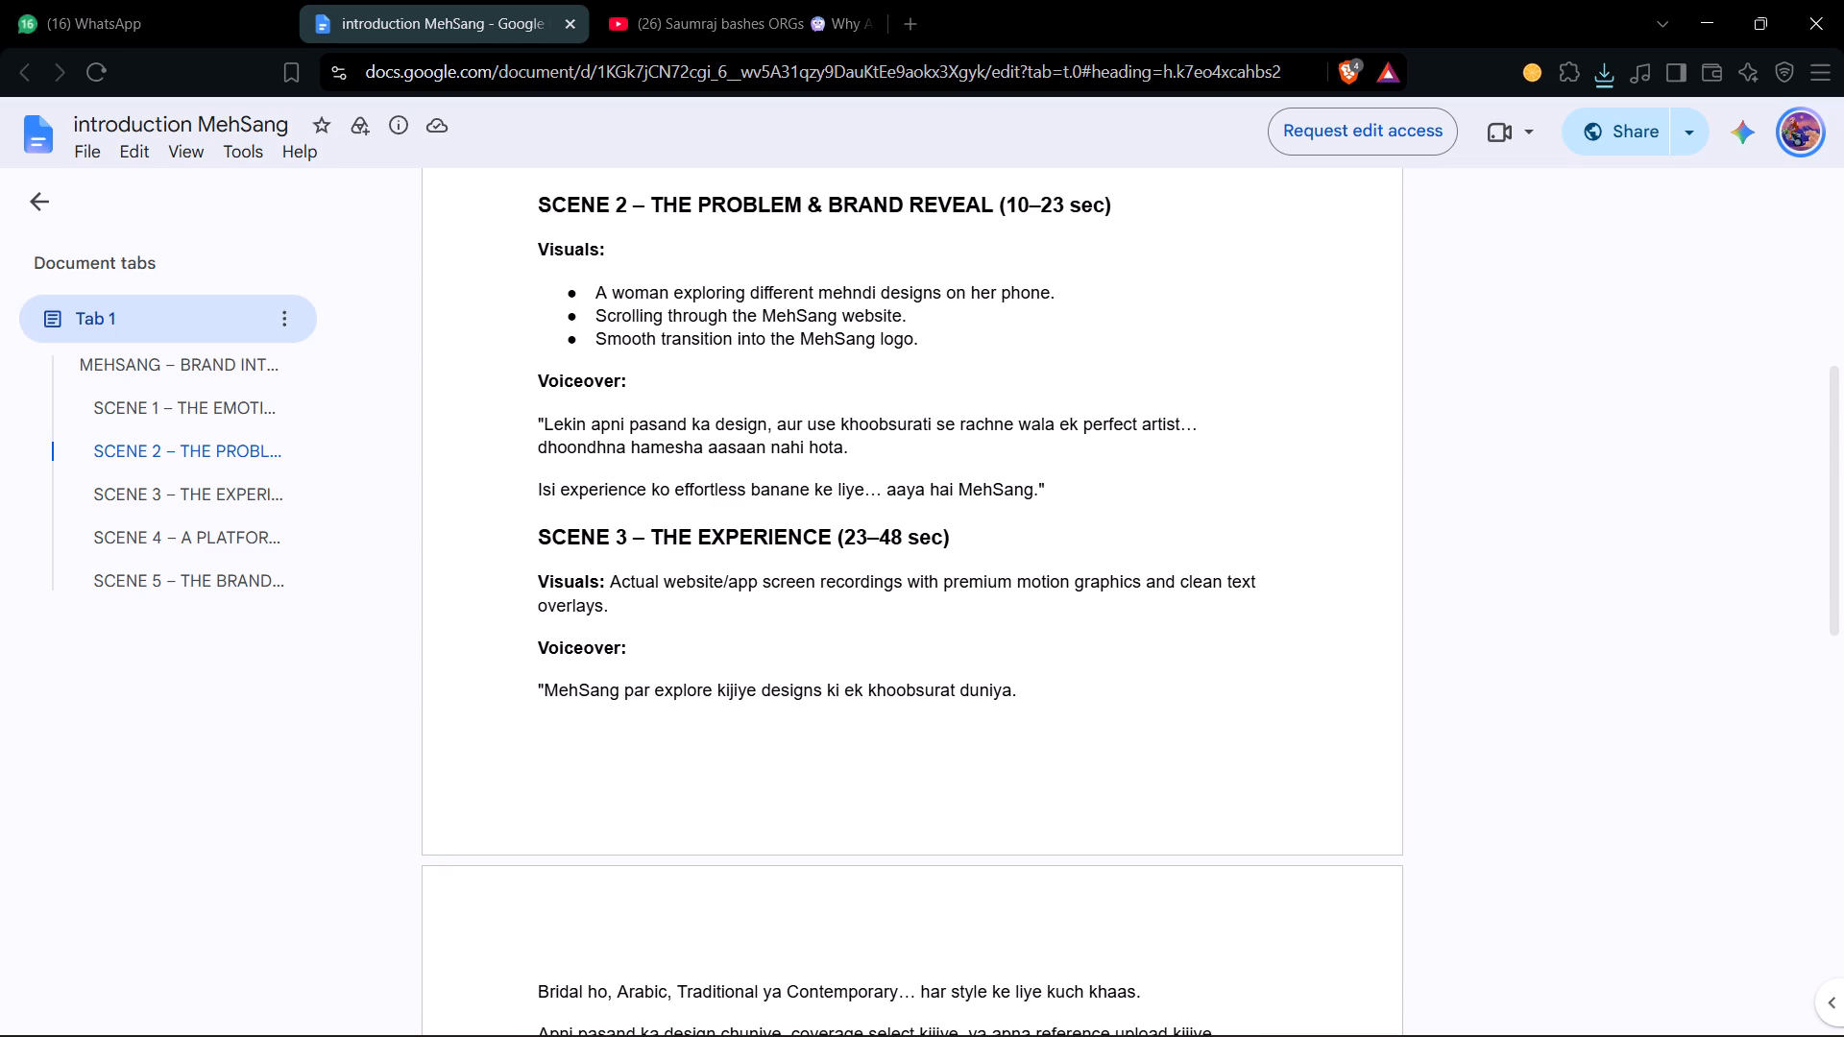
scroll(1279, 576, "down", 3)
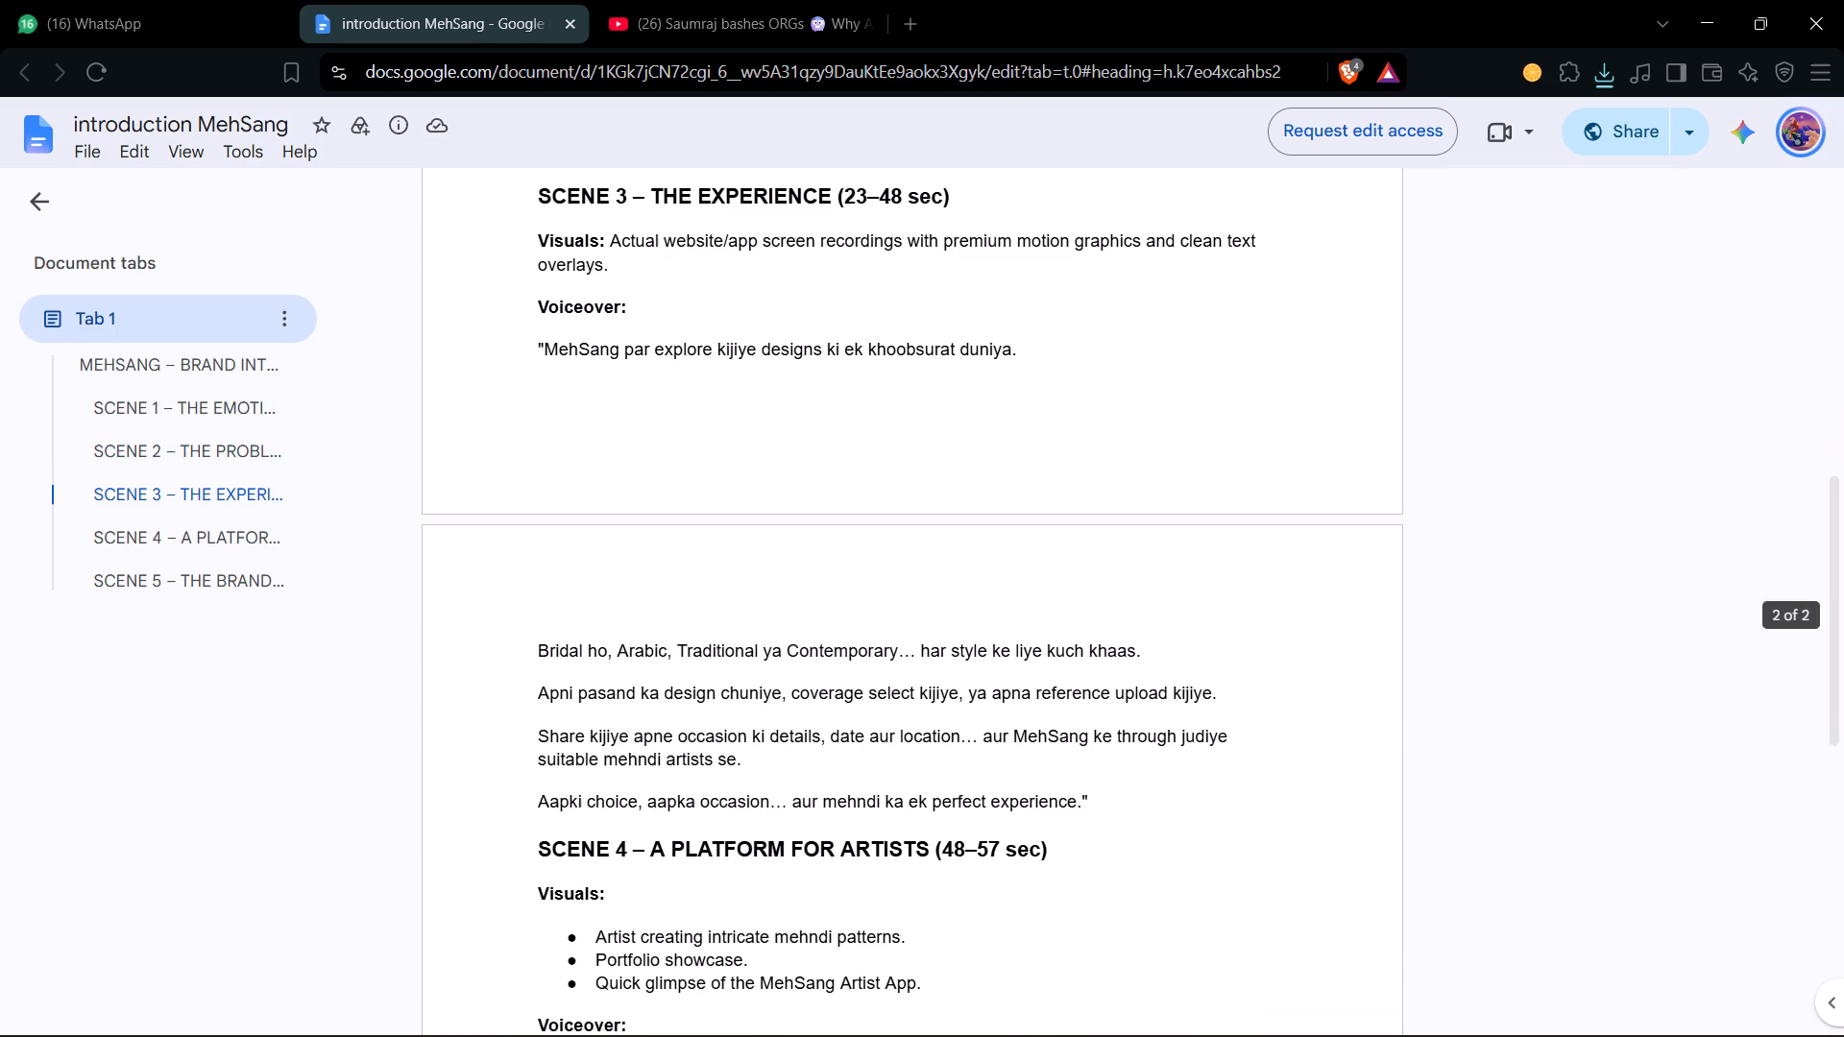
scroll(1279, 576, "down", 2)
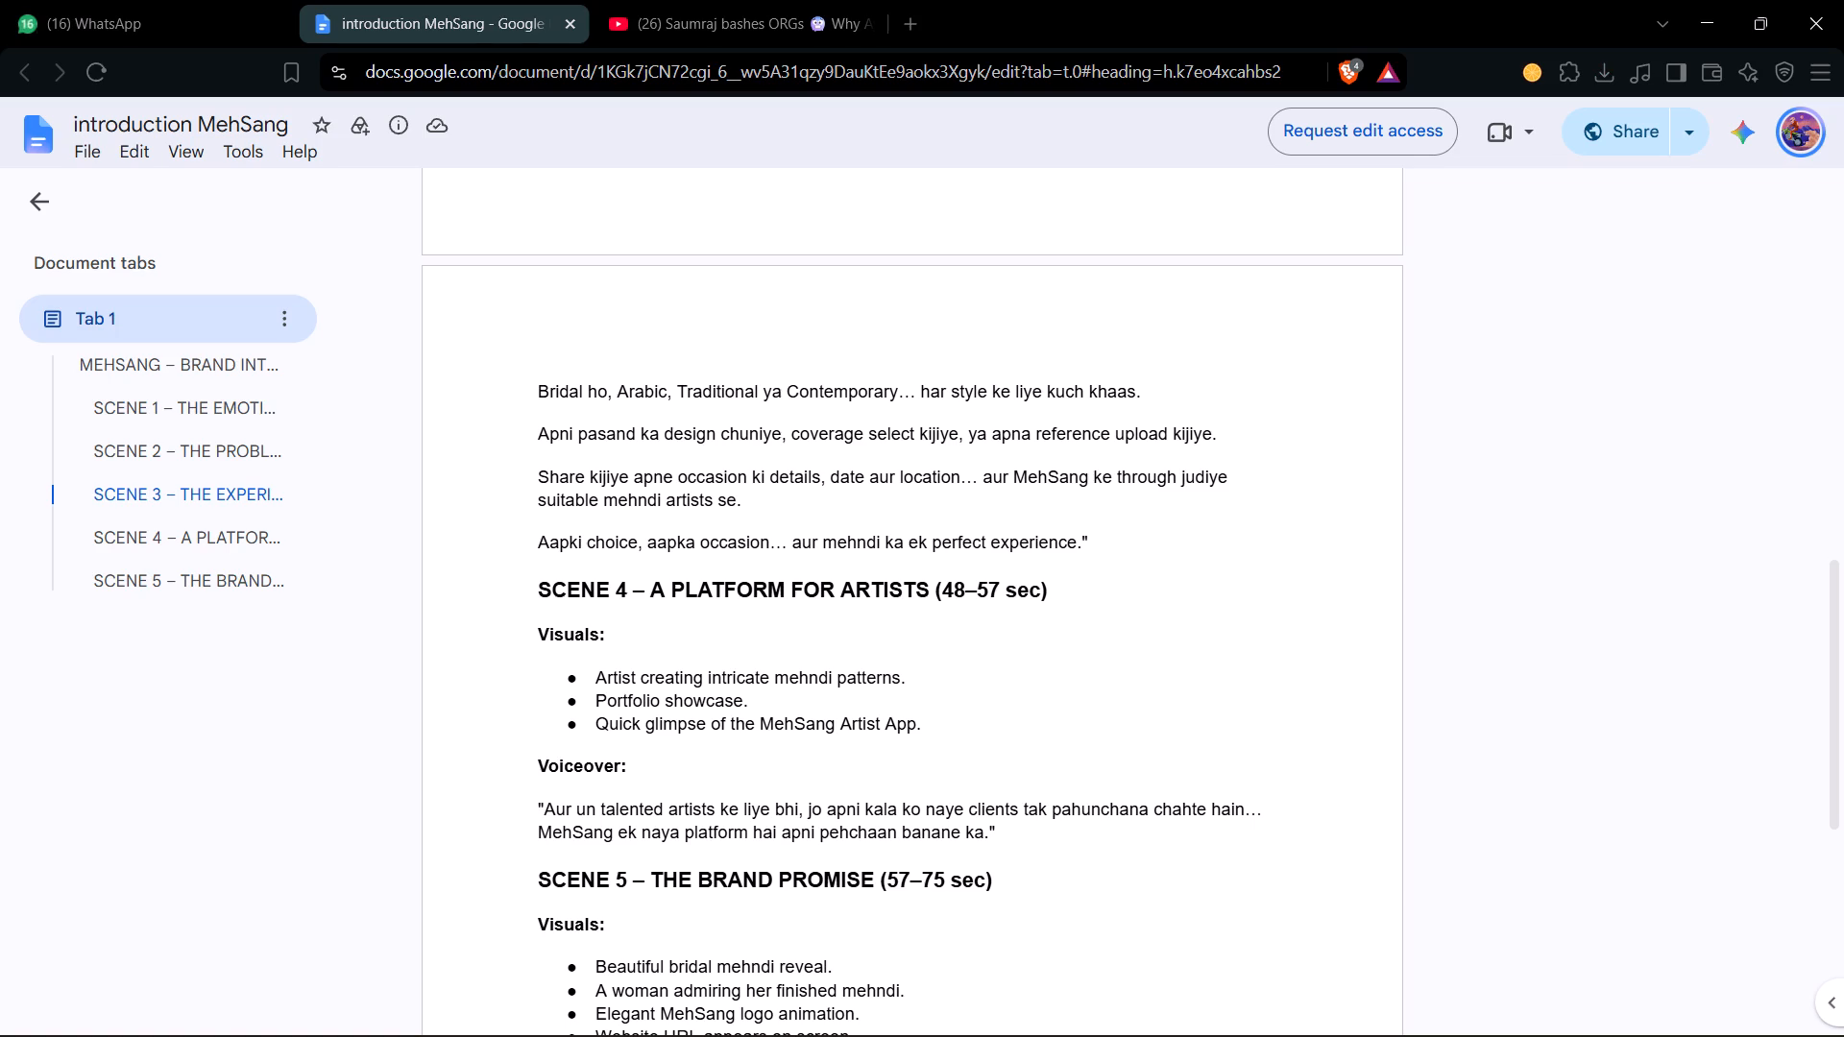
scroll(1374, 625, "down", 2)
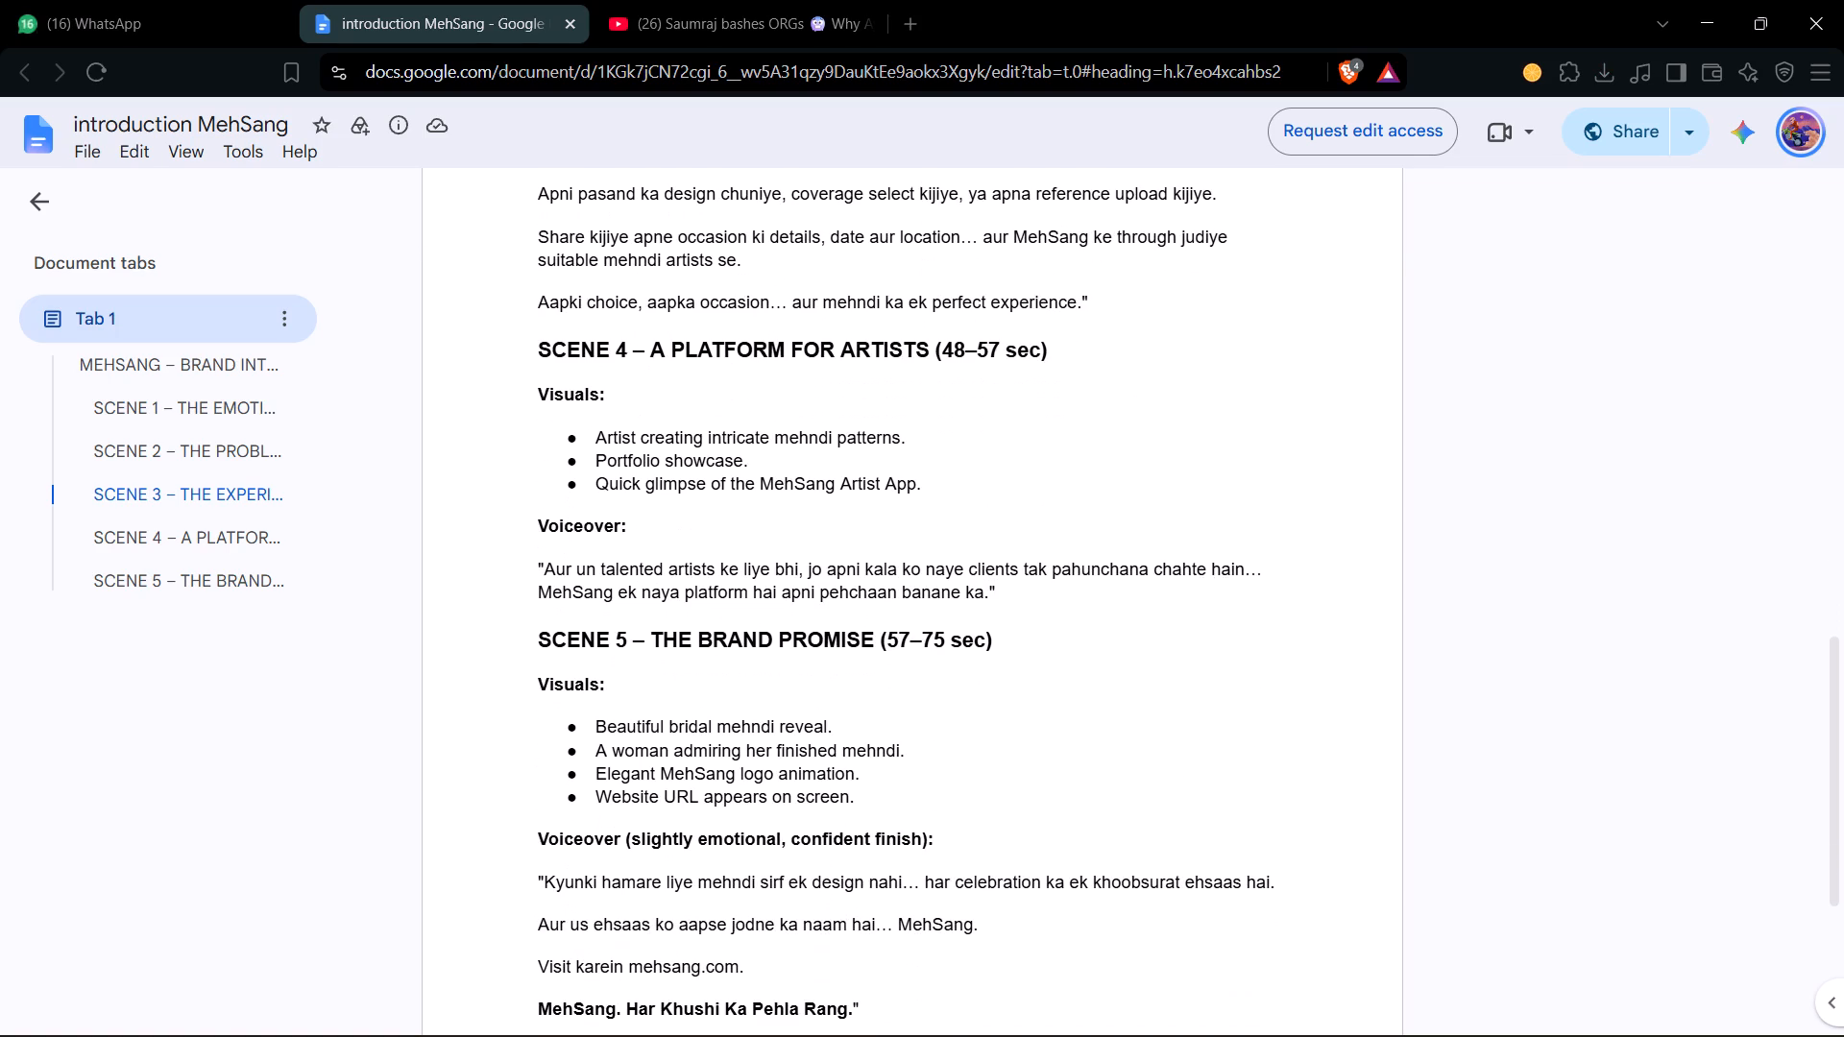
scroll(1374, 625, "down", 4)
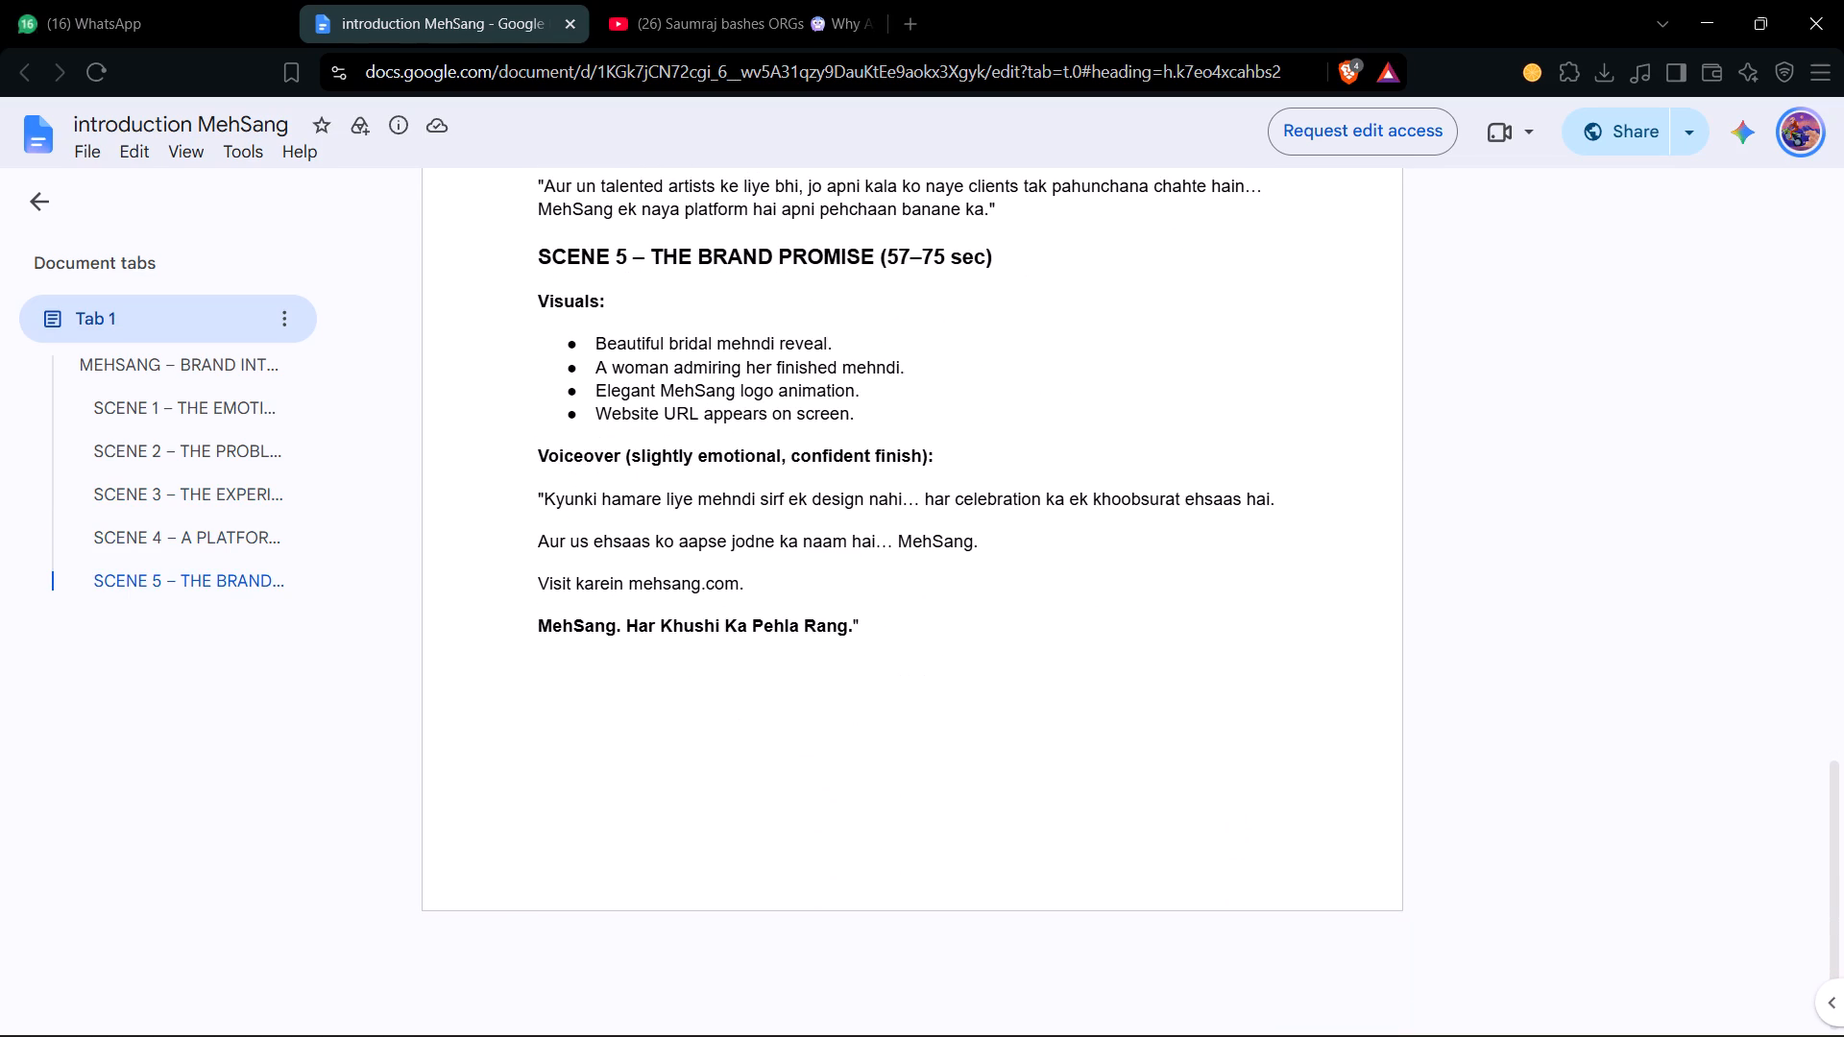
scroll(1374, 625, "up", 1)
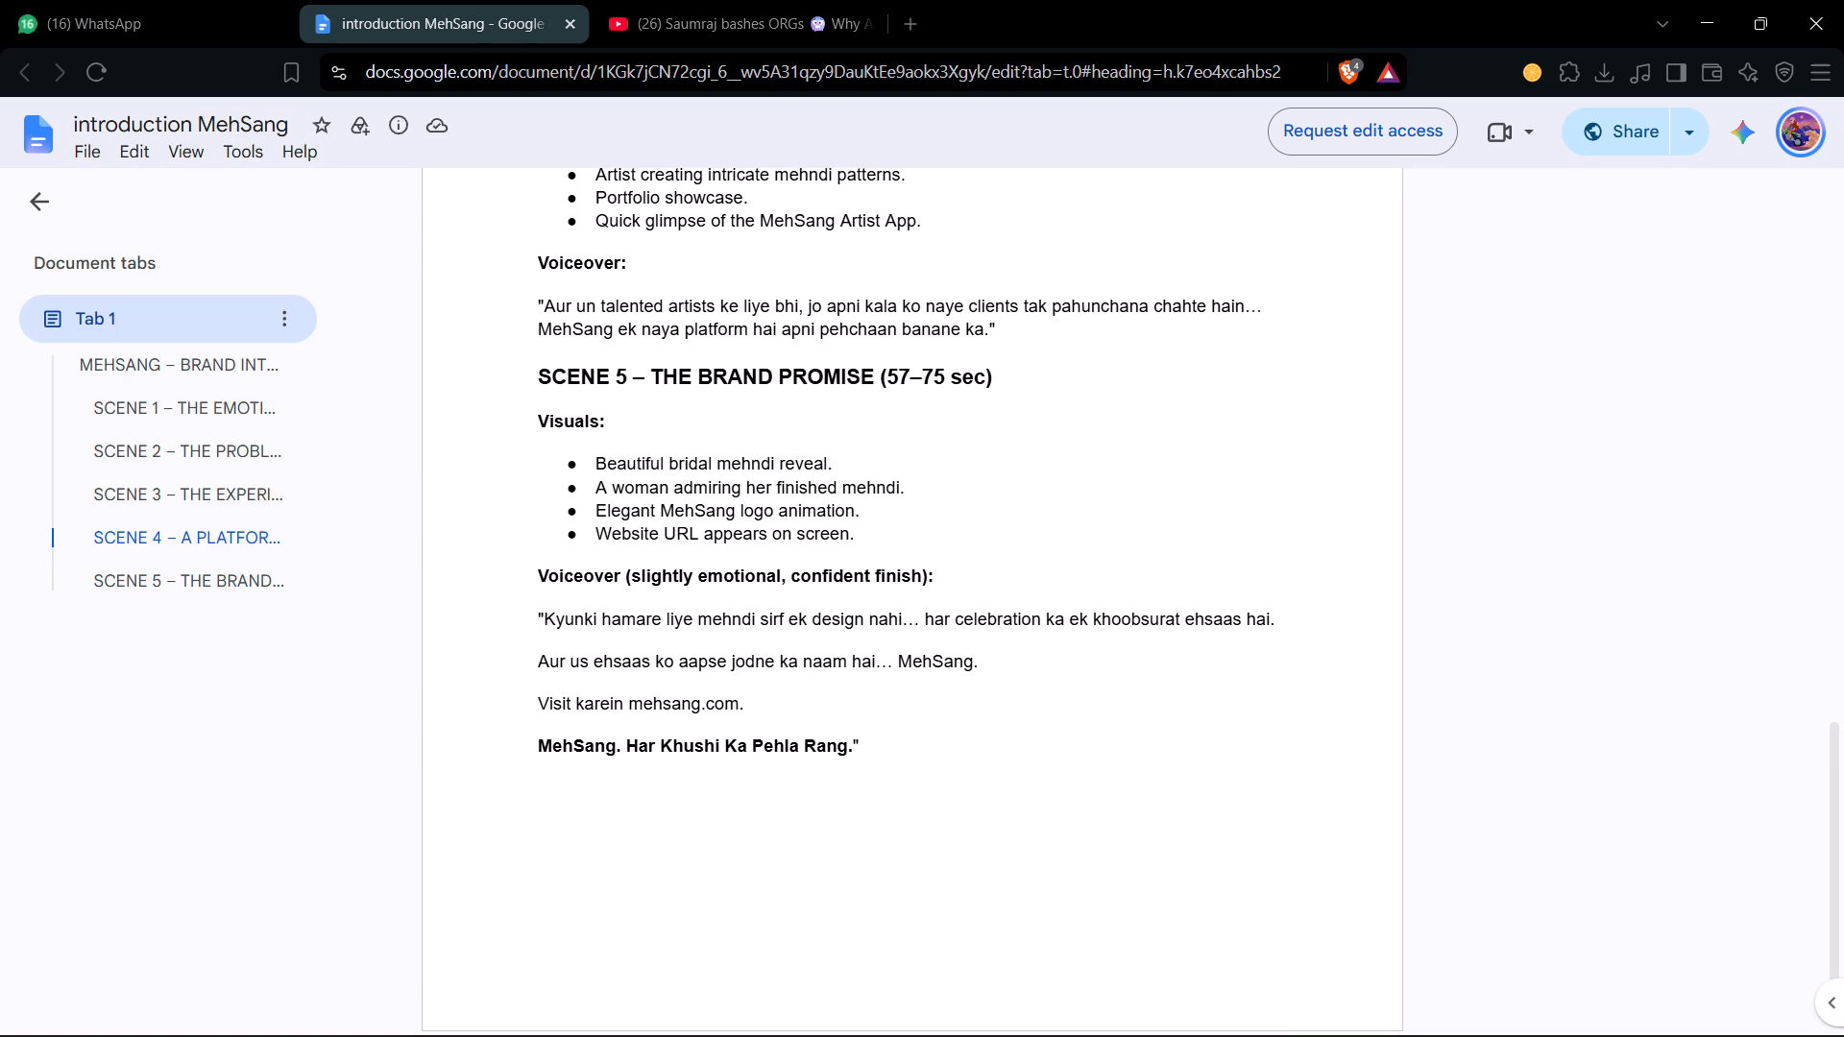
scroll(1346, 586, "up", 5)
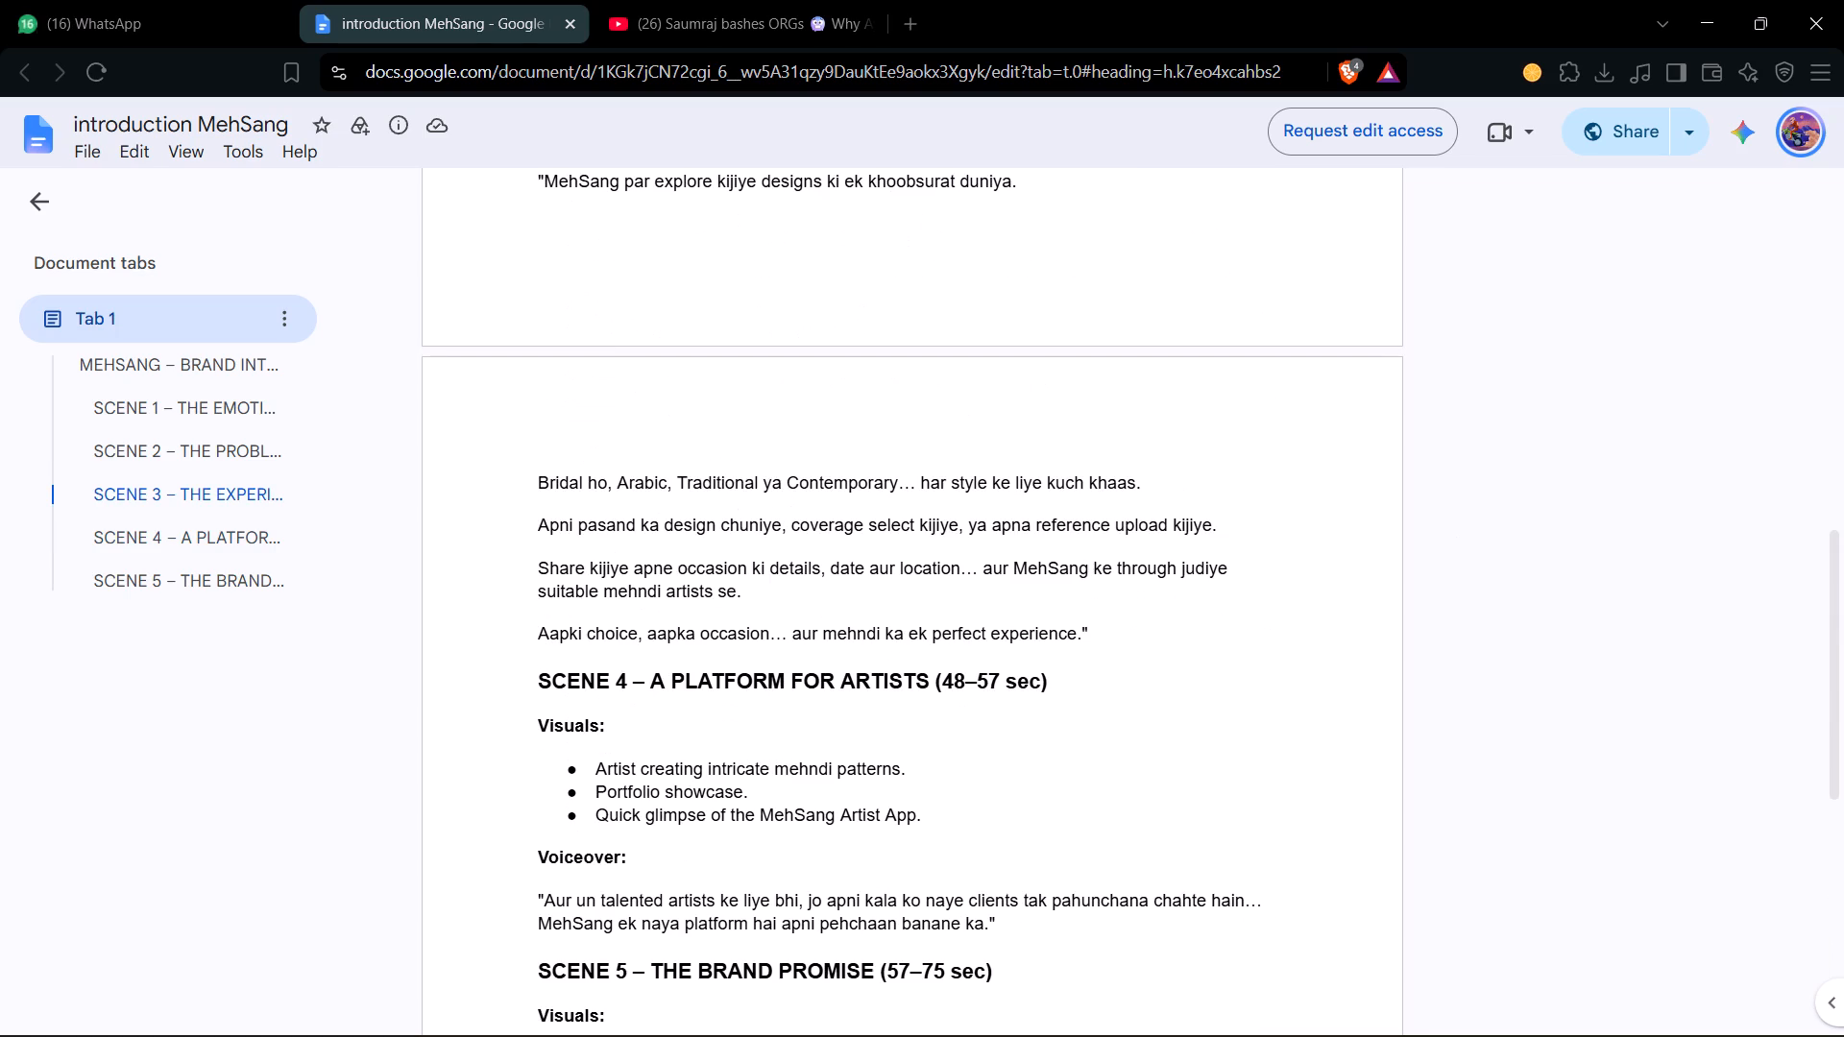
Switch to Adobe Premiere, save the anchaldot&key project and close the application.
left_click(1203, 1015)
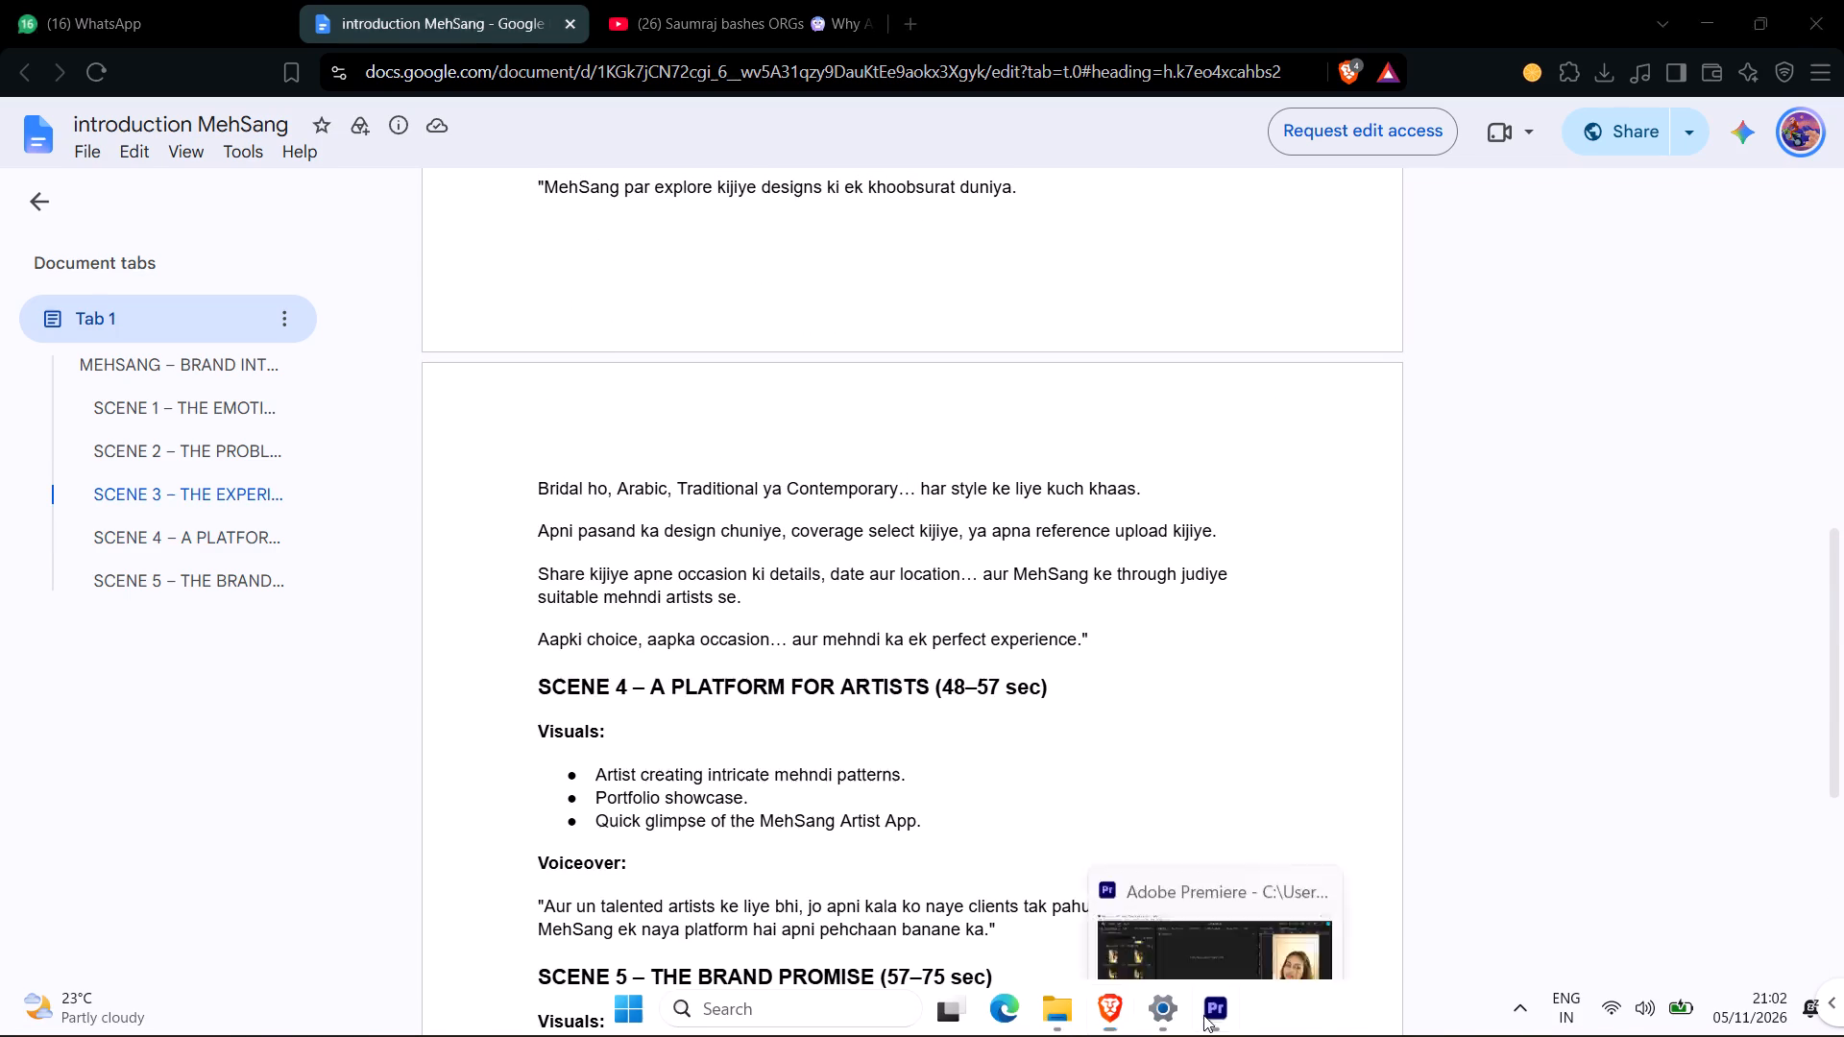
key("ctrl+s")
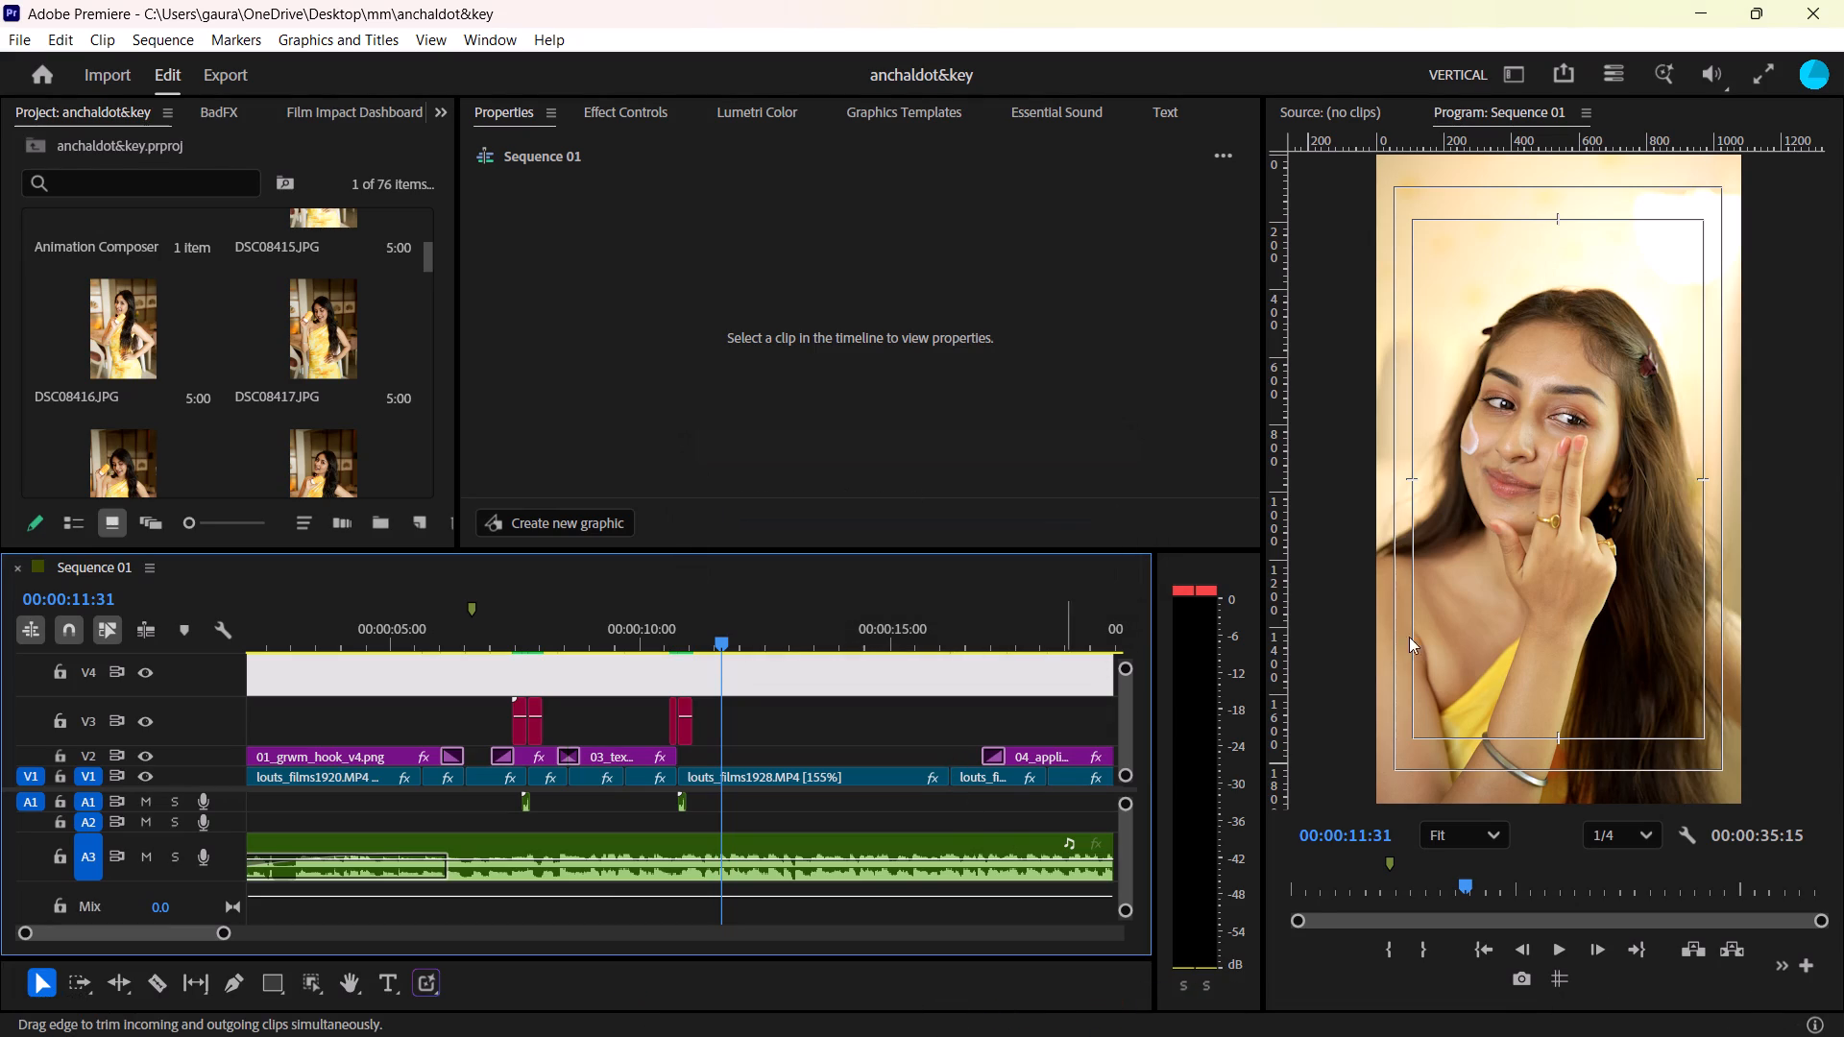
left_click(1843, 7)
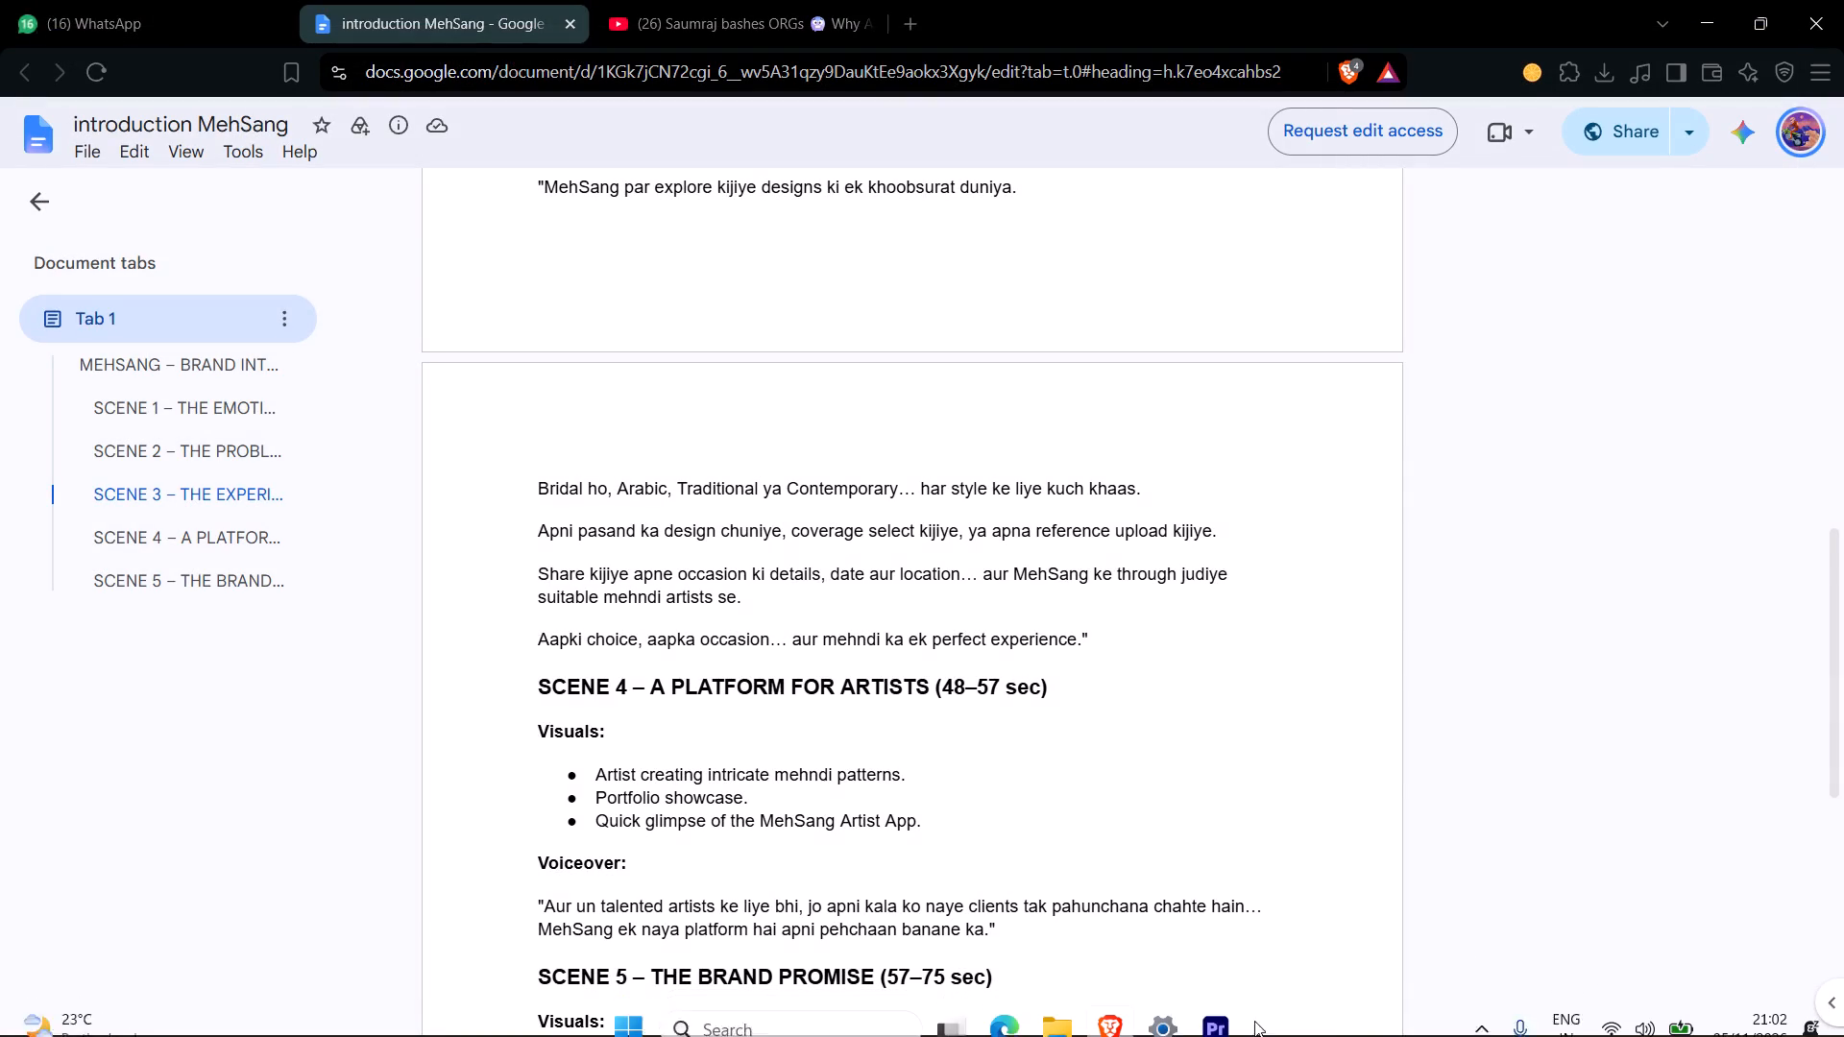
Relaunch Adobe Premiere and close the open Windows Settings window while it loads.
left_click(1222, 1007)
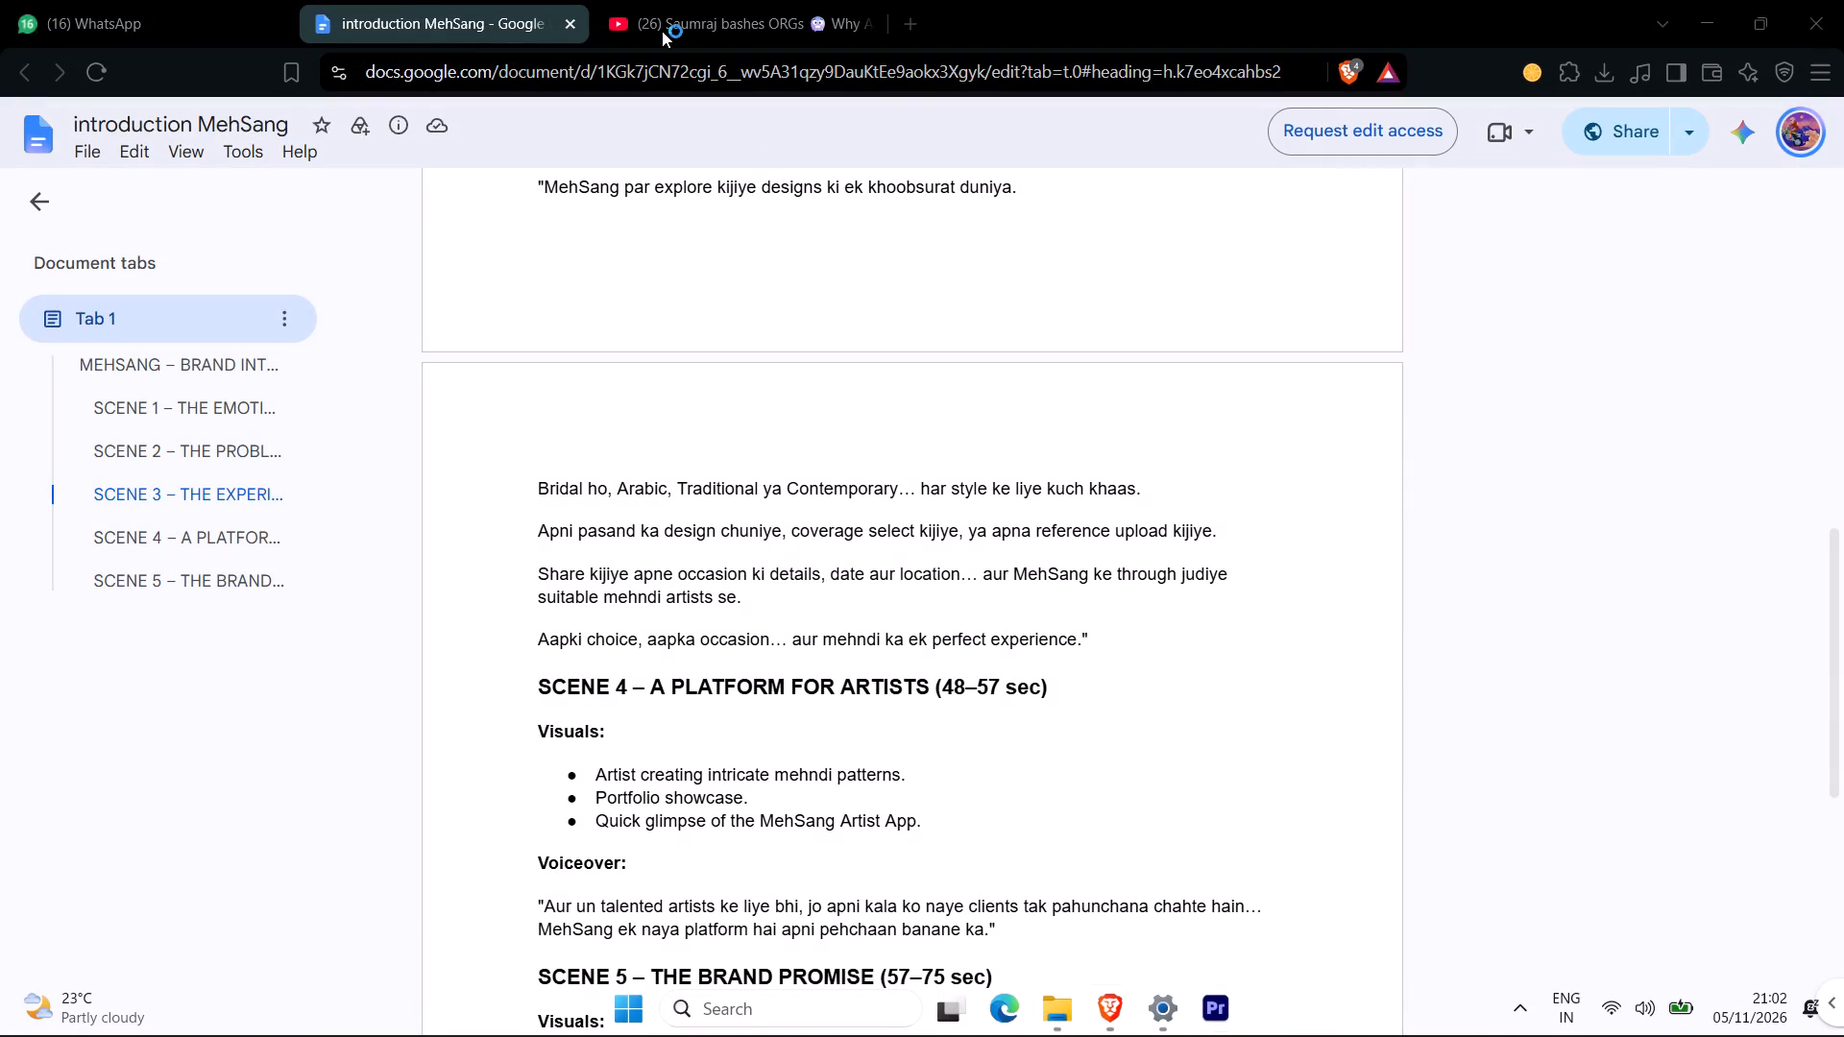
left_click(1166, 1023)
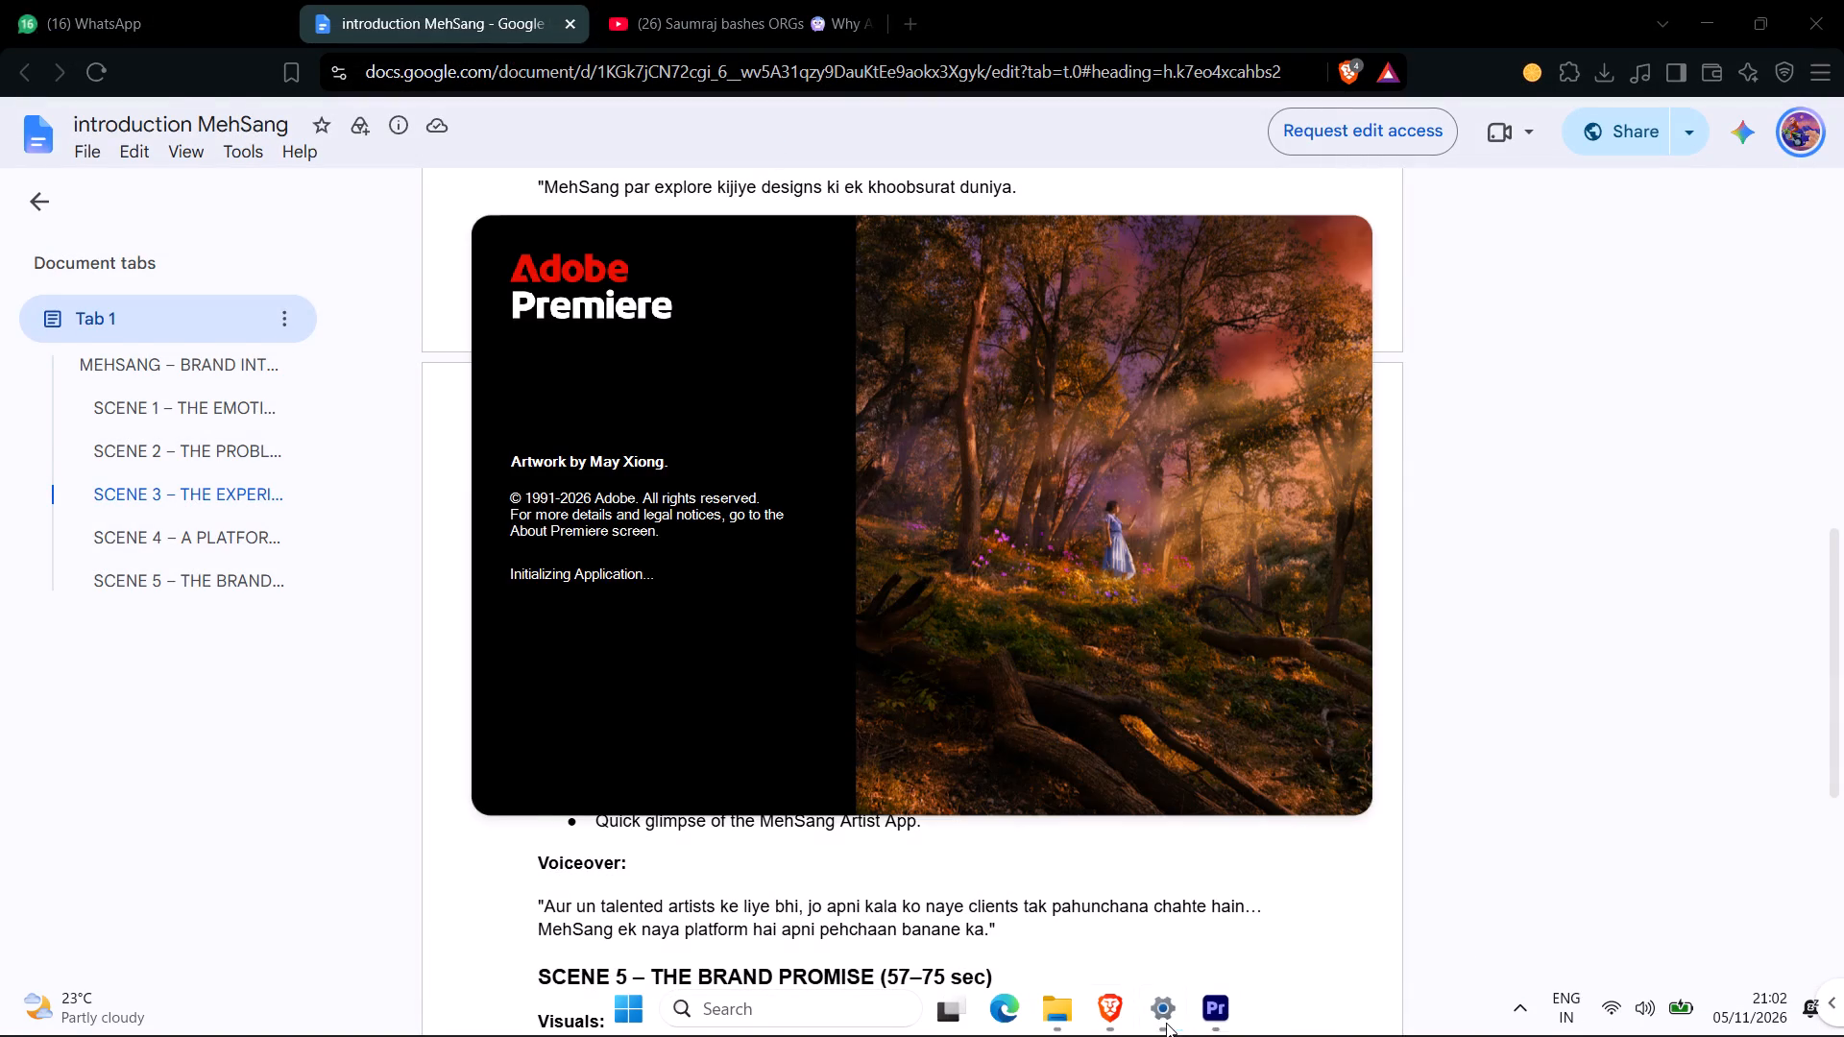
left_click(678, 231)
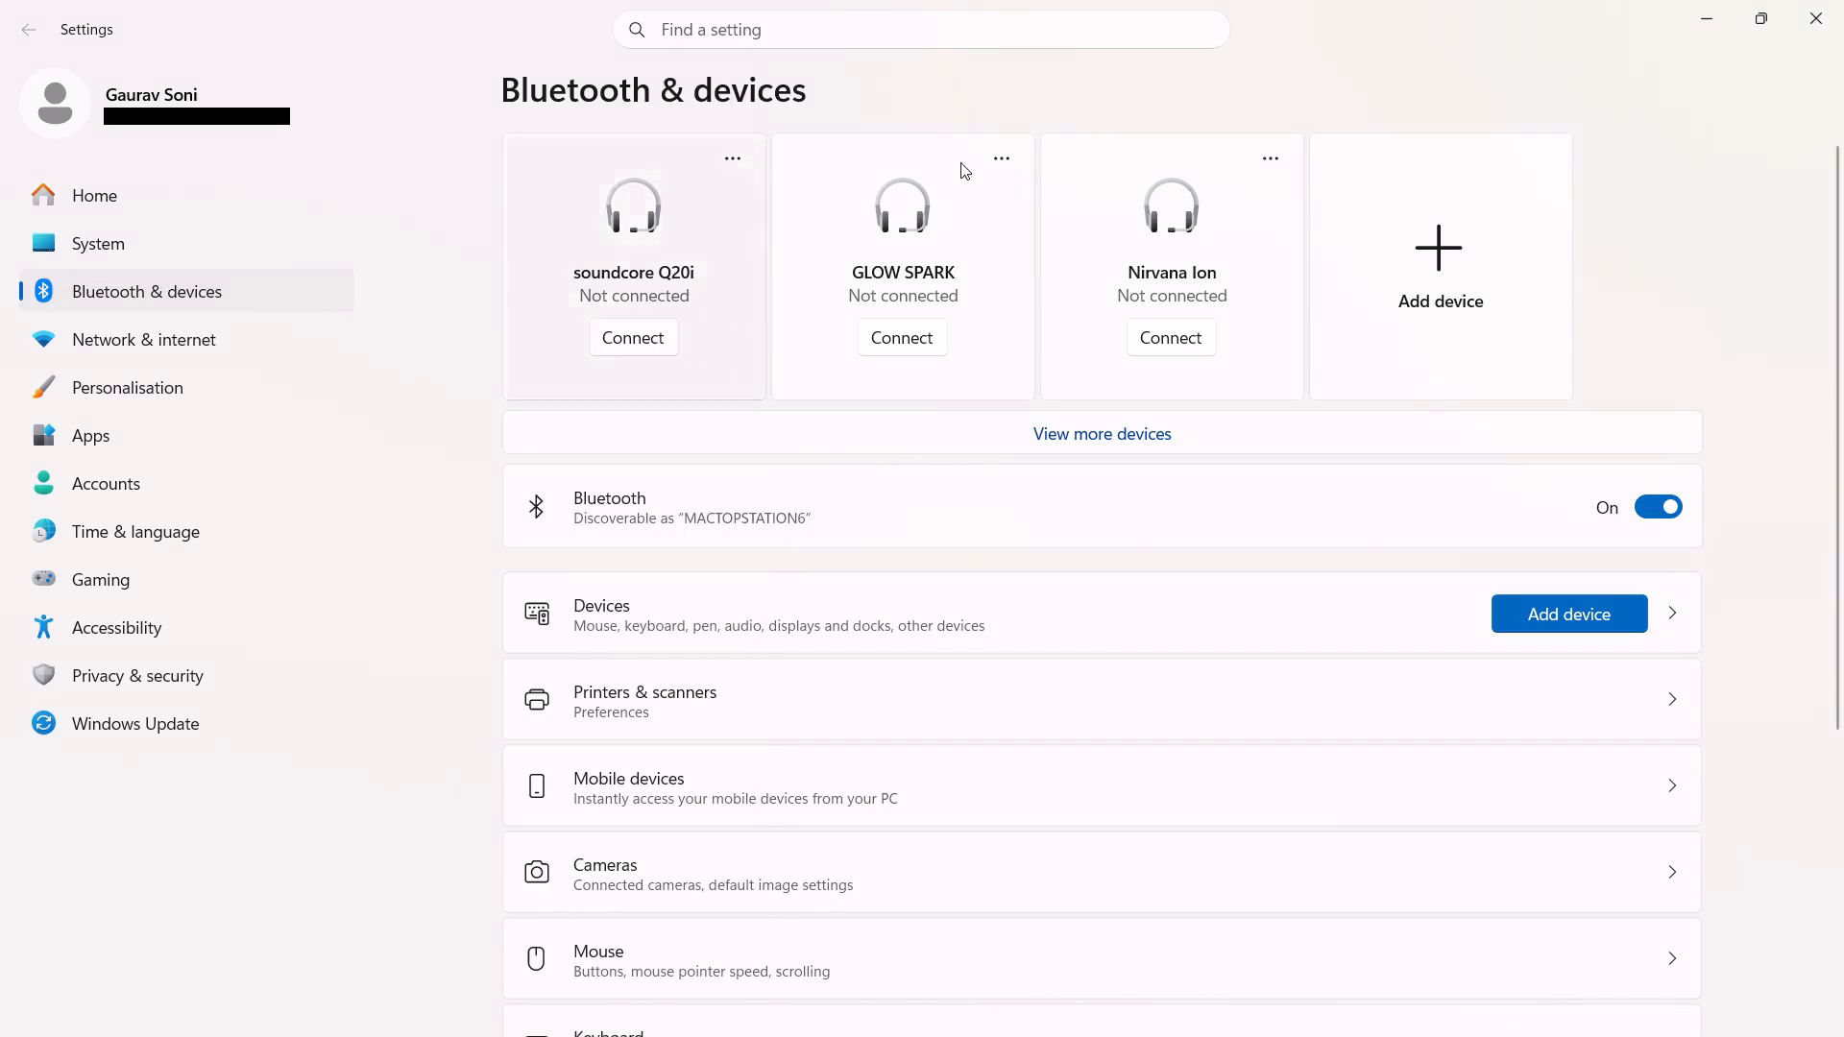
left_click(1832, 0)
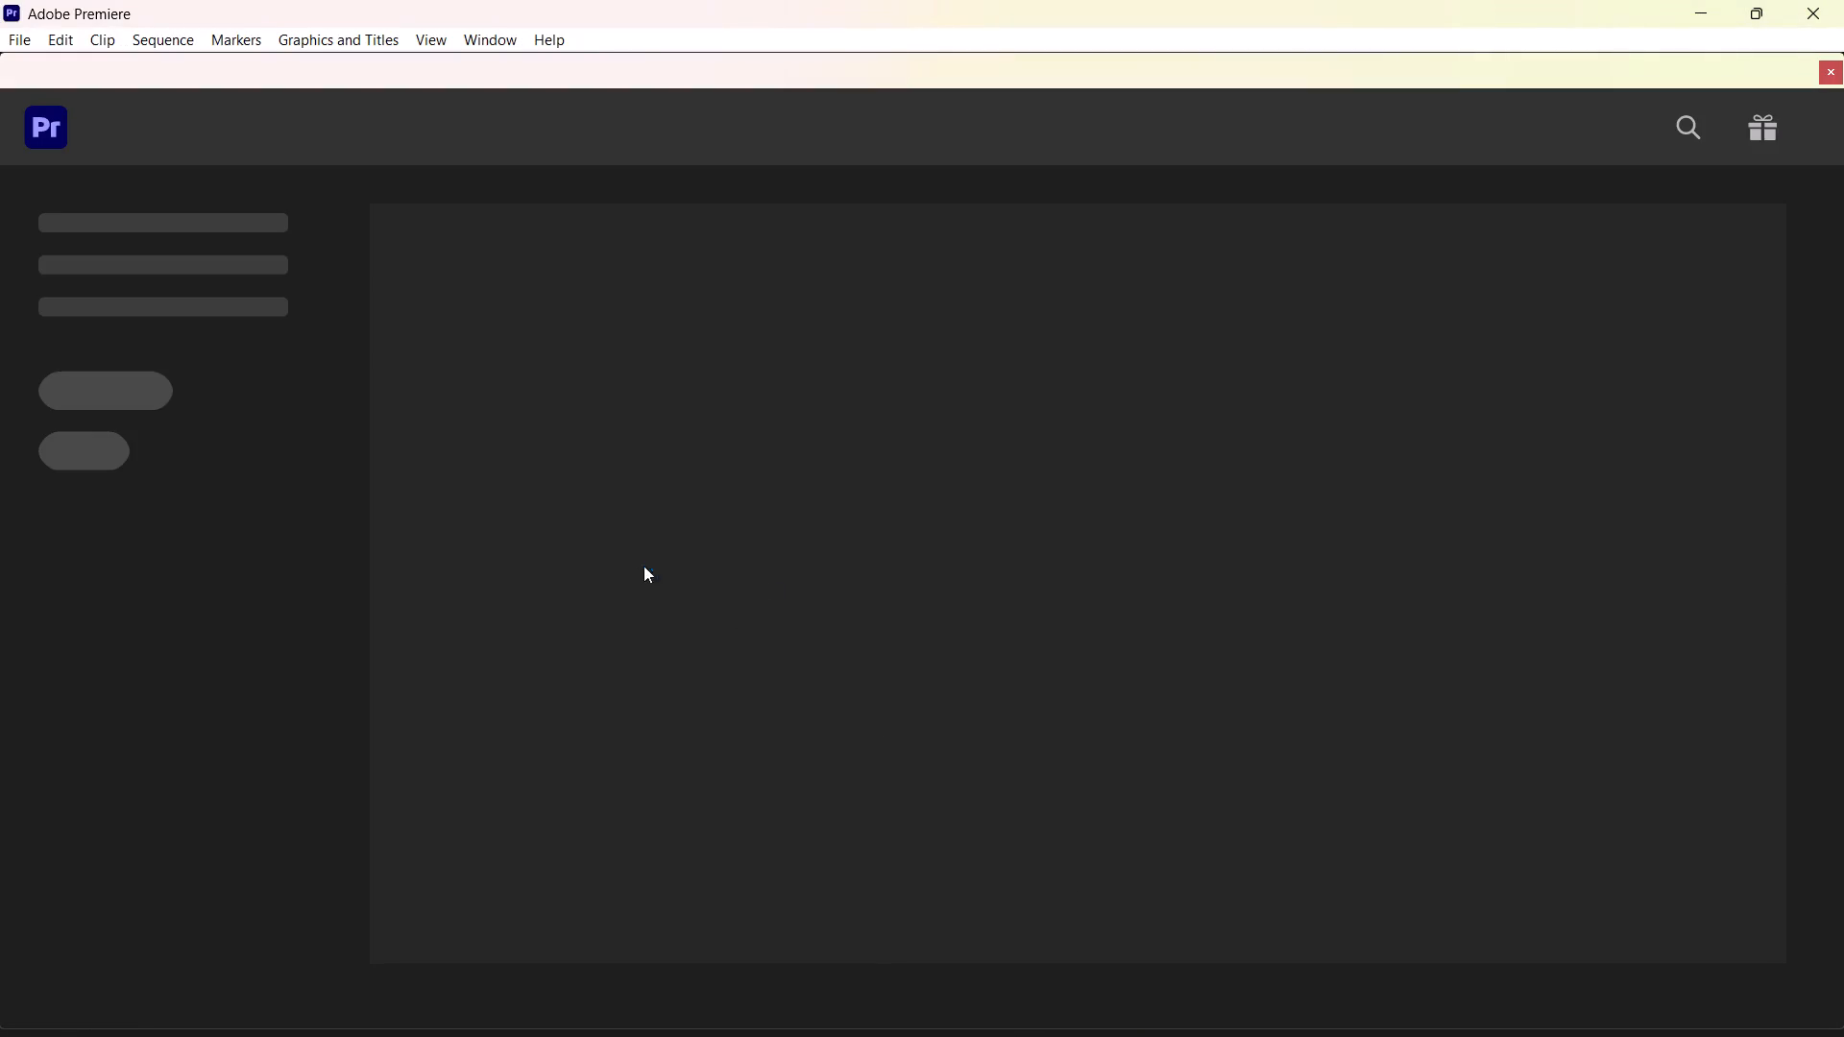
Open the recent anchaldot&key project, check the sequence settings of Sequence 01, and close Premiere.
left_click(621, 799)
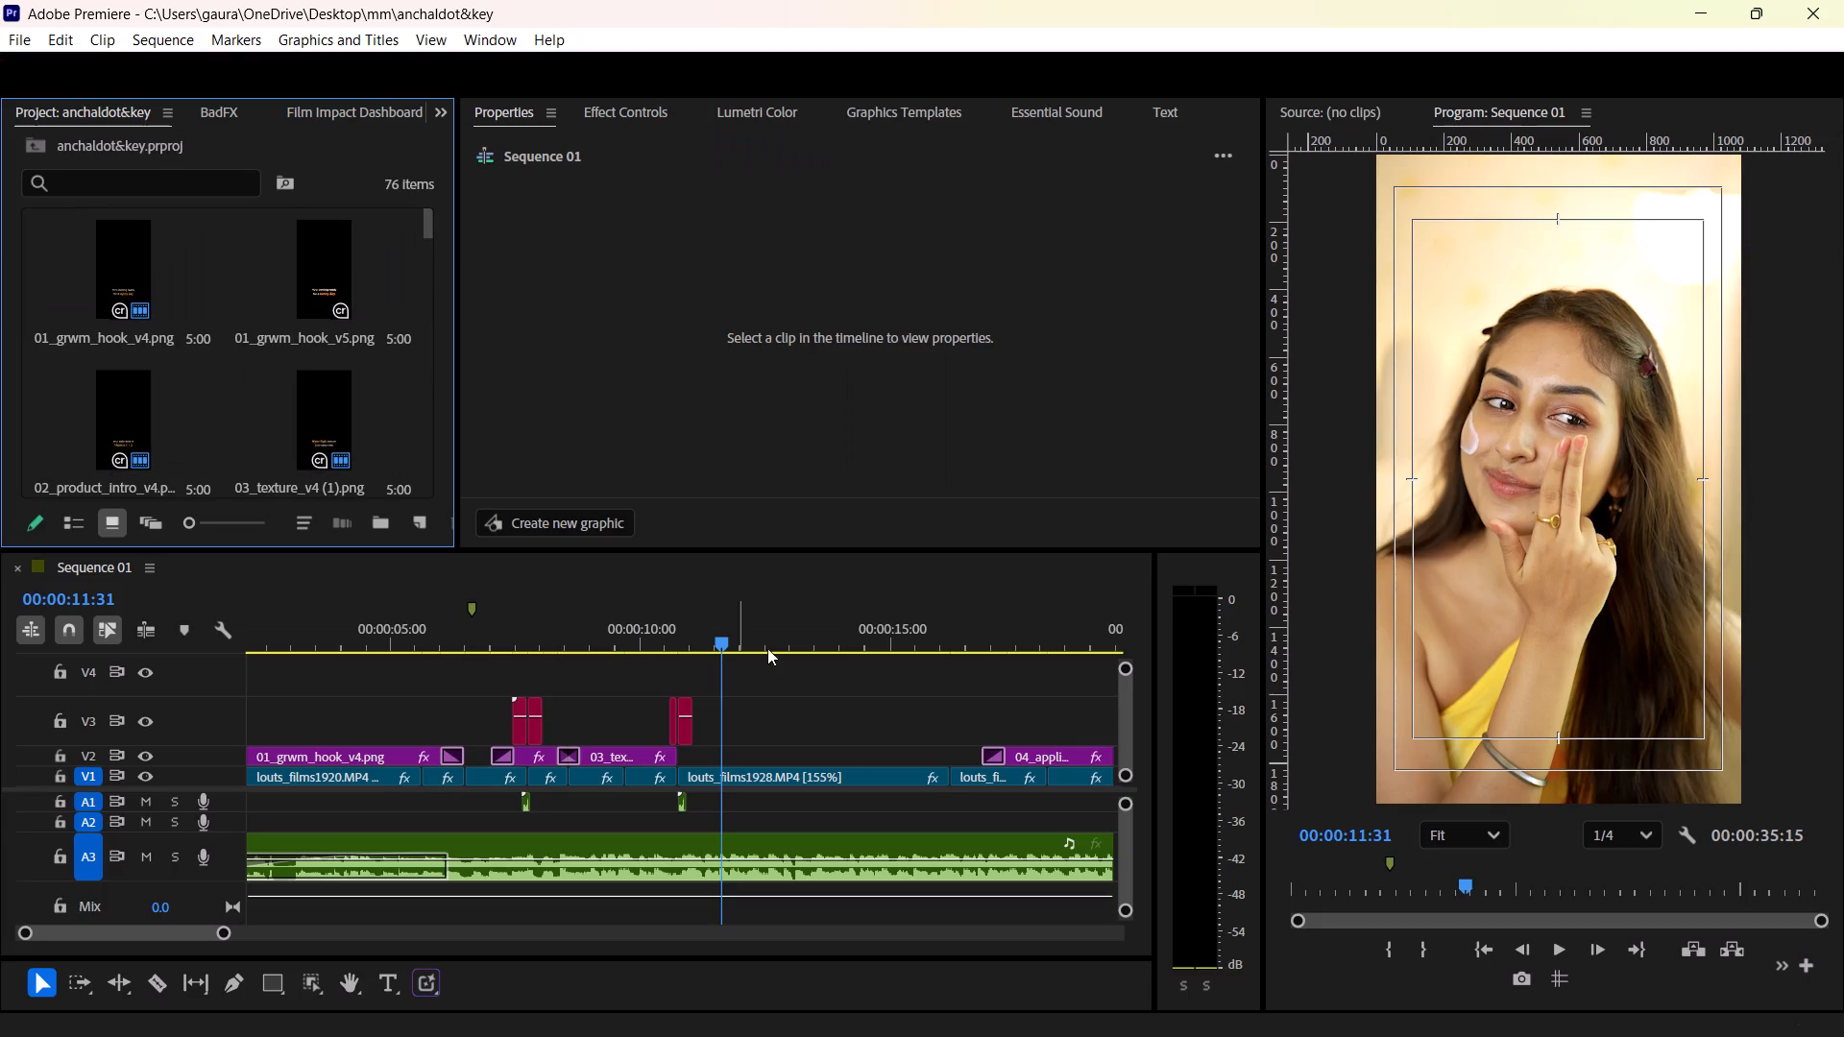
left_click(838, 776)
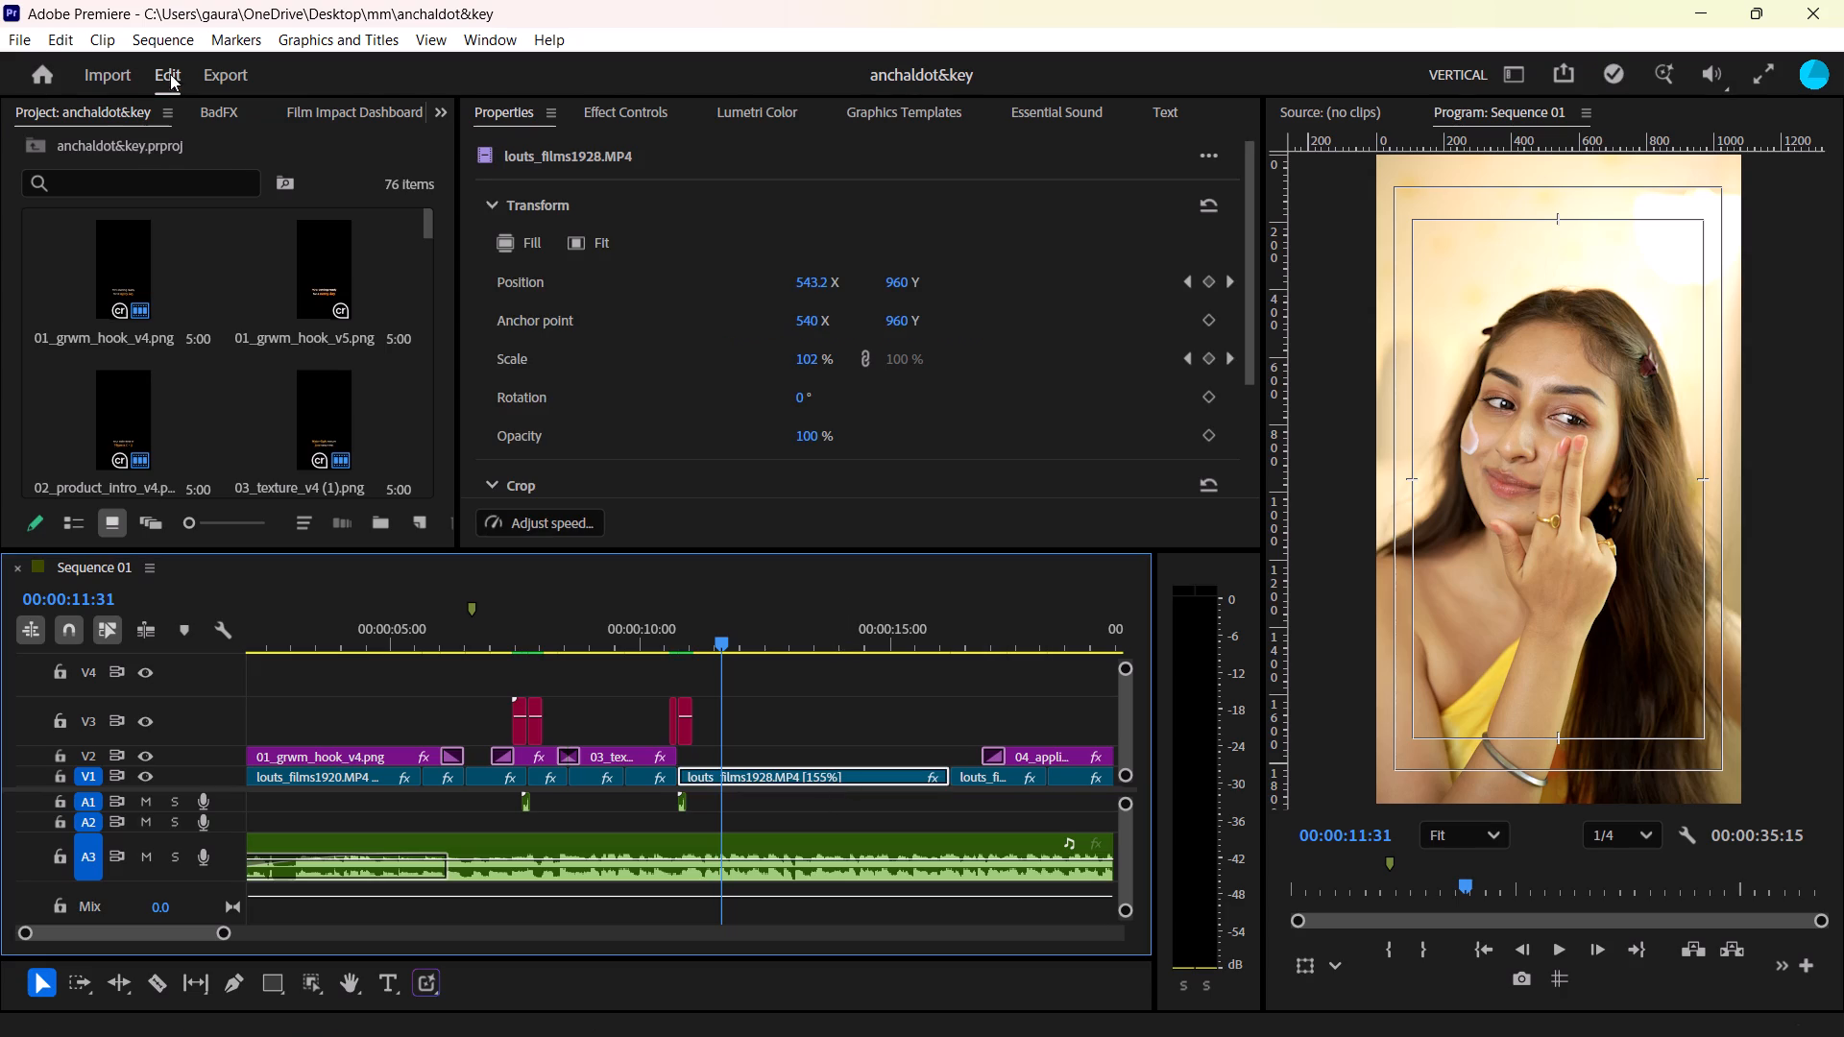
left_click(166, 42)
left_click(243, 64)
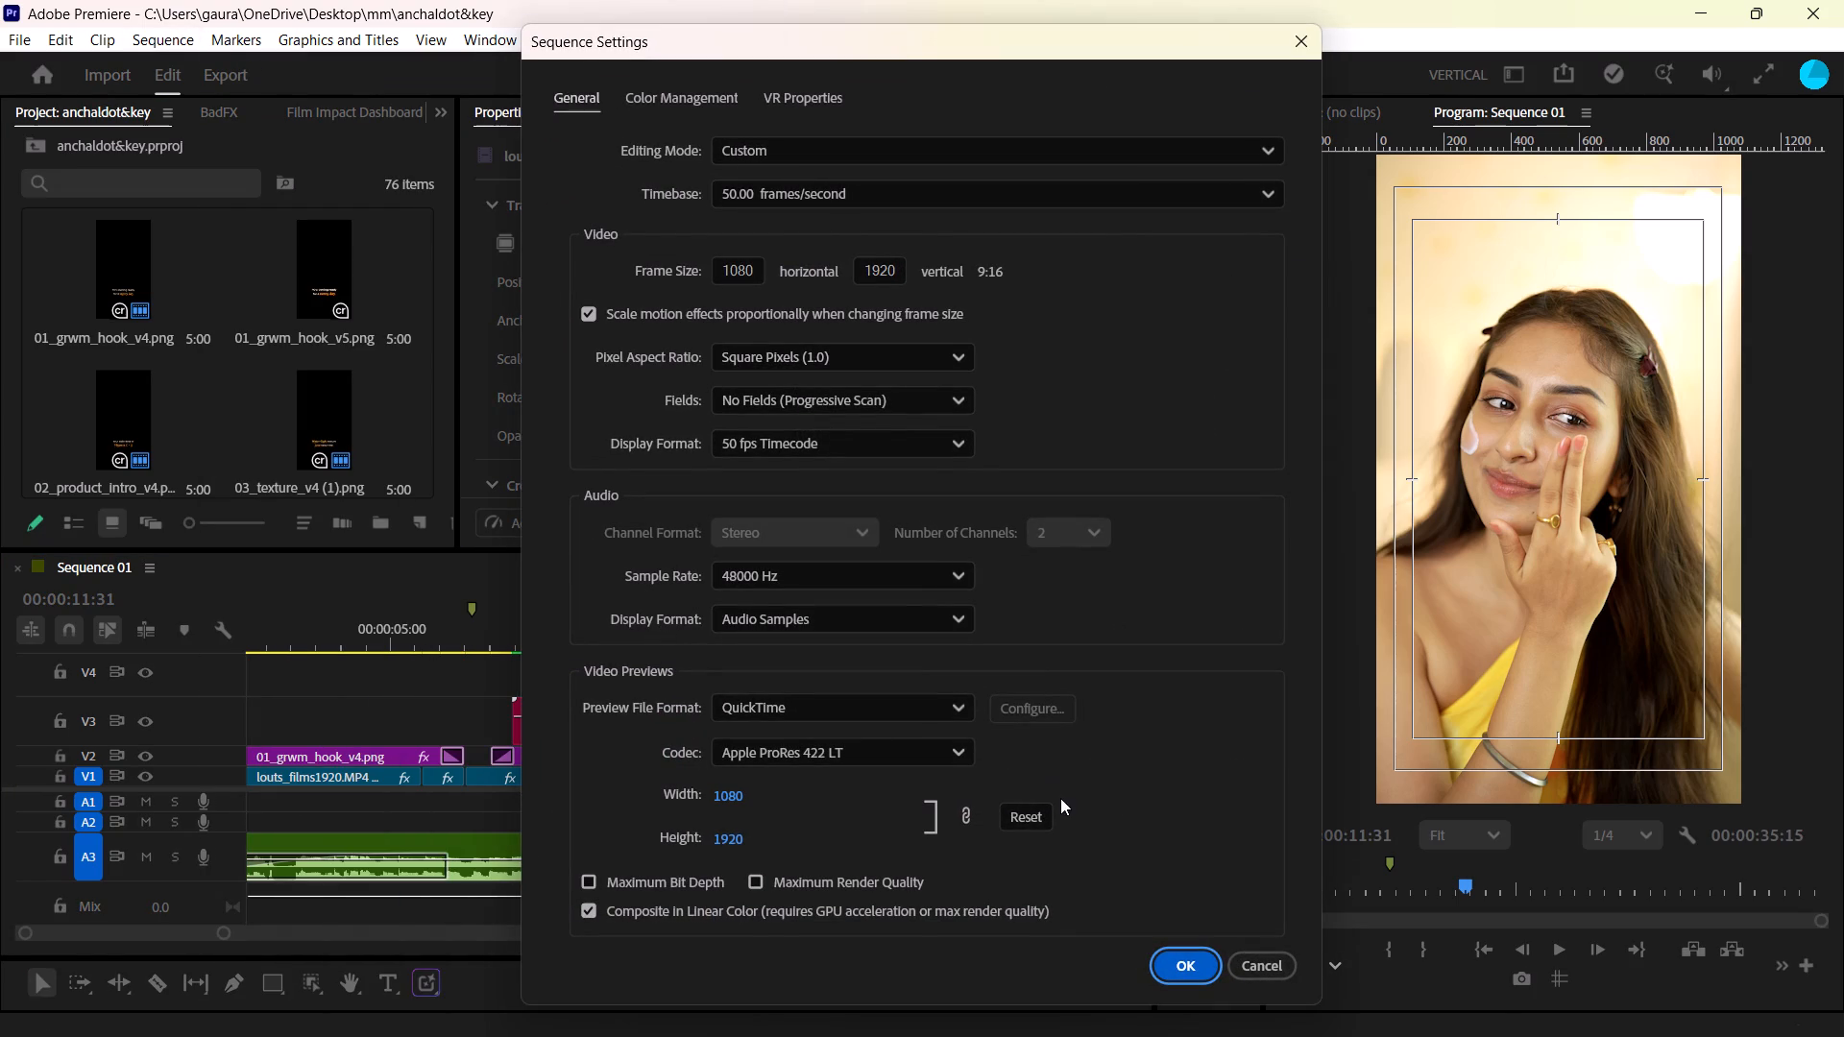
left_click(1193, 964)
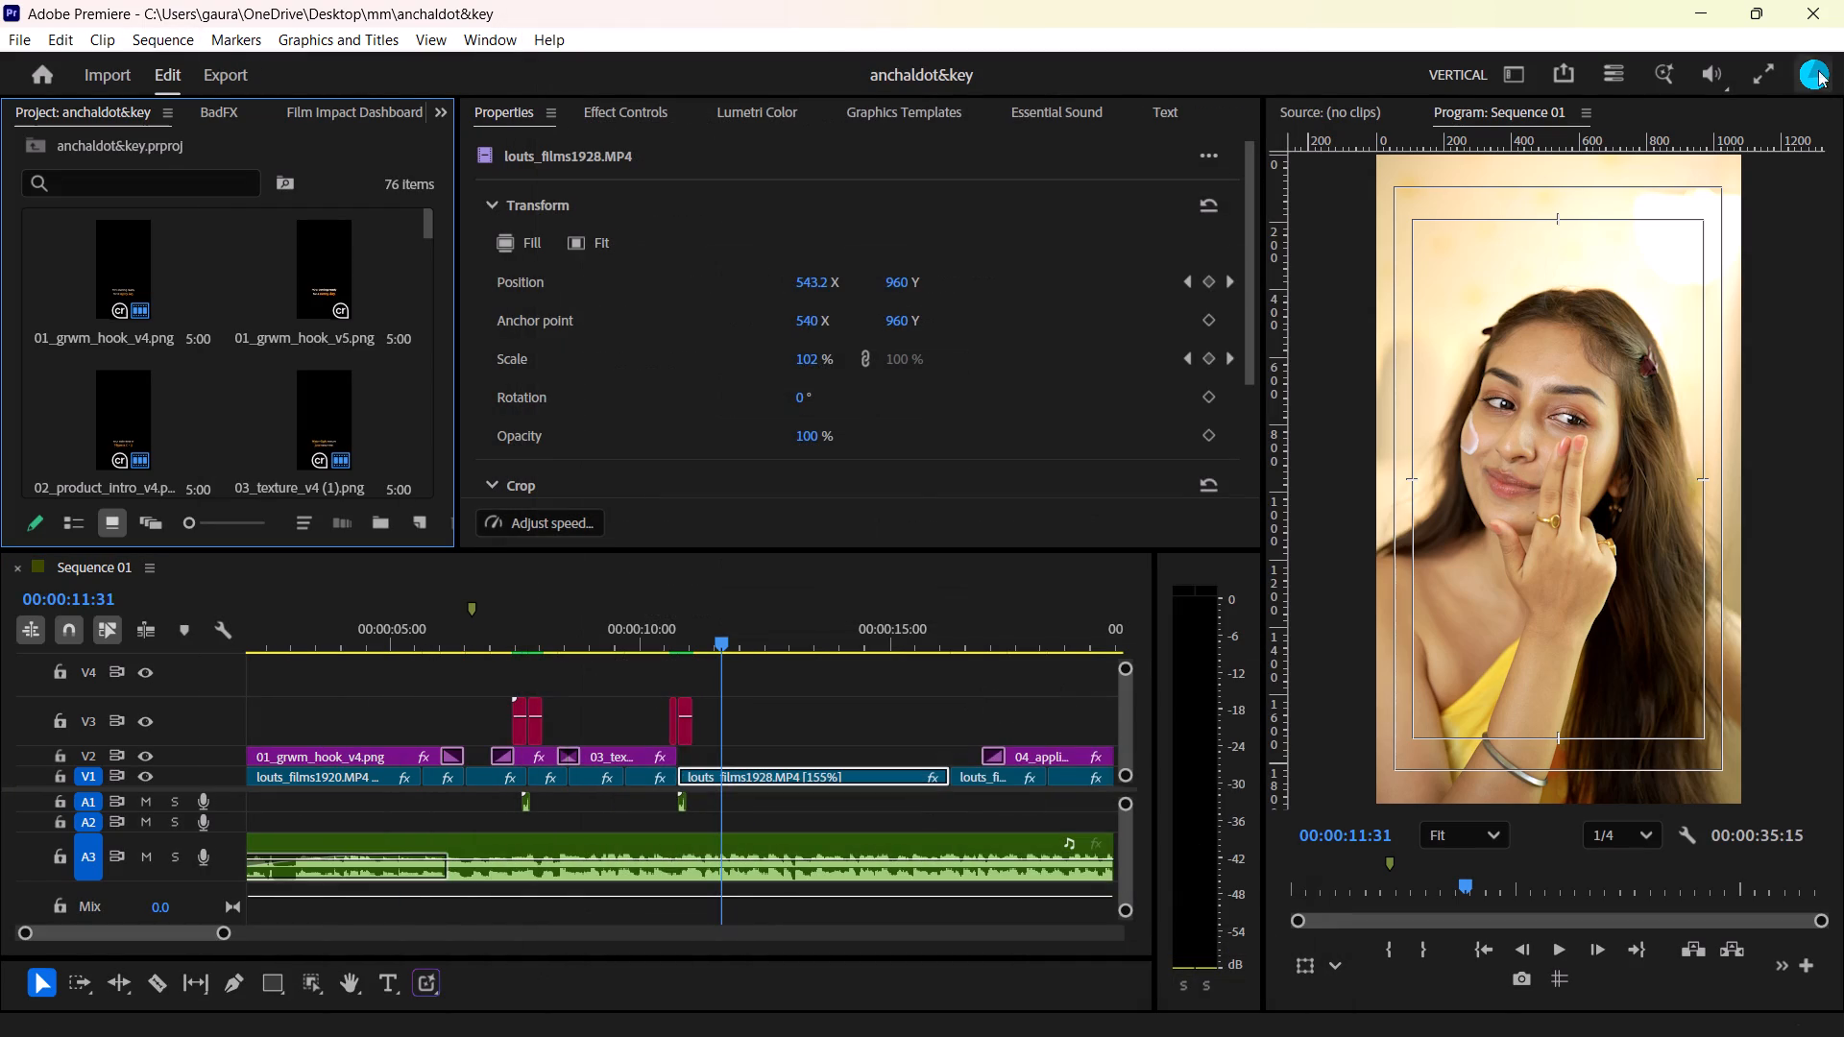
left_click(1801, 17)
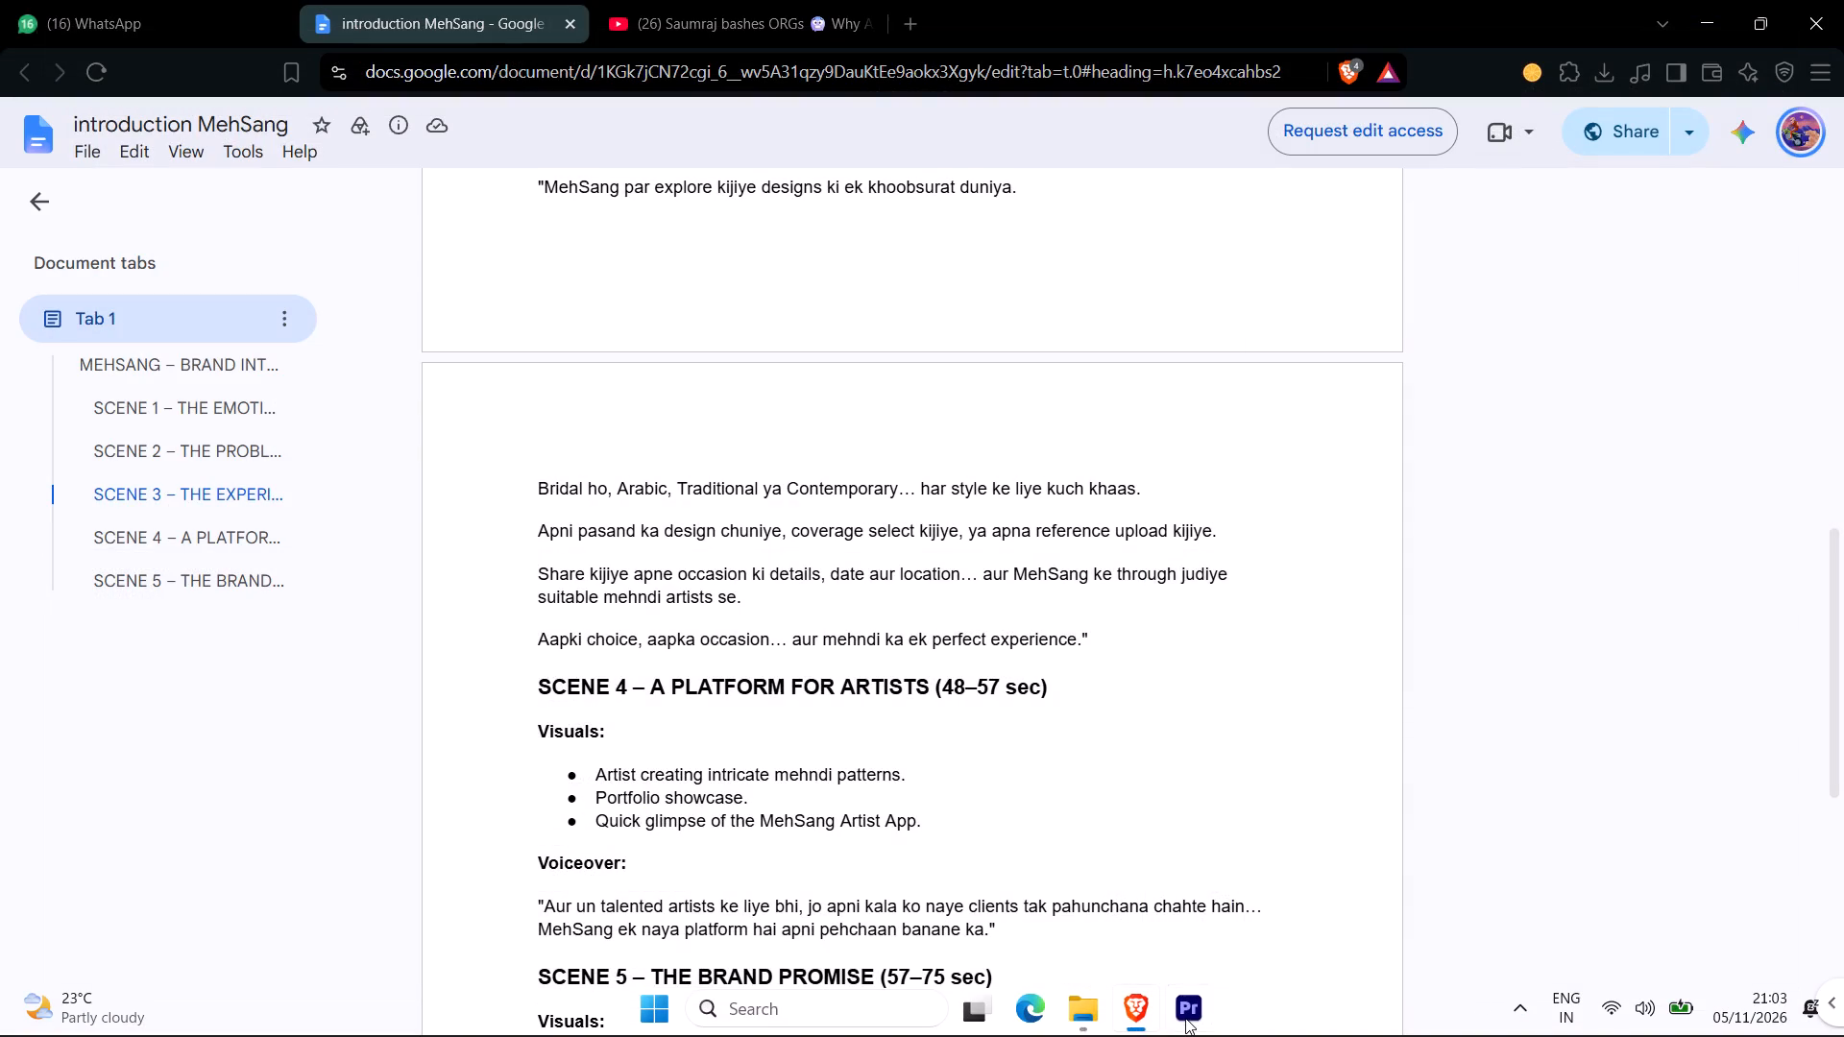
Relaunch Adobe Premiere and create a new project named mehsang in the Documents > Adobe > Premiere Pro > 24.0 folder.
left_click(1185, 1018)
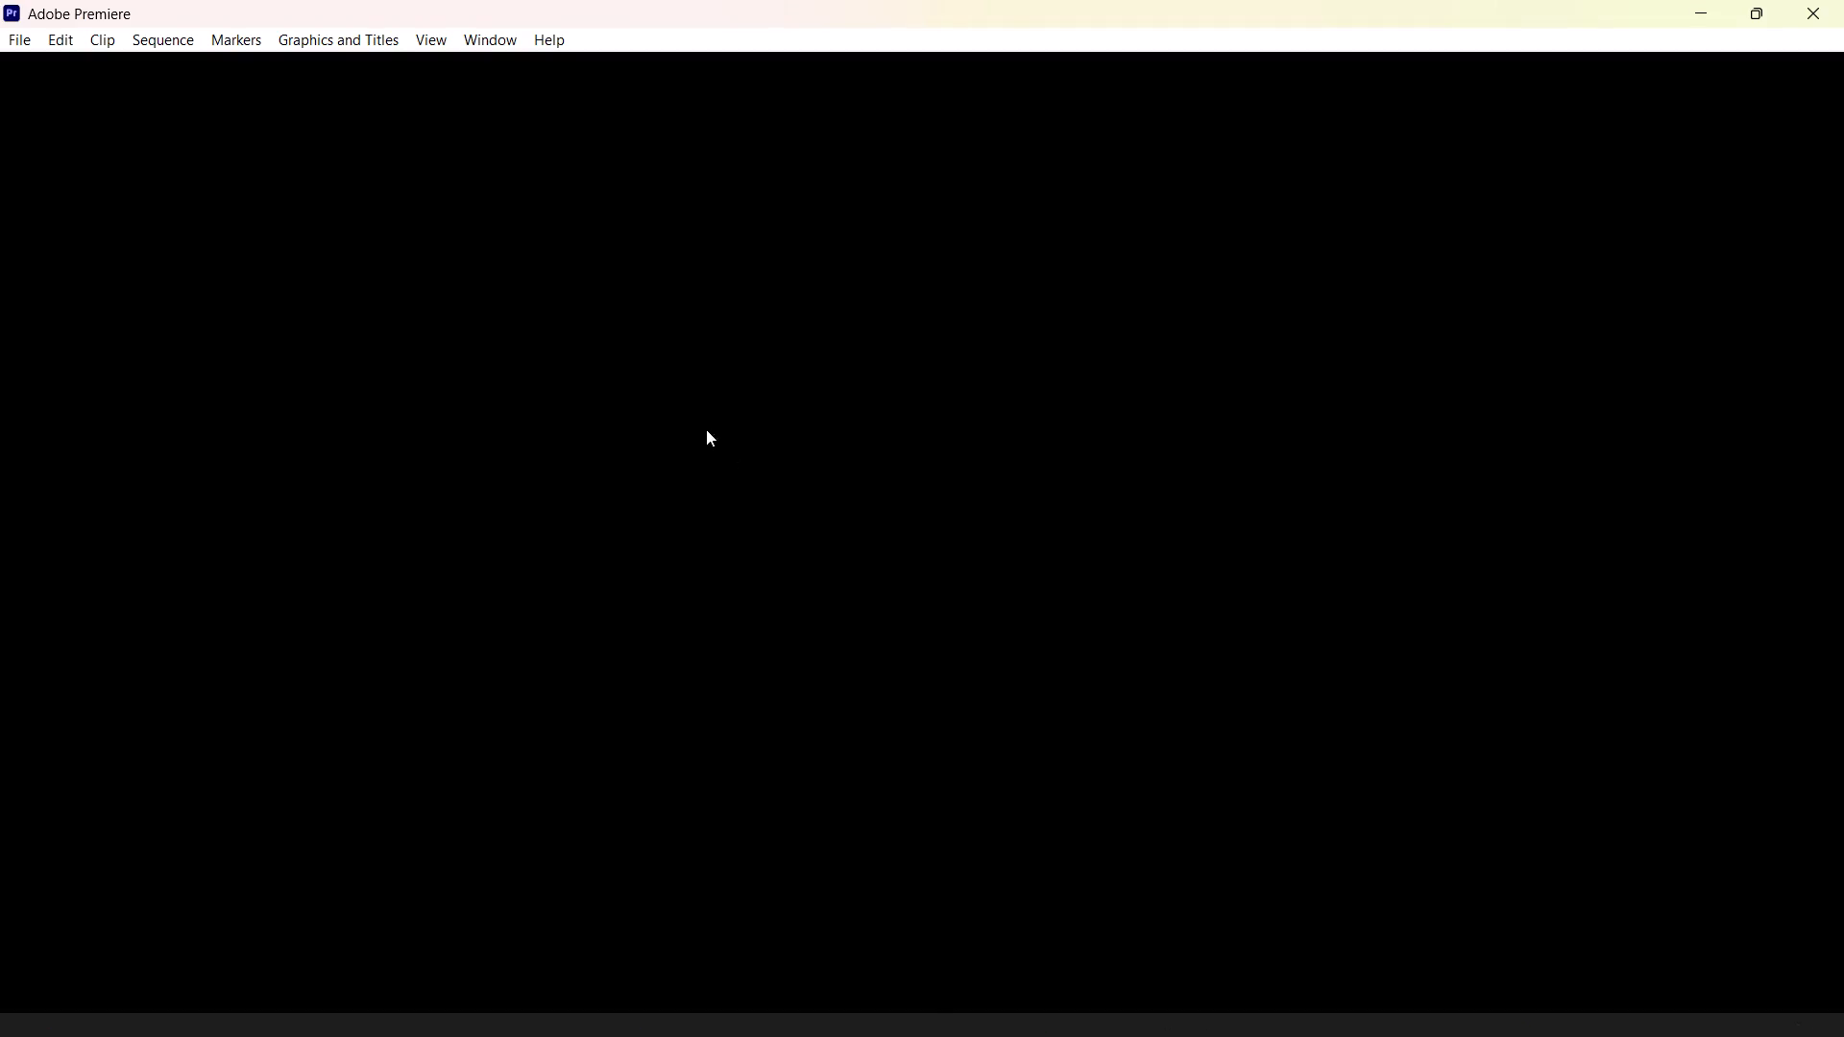
scroll(665, 394, "up", 1)
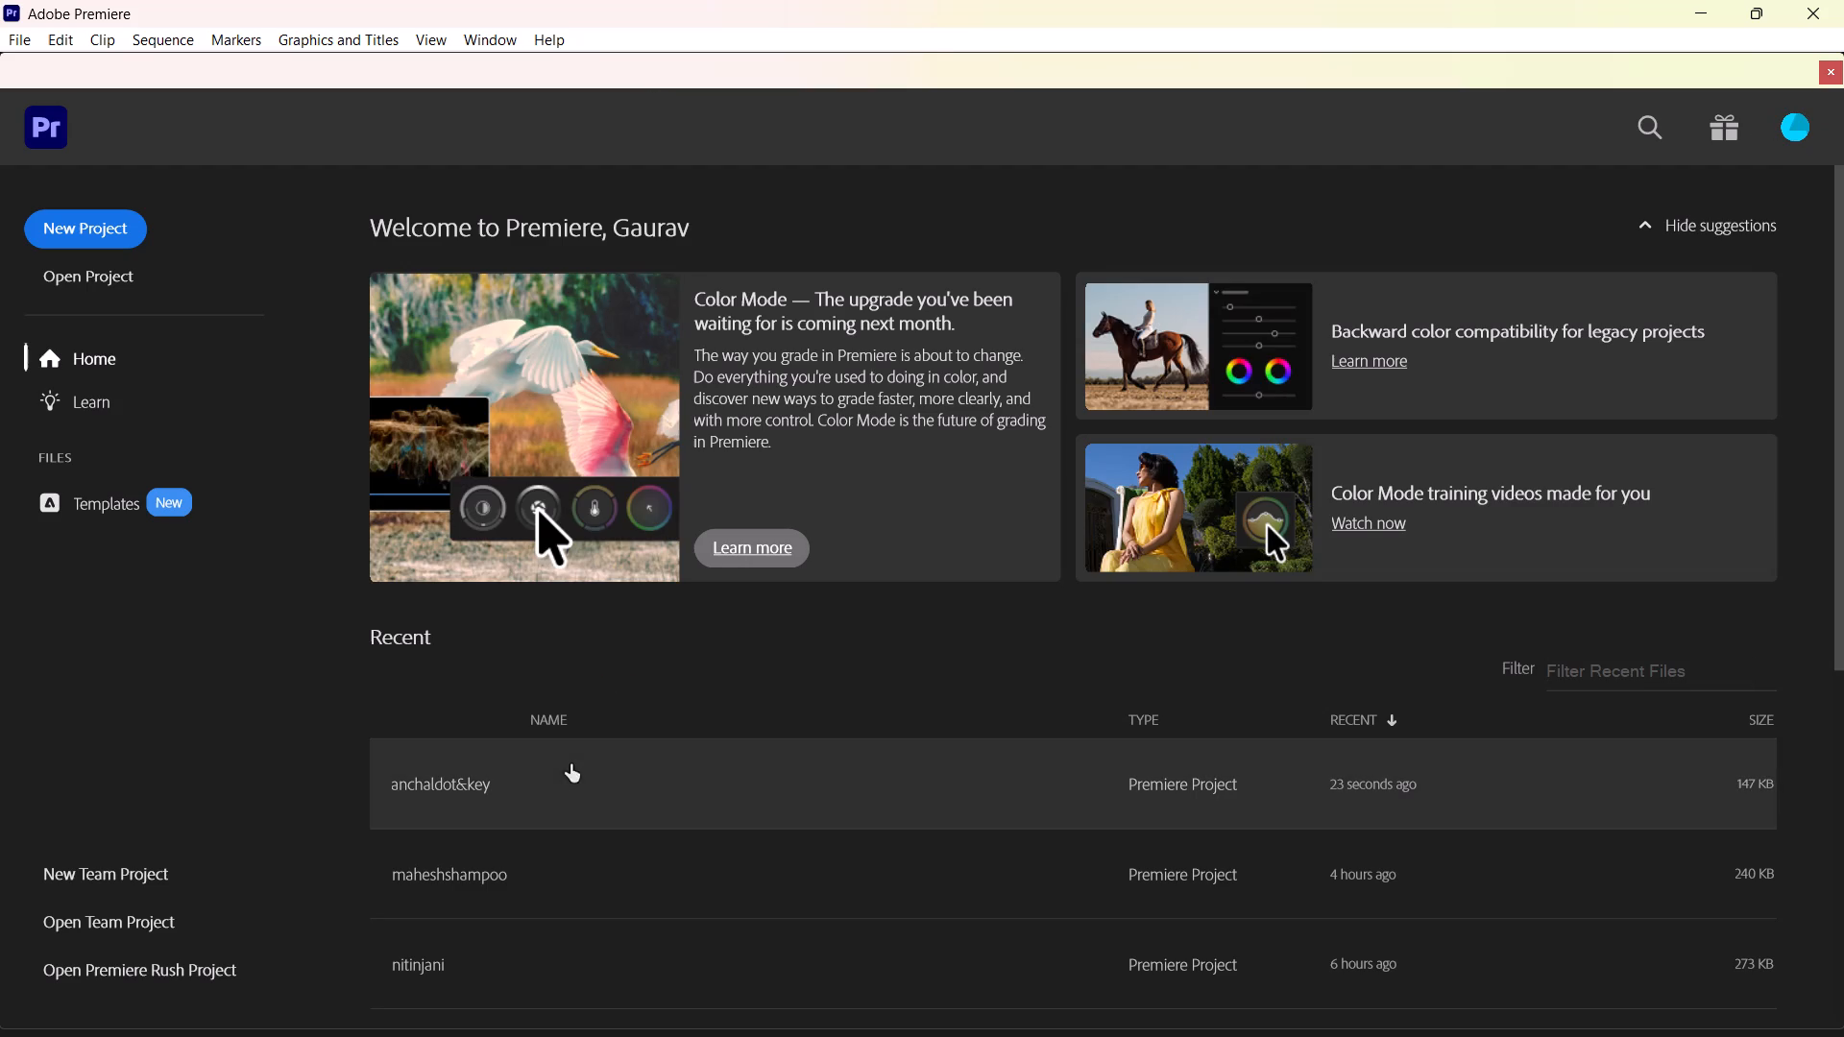
left_click(106, 228)
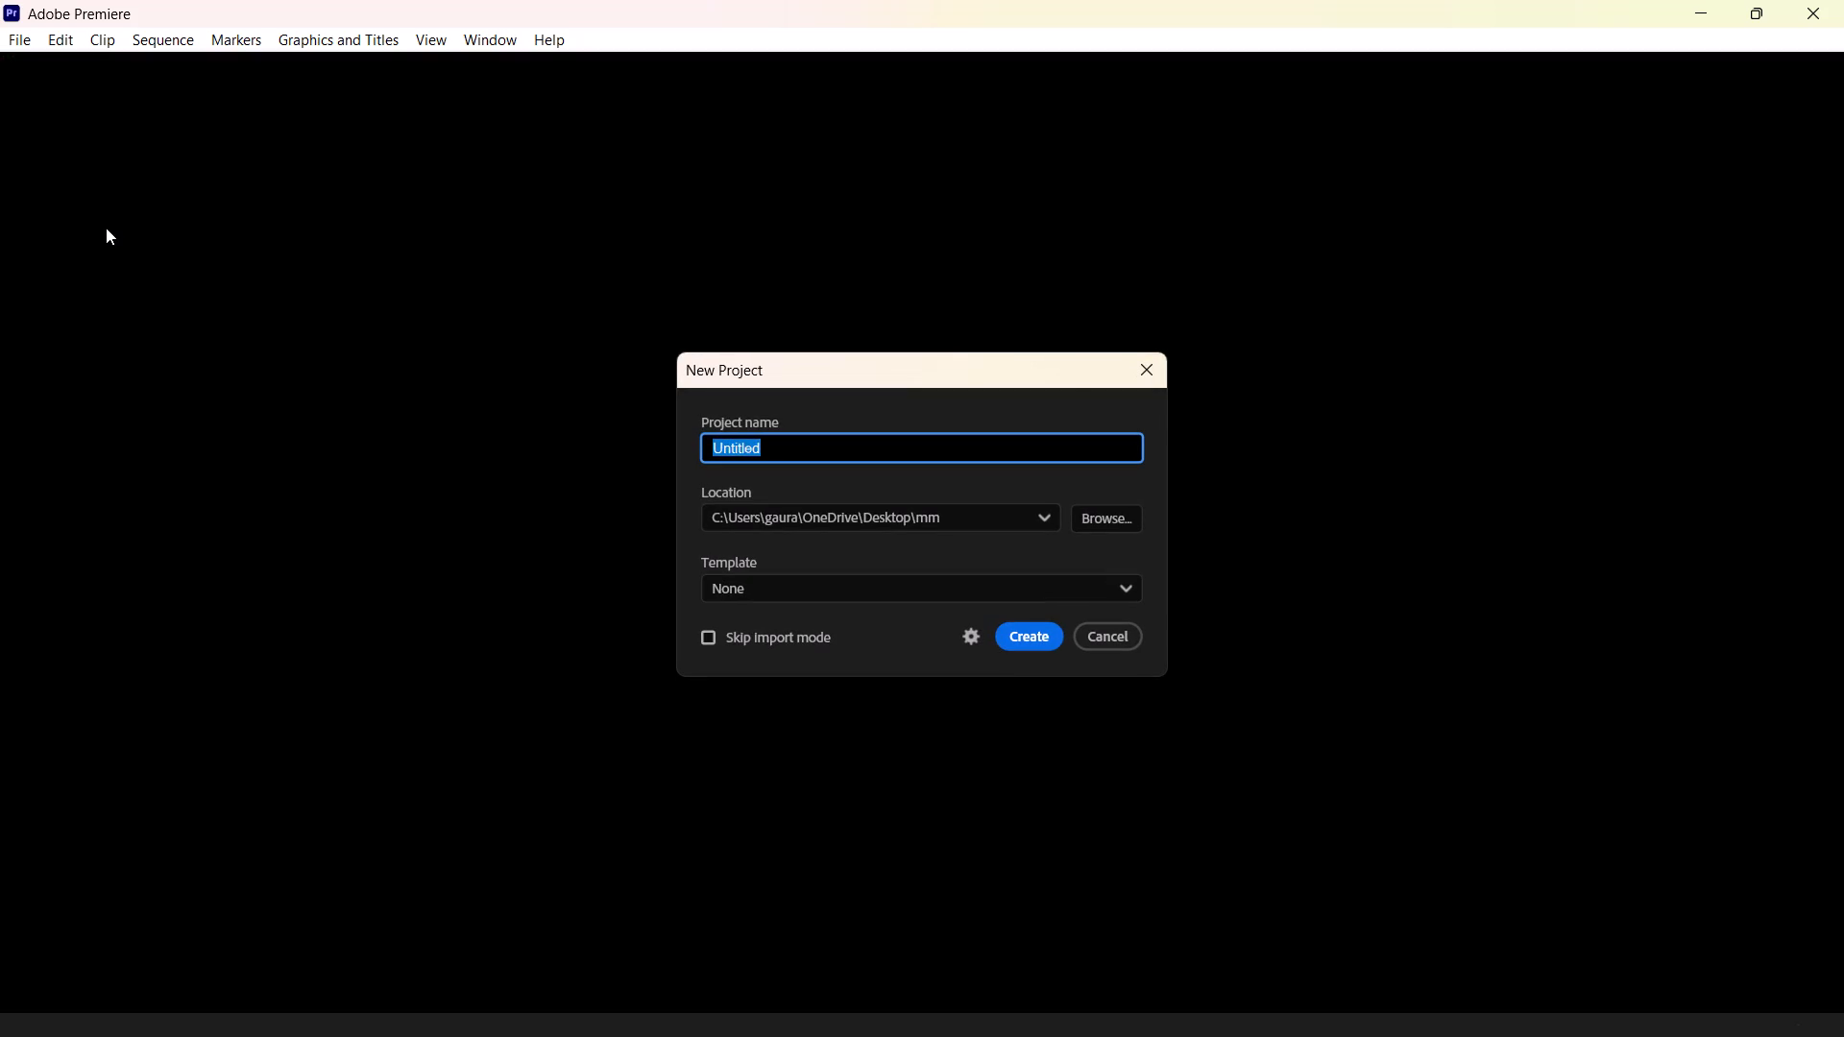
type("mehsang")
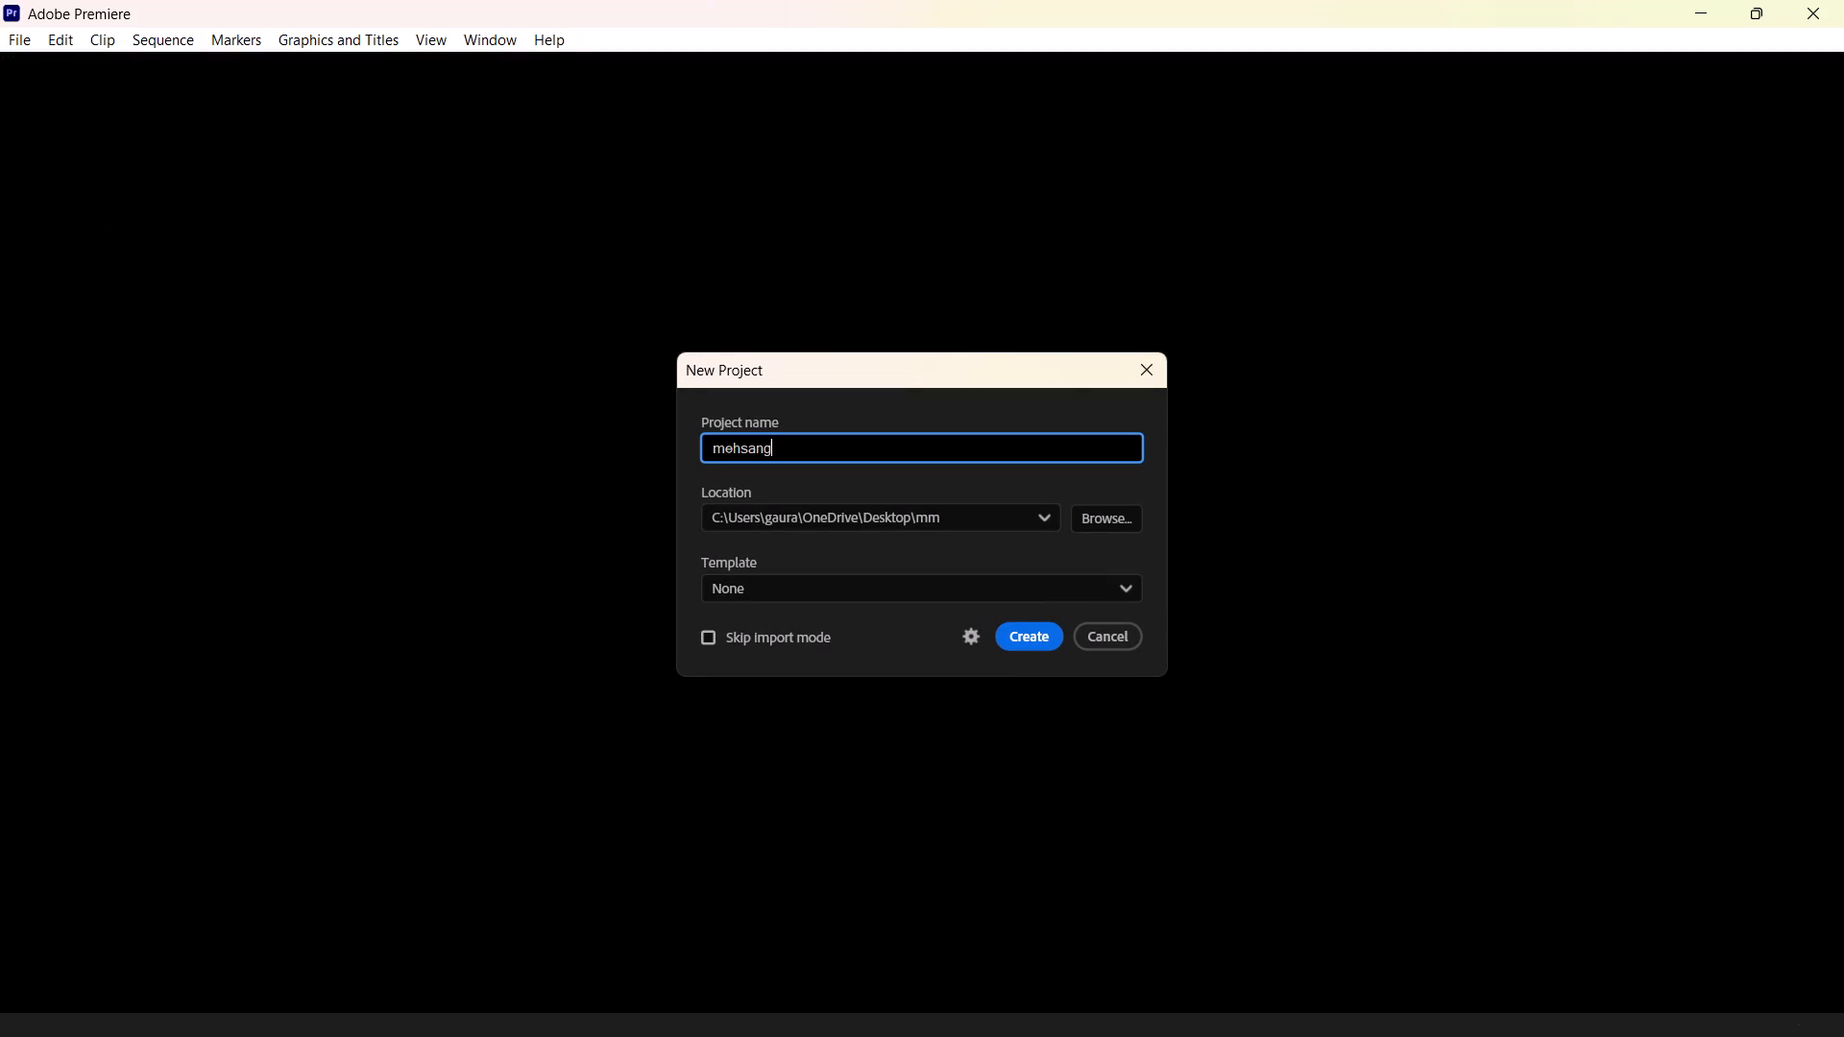
left_click(1047, 529)
left_click(773, 729)
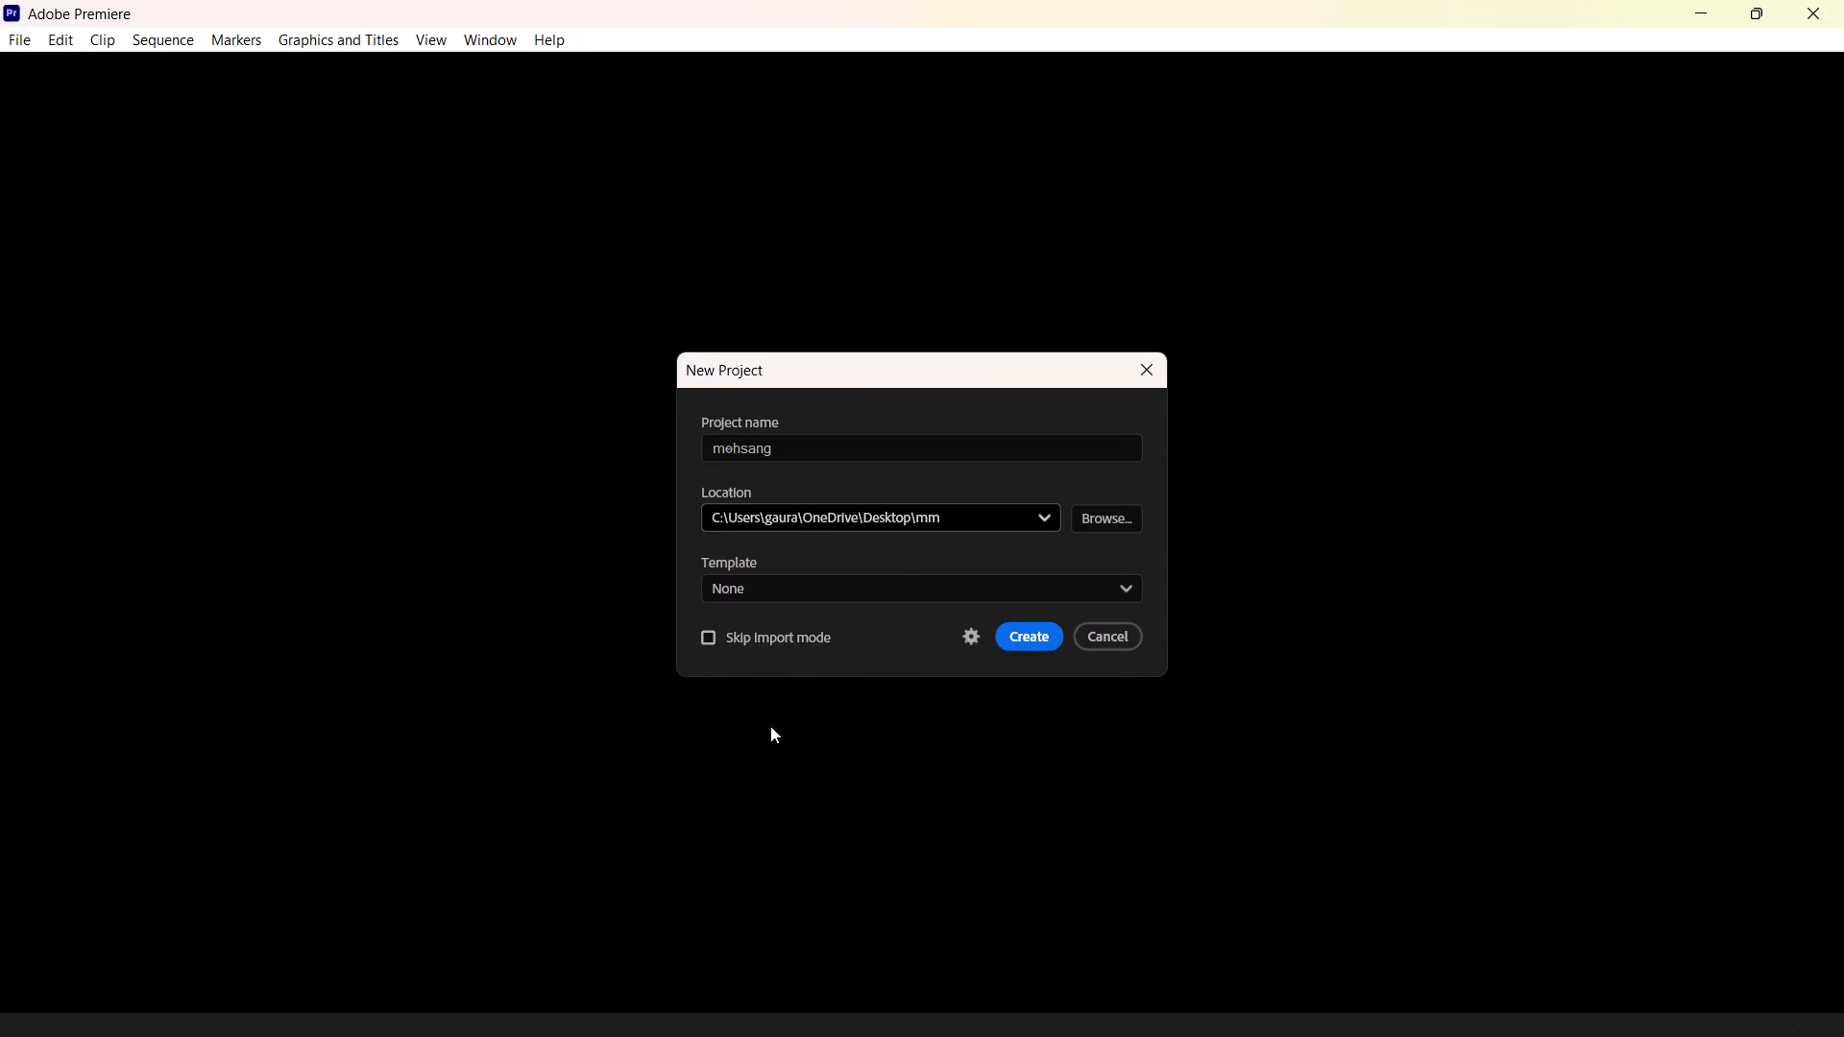
double_click(282, 448)
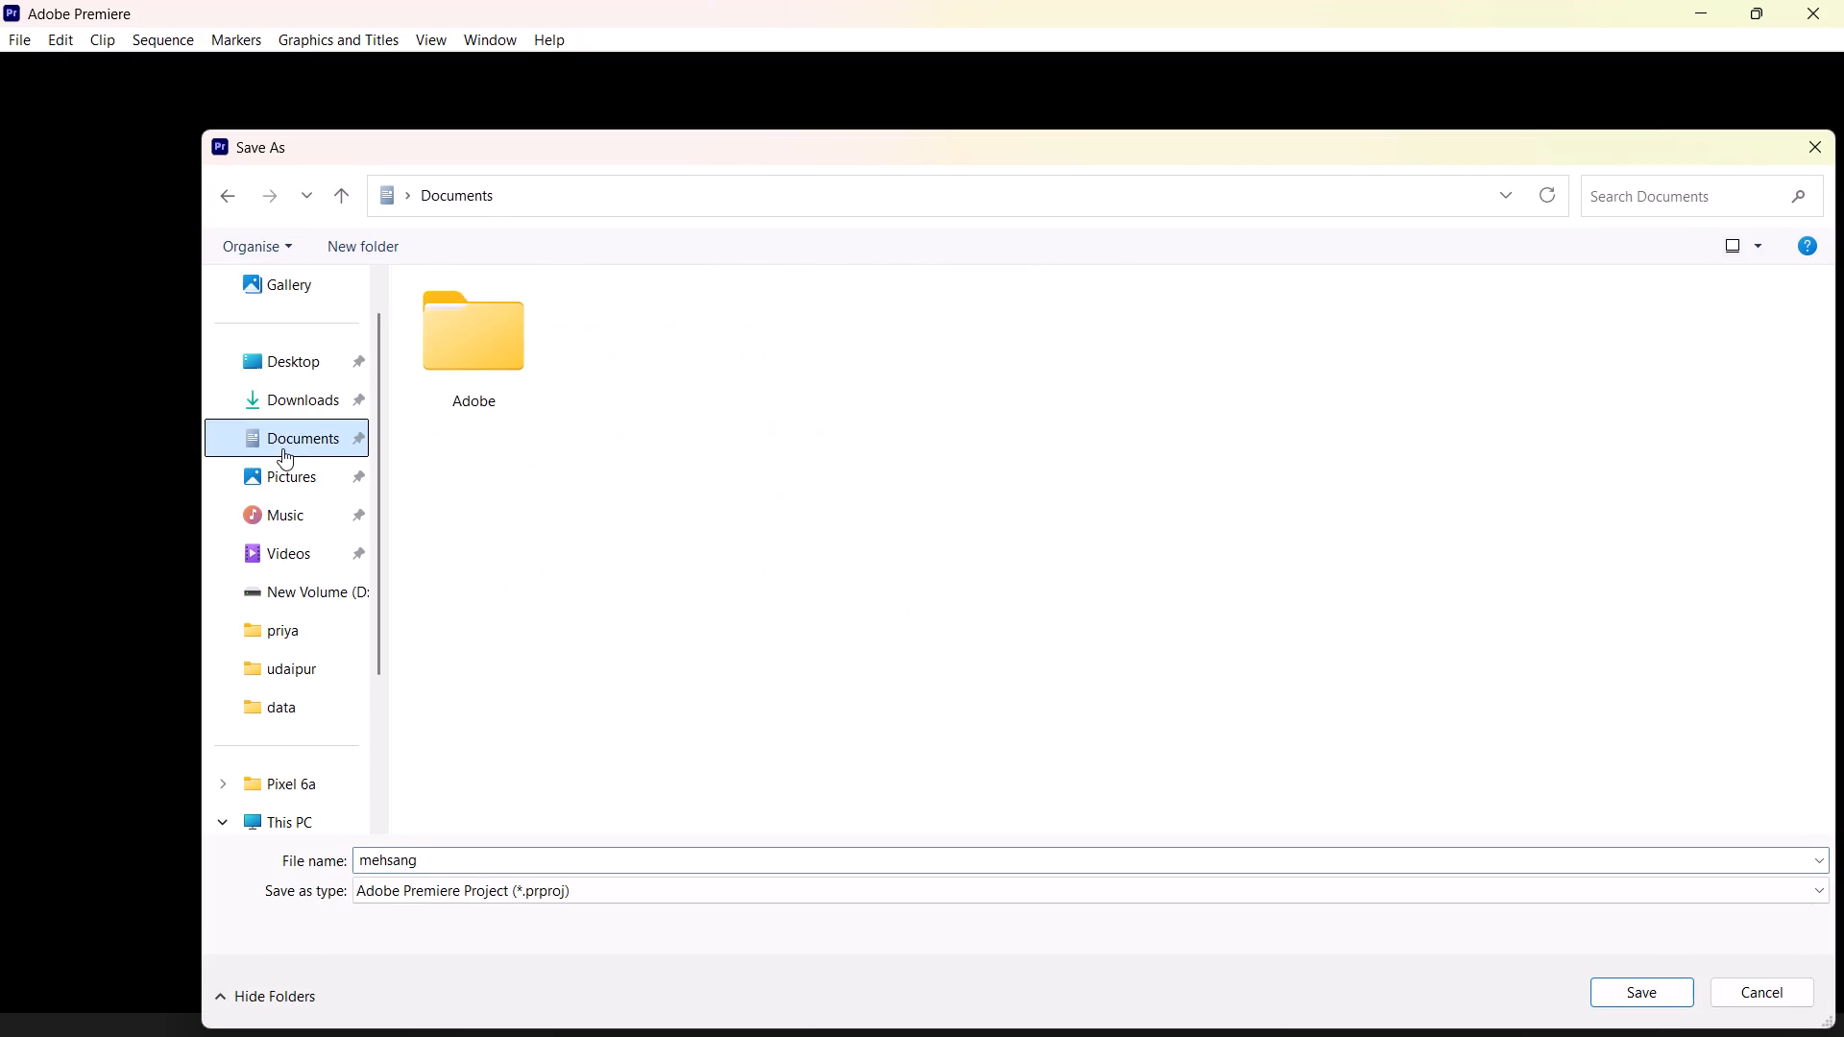
double_click(484, 389)
double_click(529, 486)
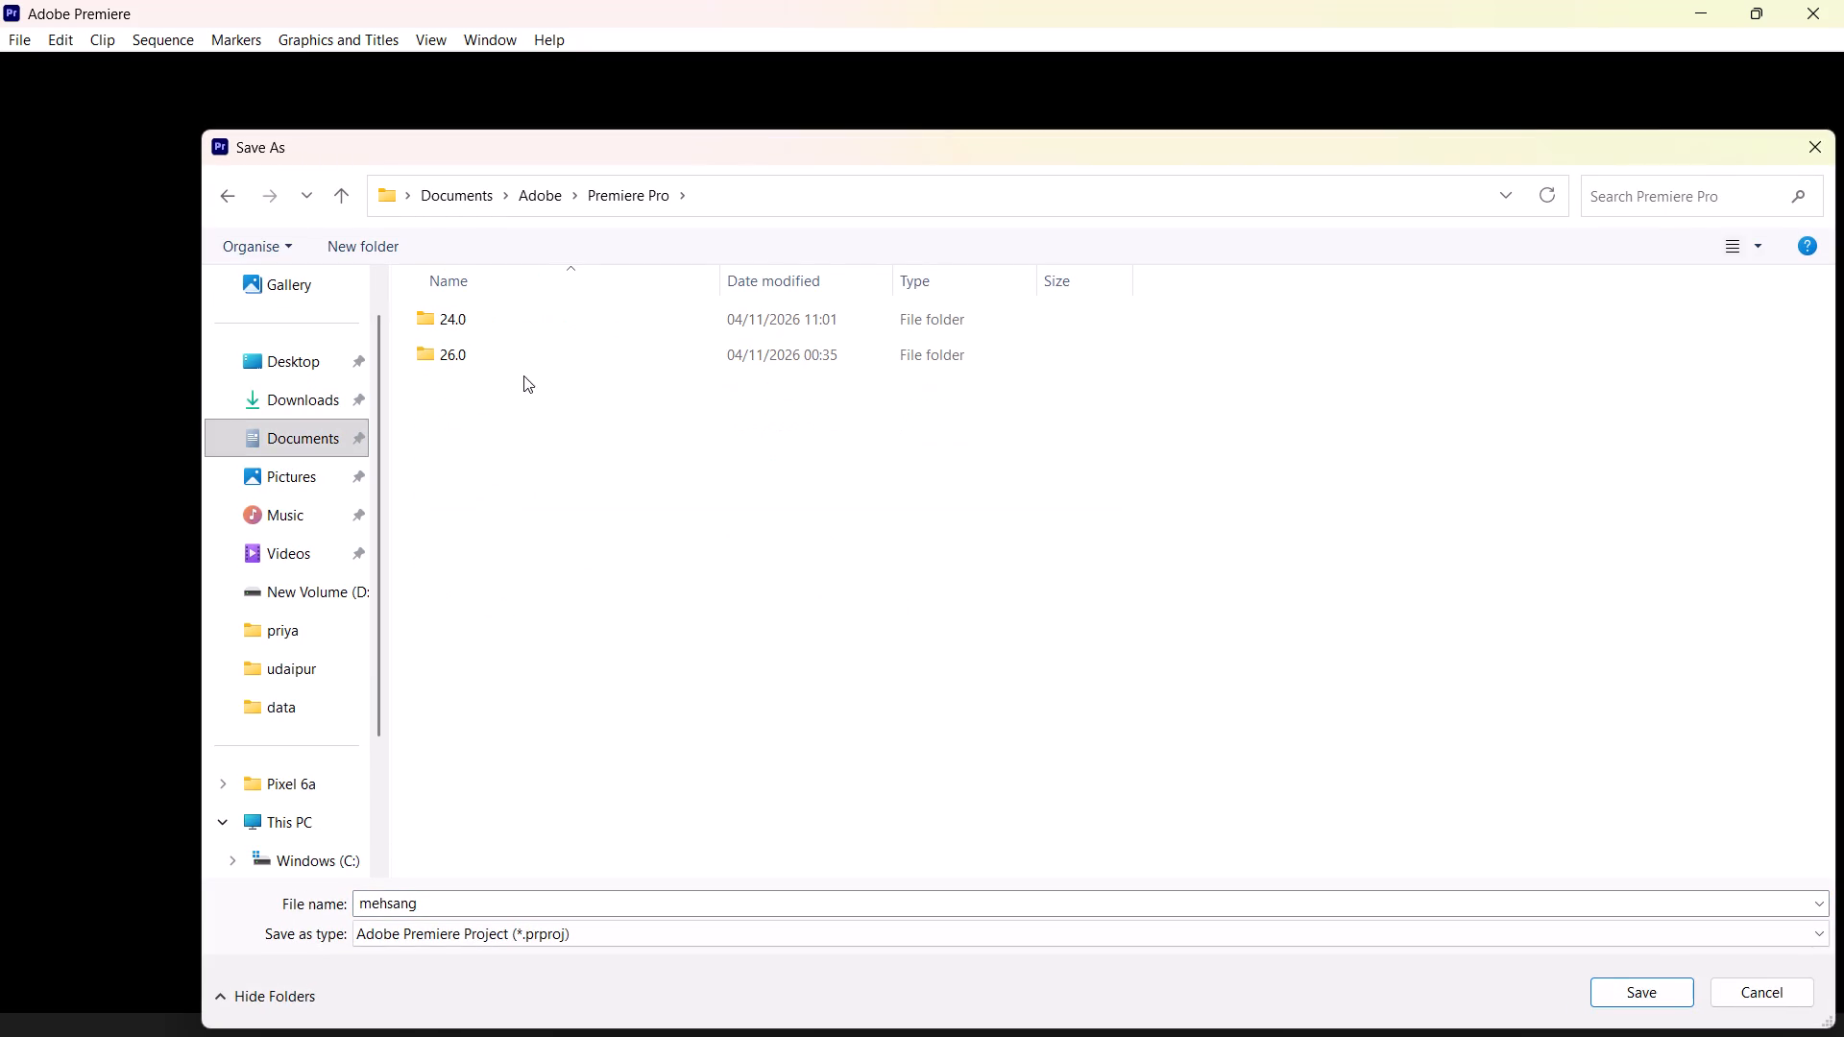
double_click(512, 327)
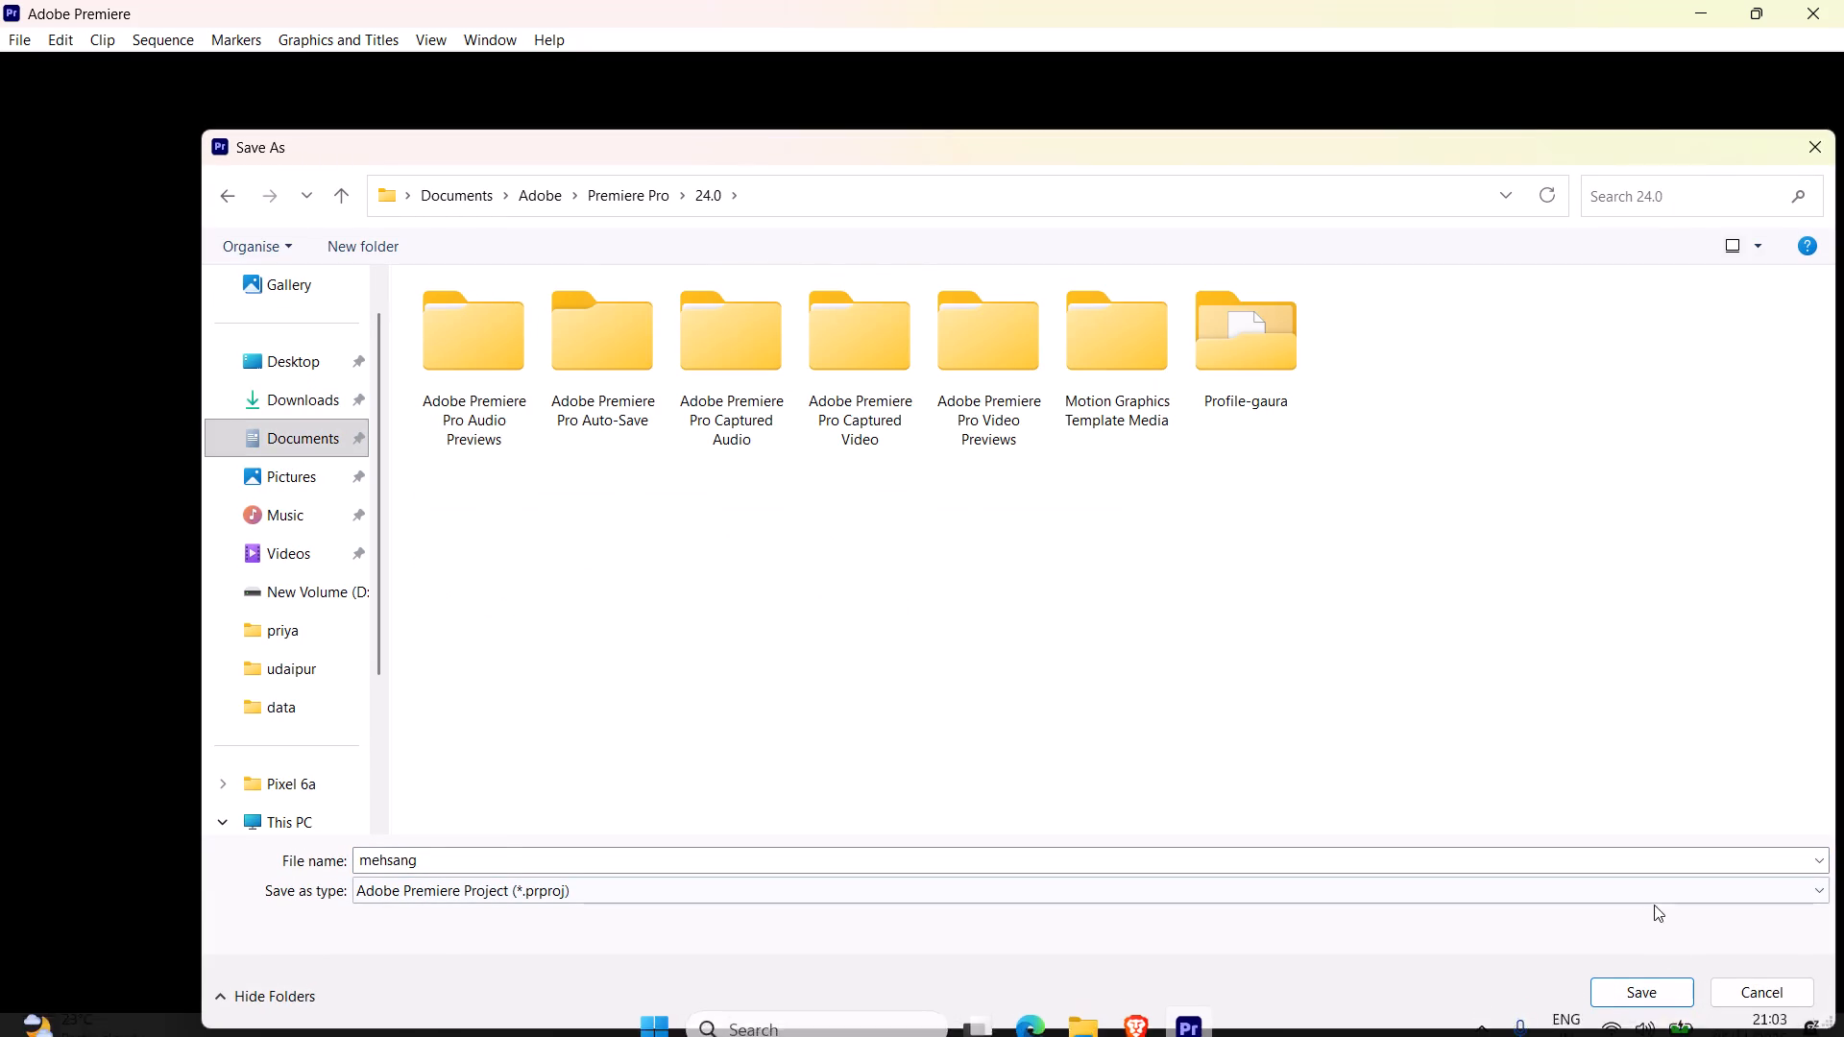
left_click(1634, 989)
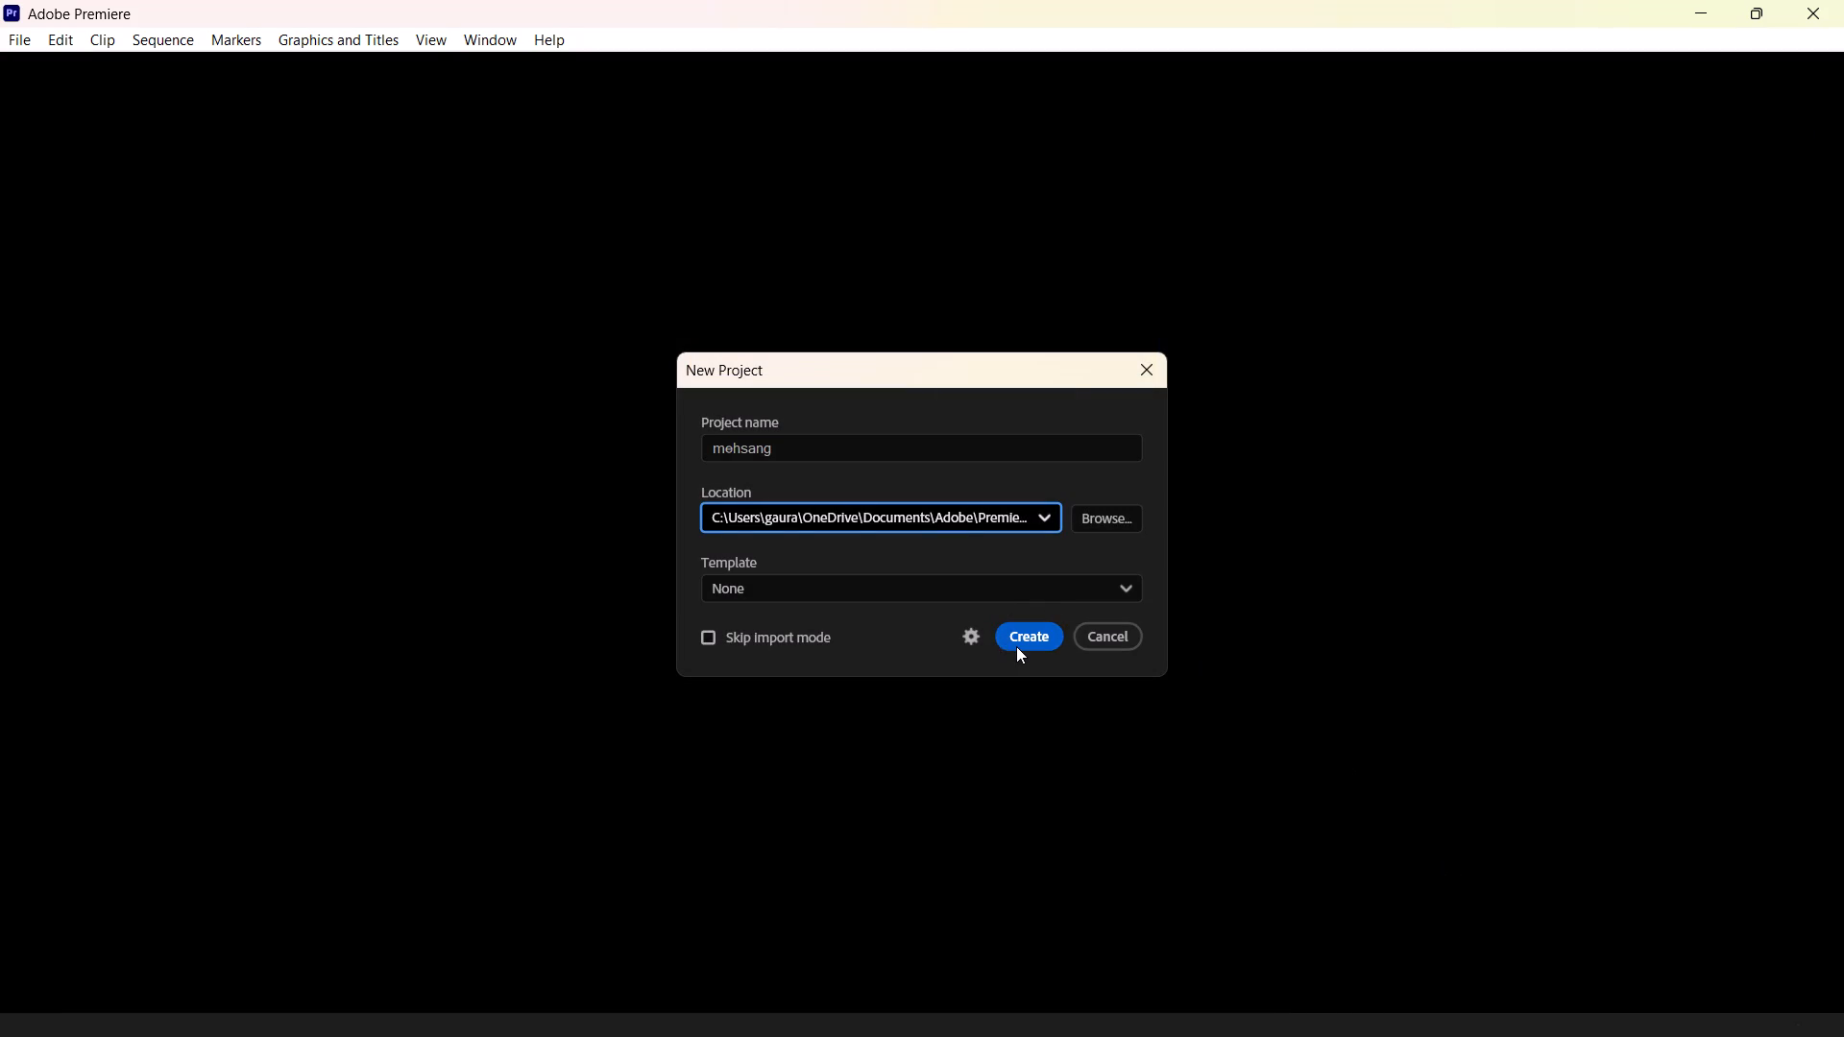
left_click(1016, 646)
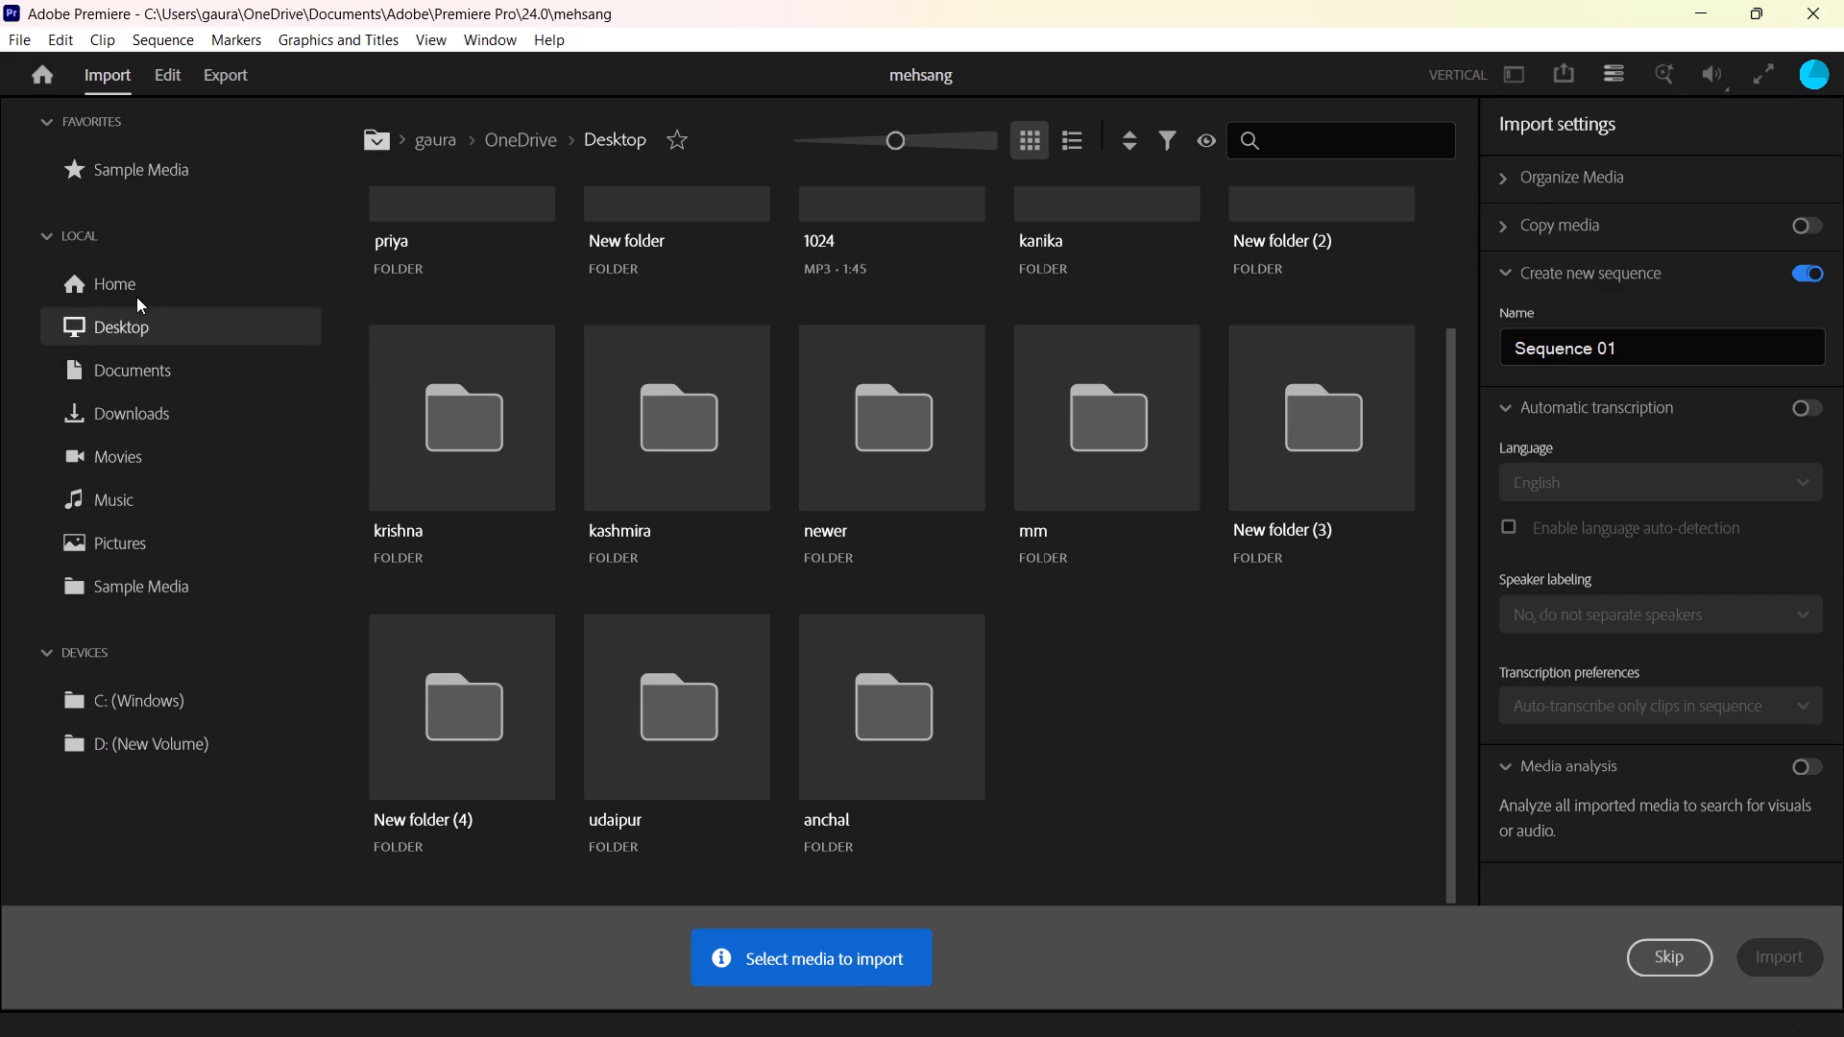
Import the ten mehndi MP4 clips at the end of the Downloads folder into the project as a new sequence, Sequence 01.
left_click(158, 403)
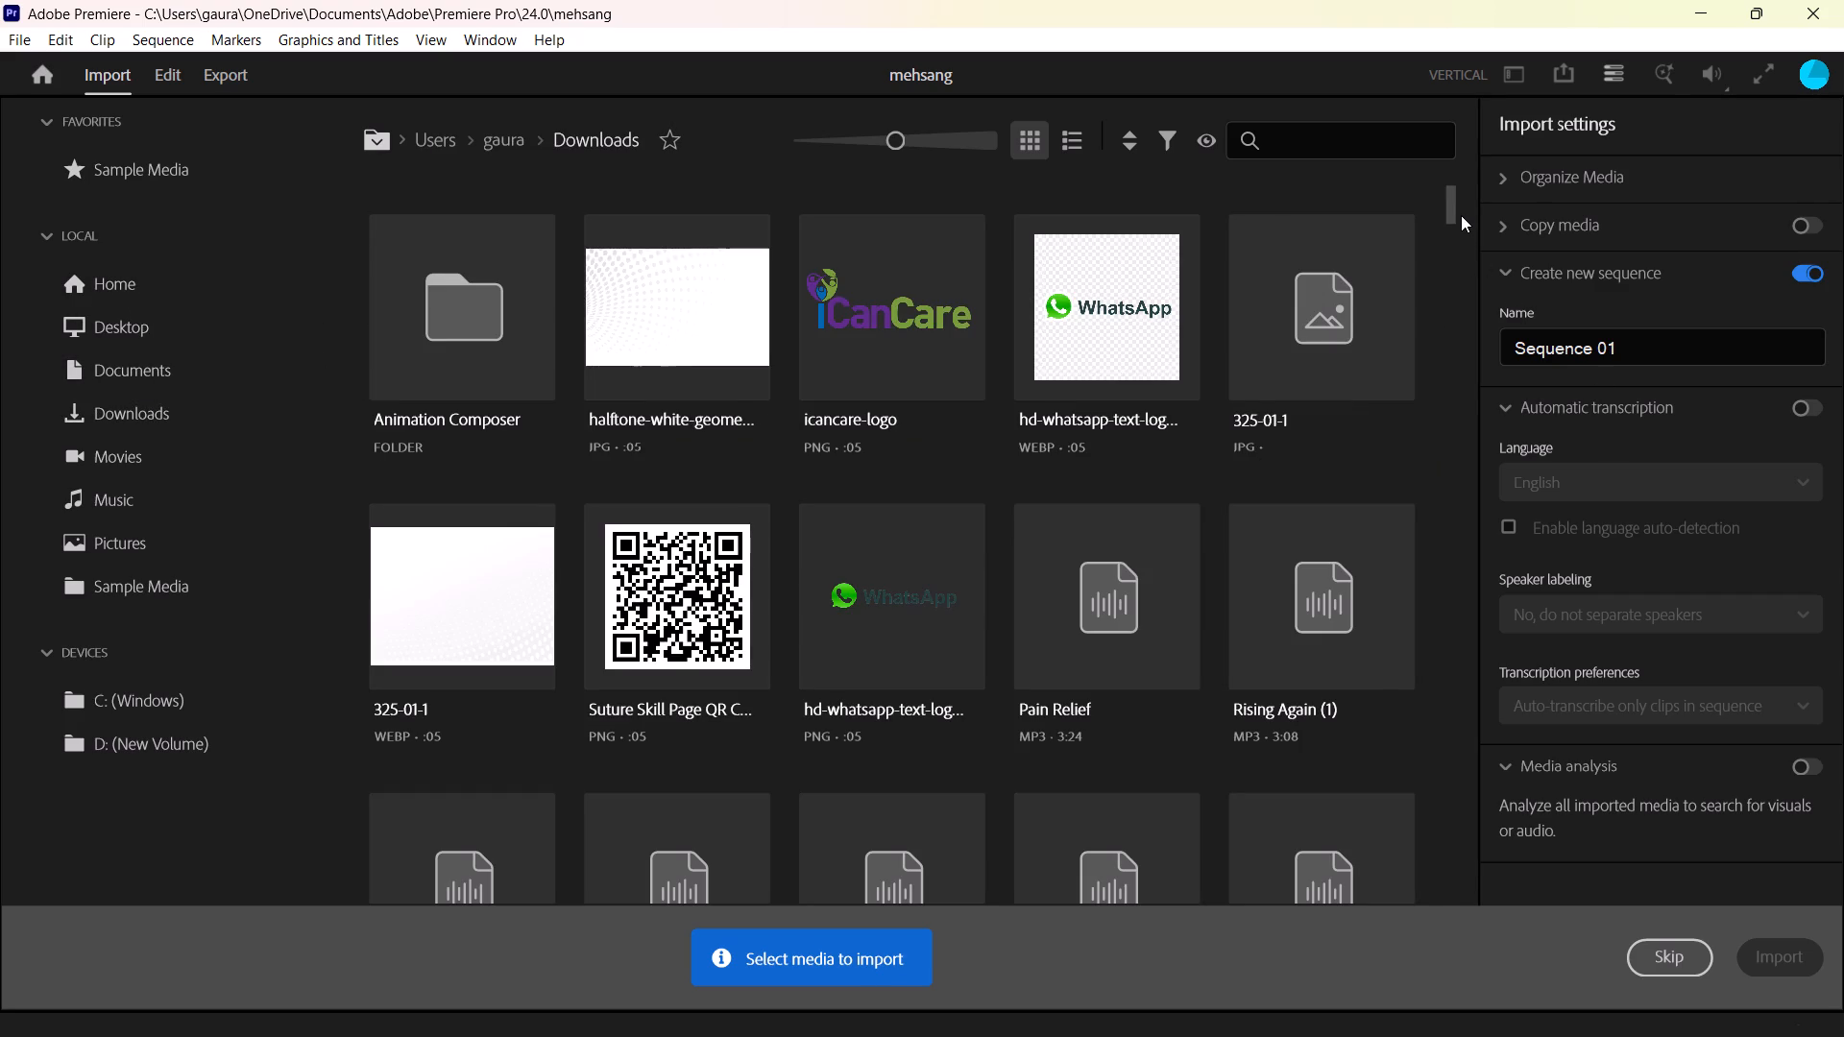
left_click_drag(1459, 210, 1456, 229)
left_click_drag(1449, 212, 1462, 950)
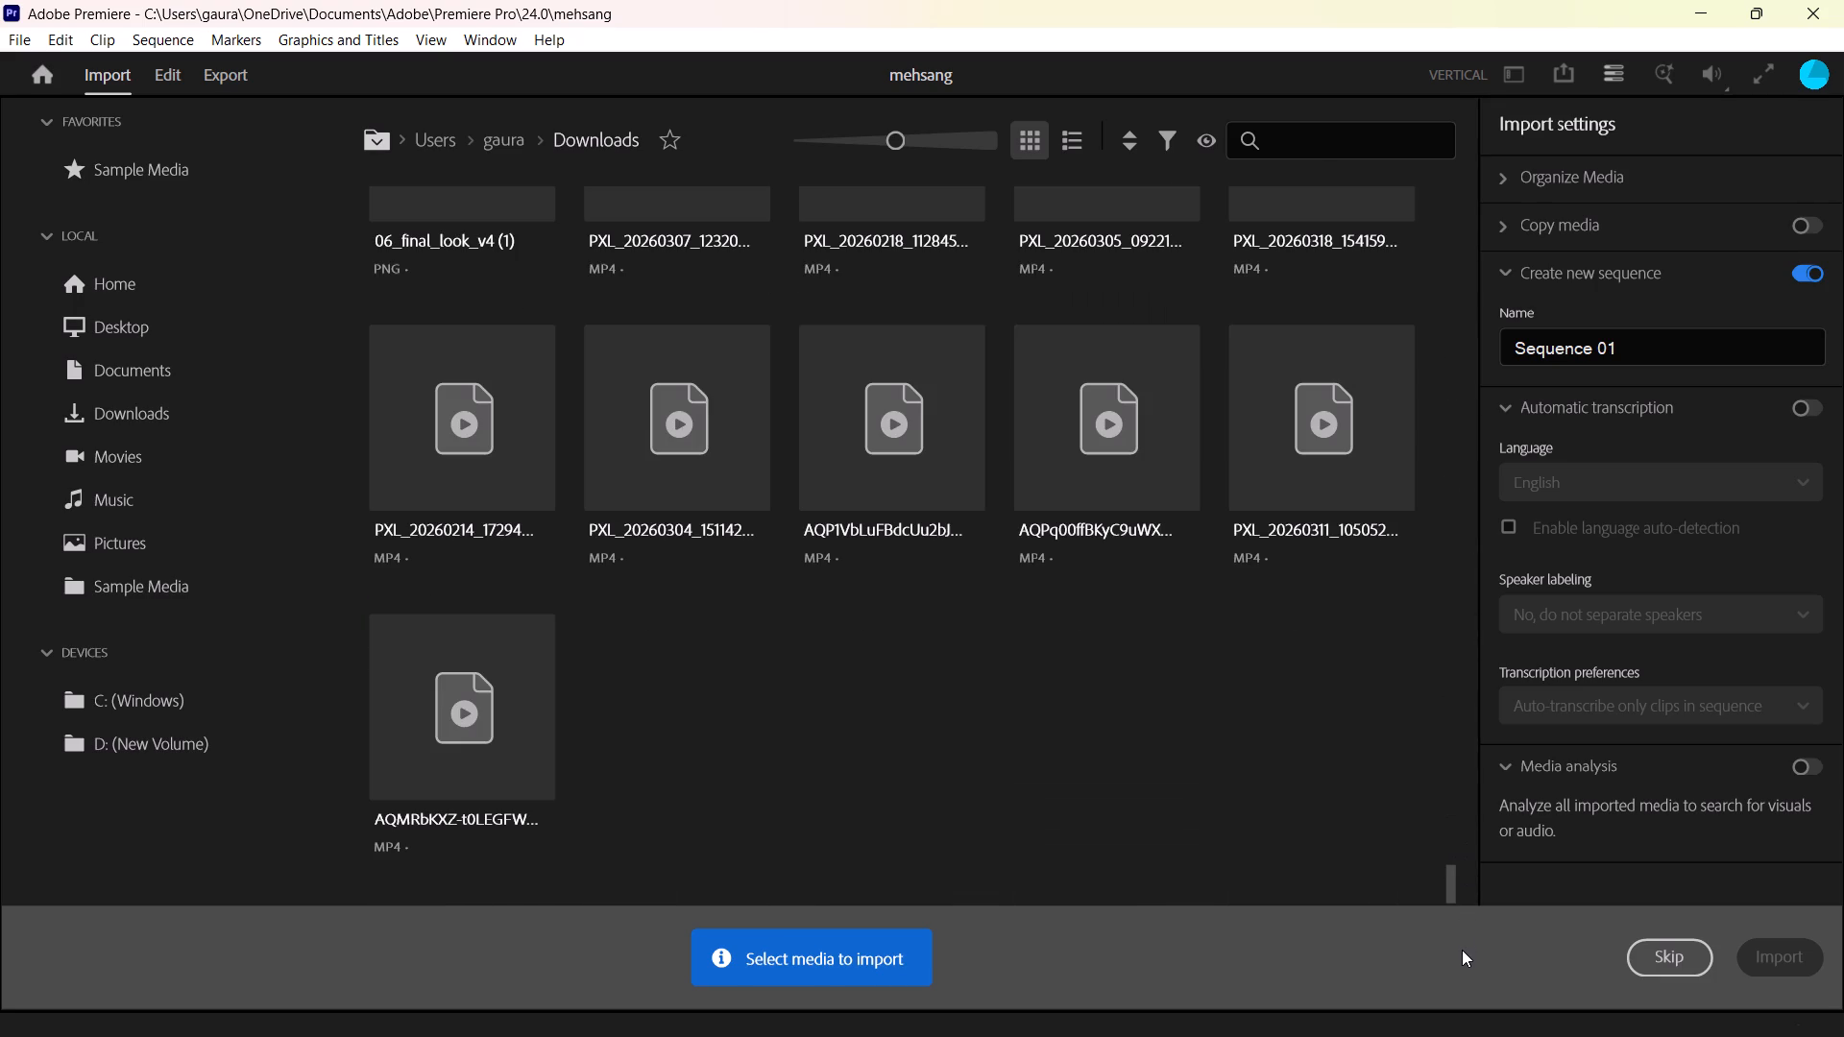
left_click_drag(1462, 950, 1462, 952)
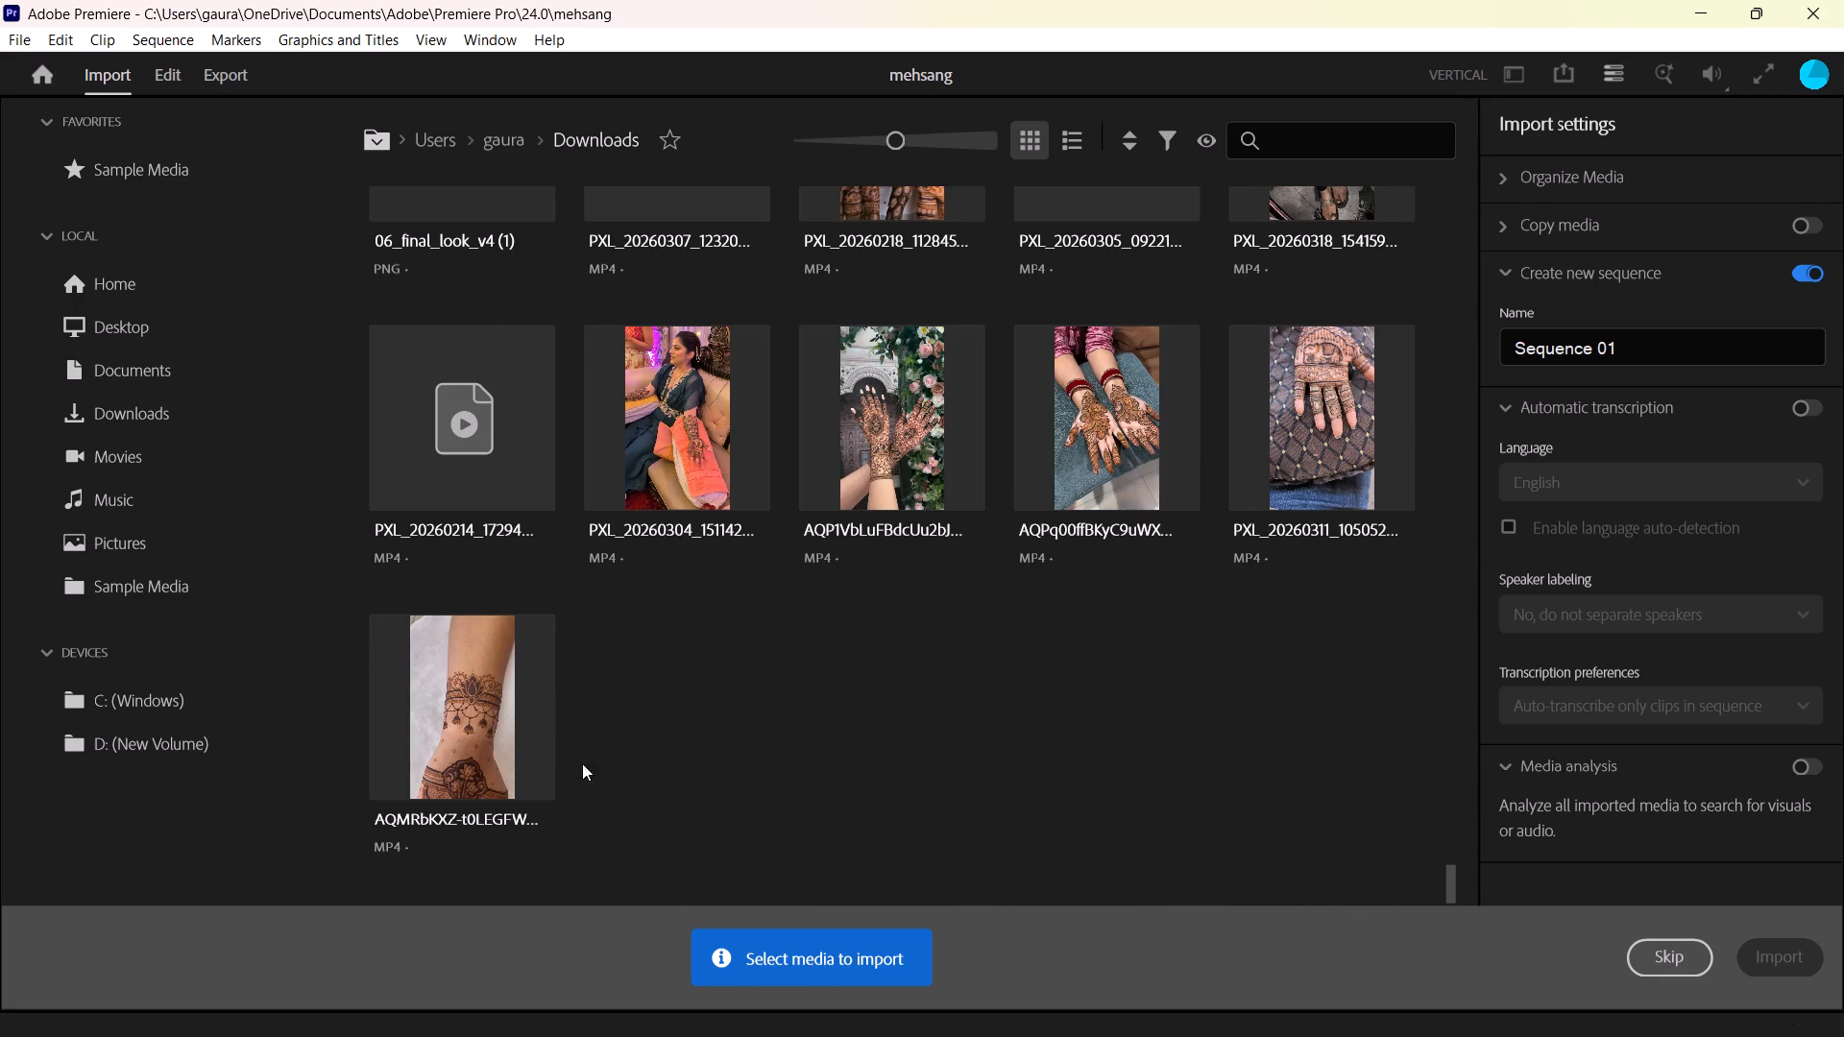
left_click(469, 710)
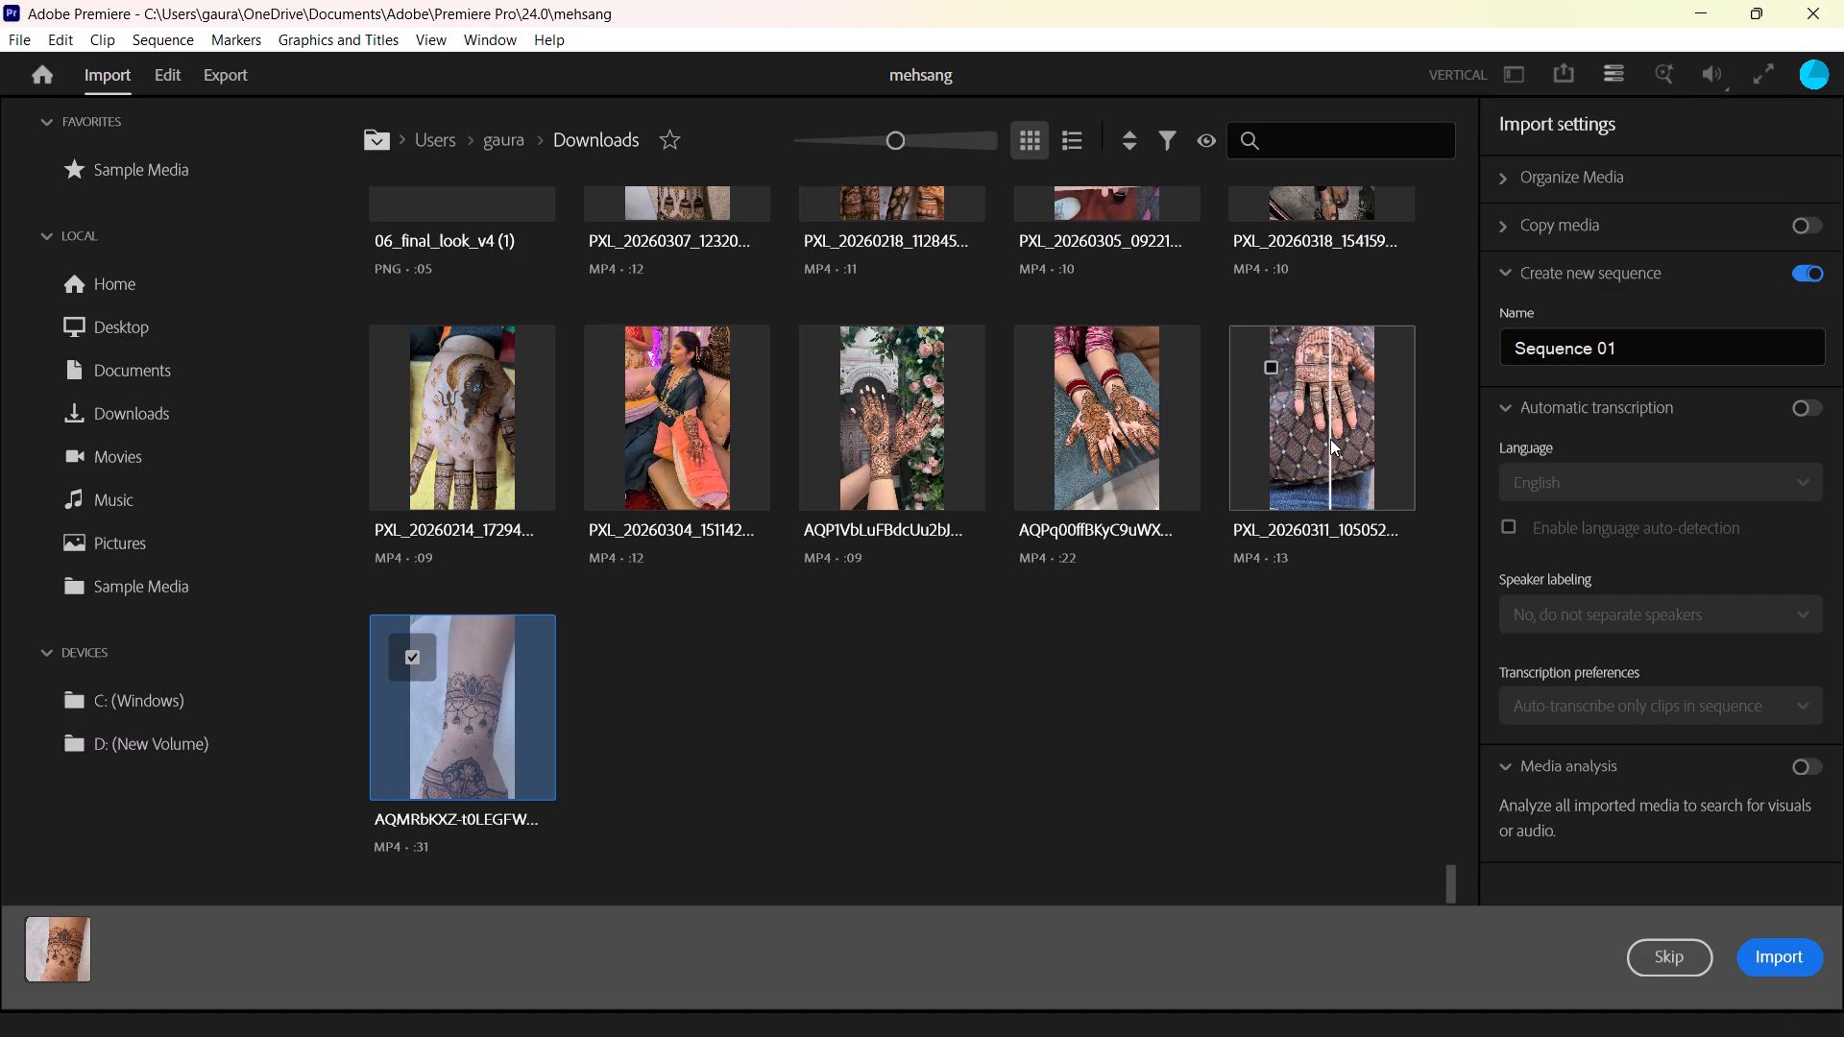
left_click(1330, 439)
left_click(1155, 447)
left_click(910, 431)
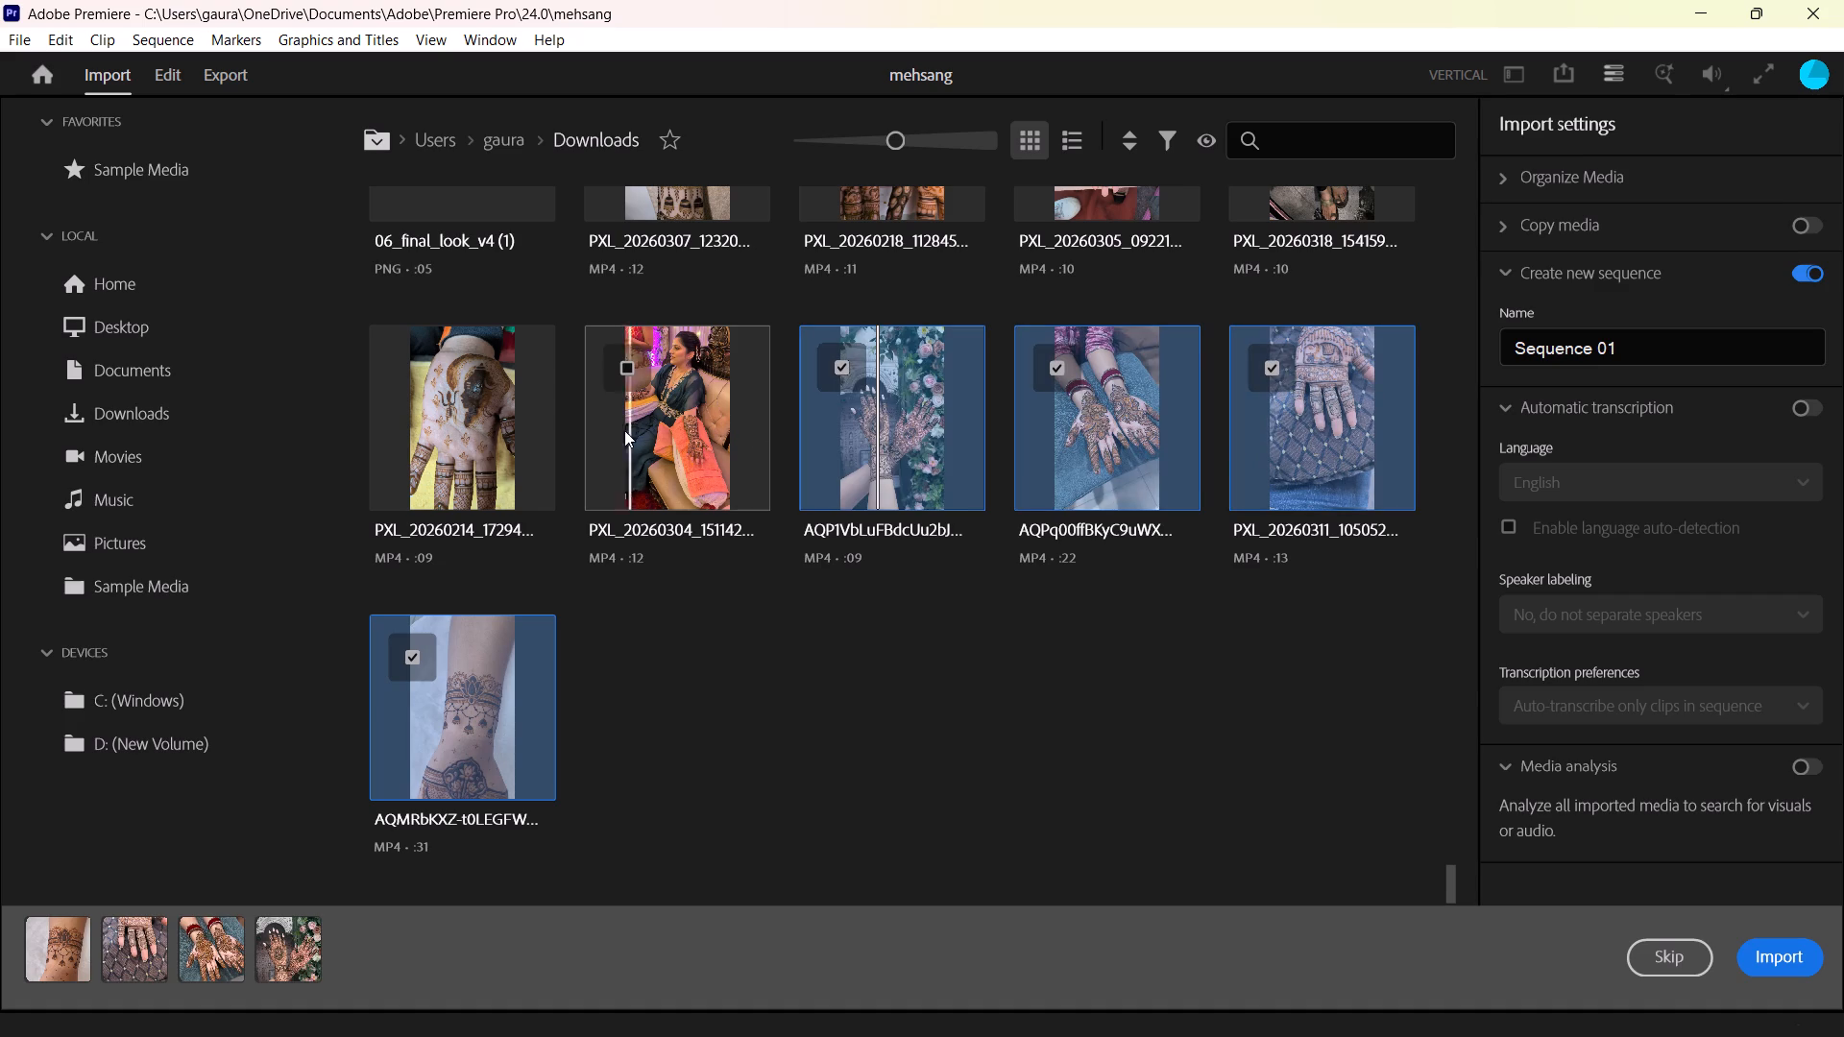
left_click(680, 434)
left_click(508, 439)
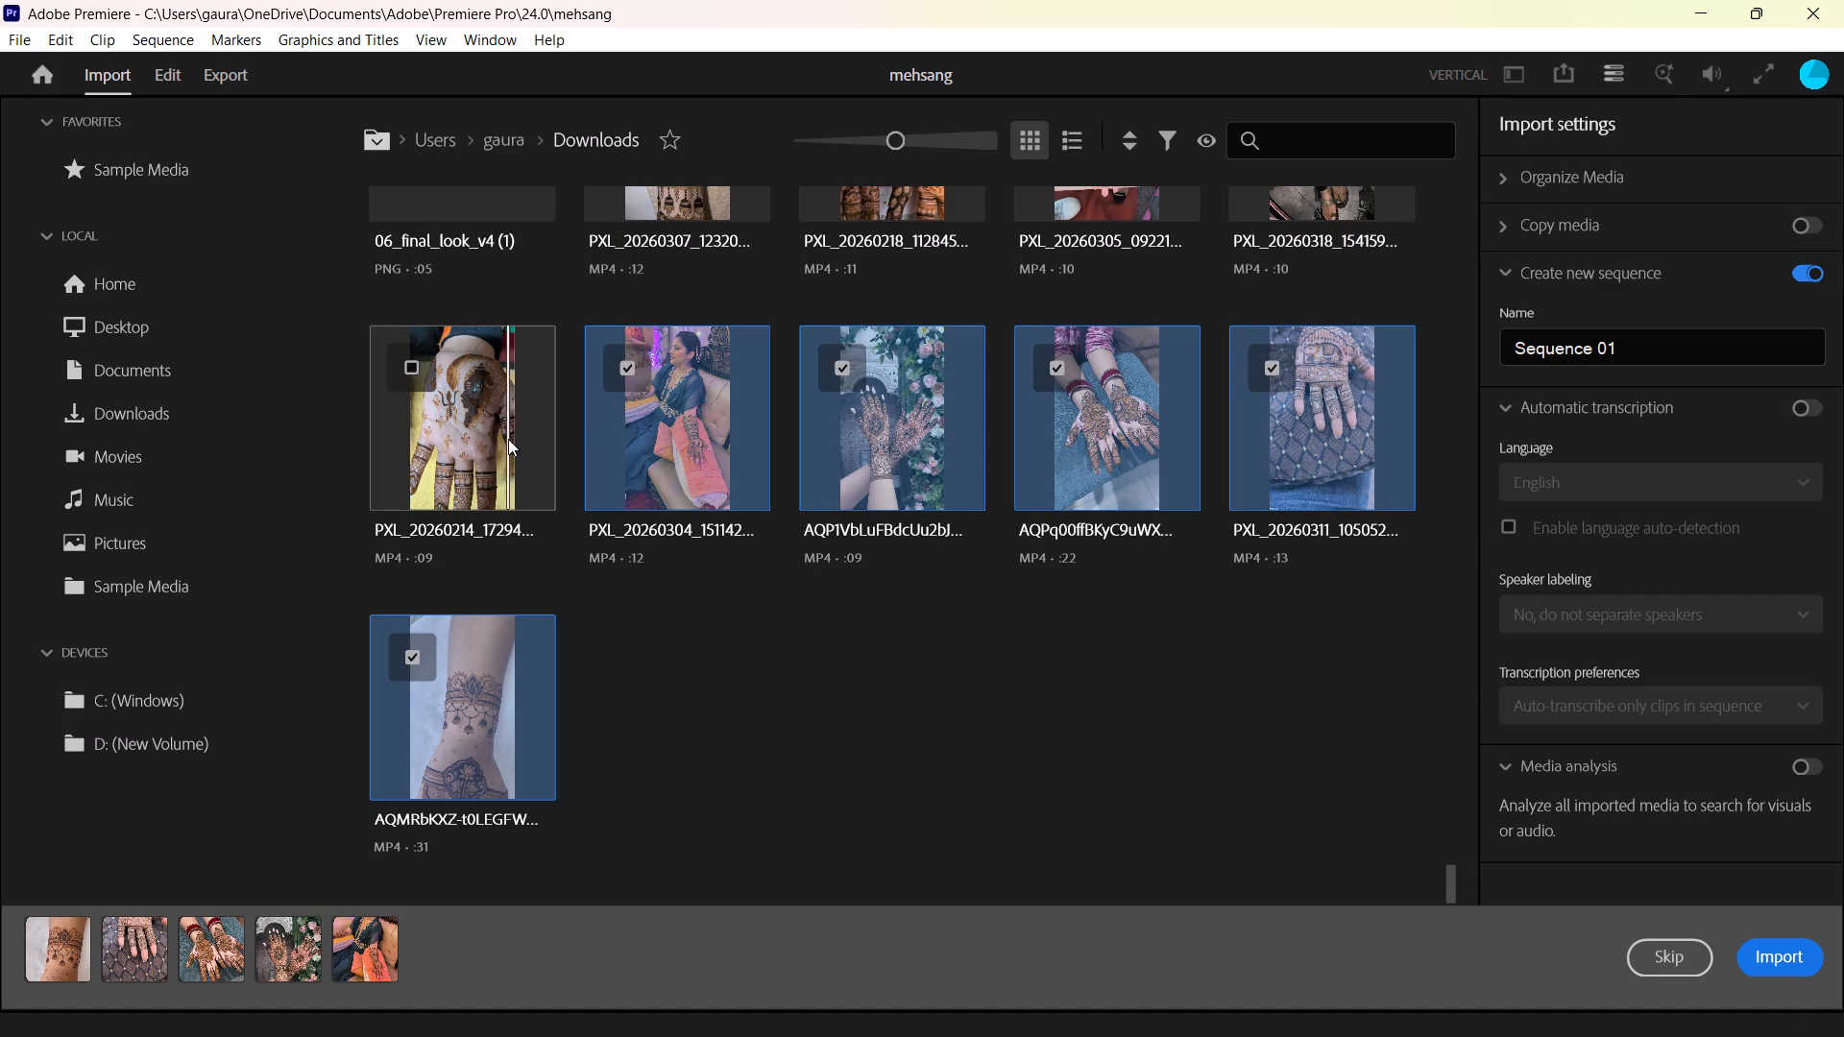
scroll(1246, 699, "up", 9)
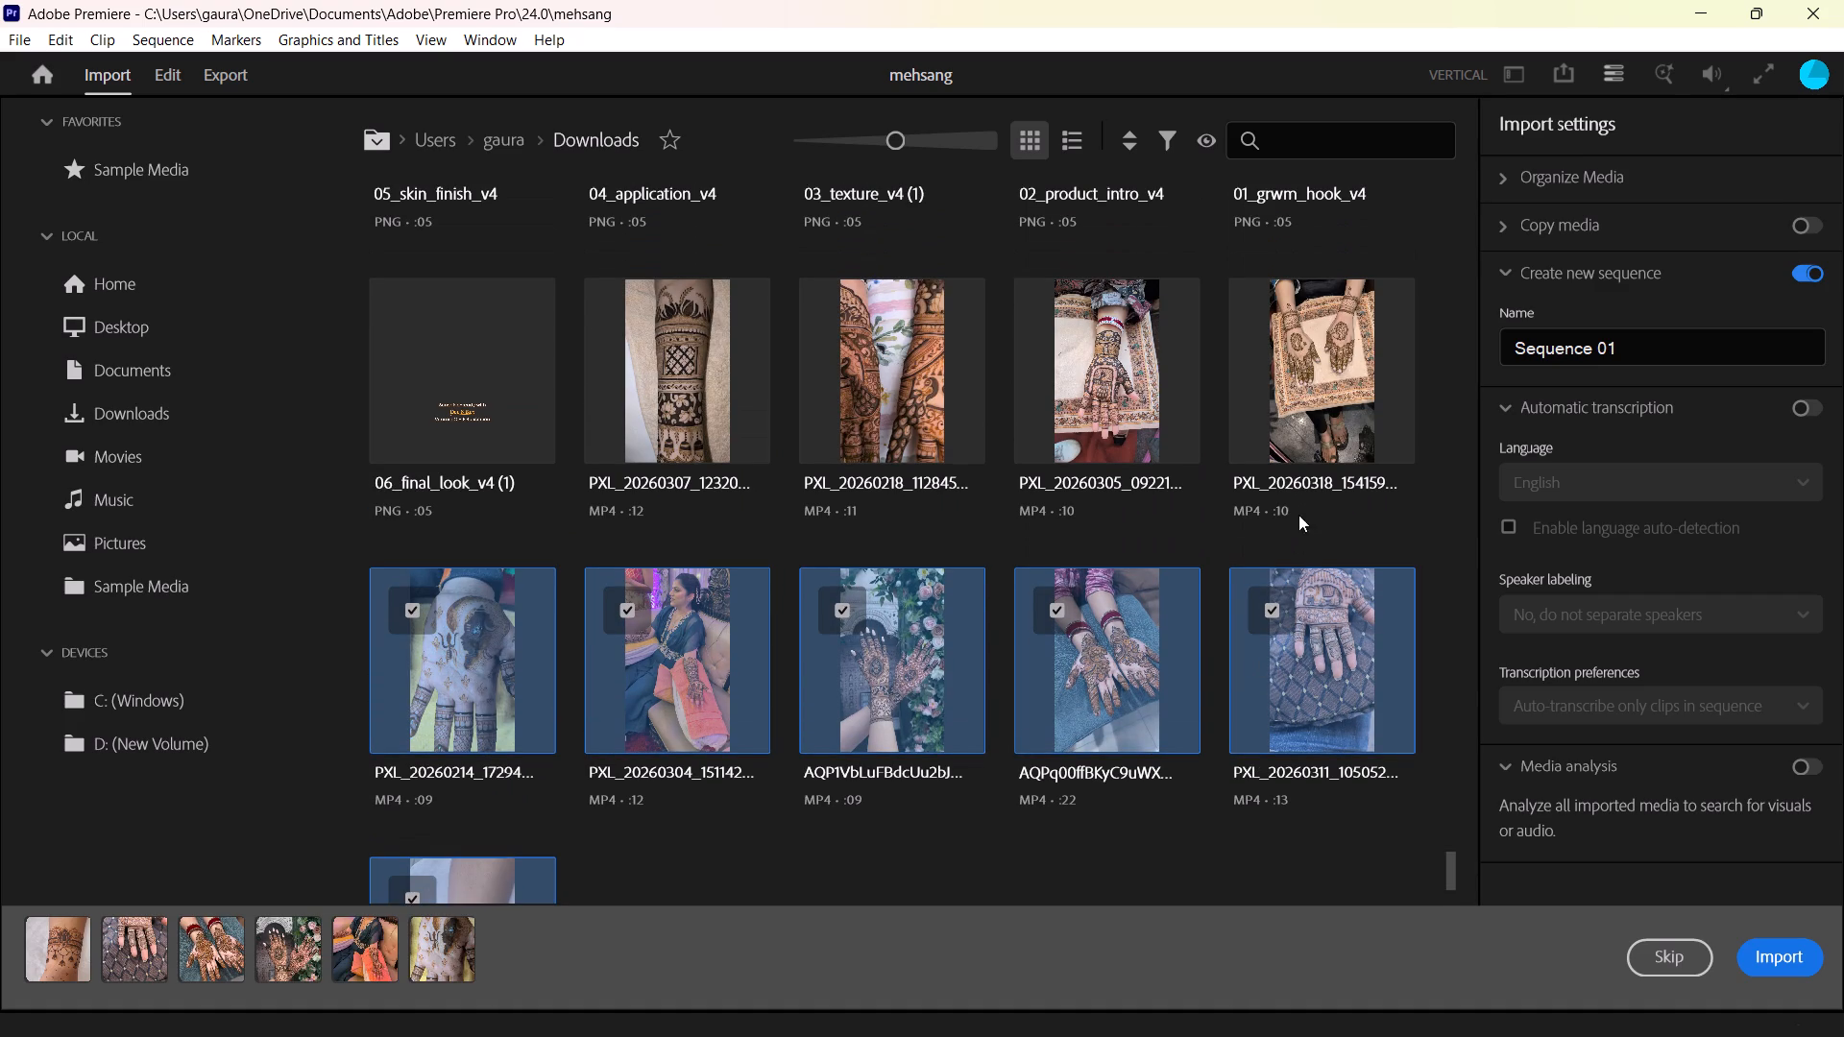
left_click(1318, 428)
left_click(1112, 422)
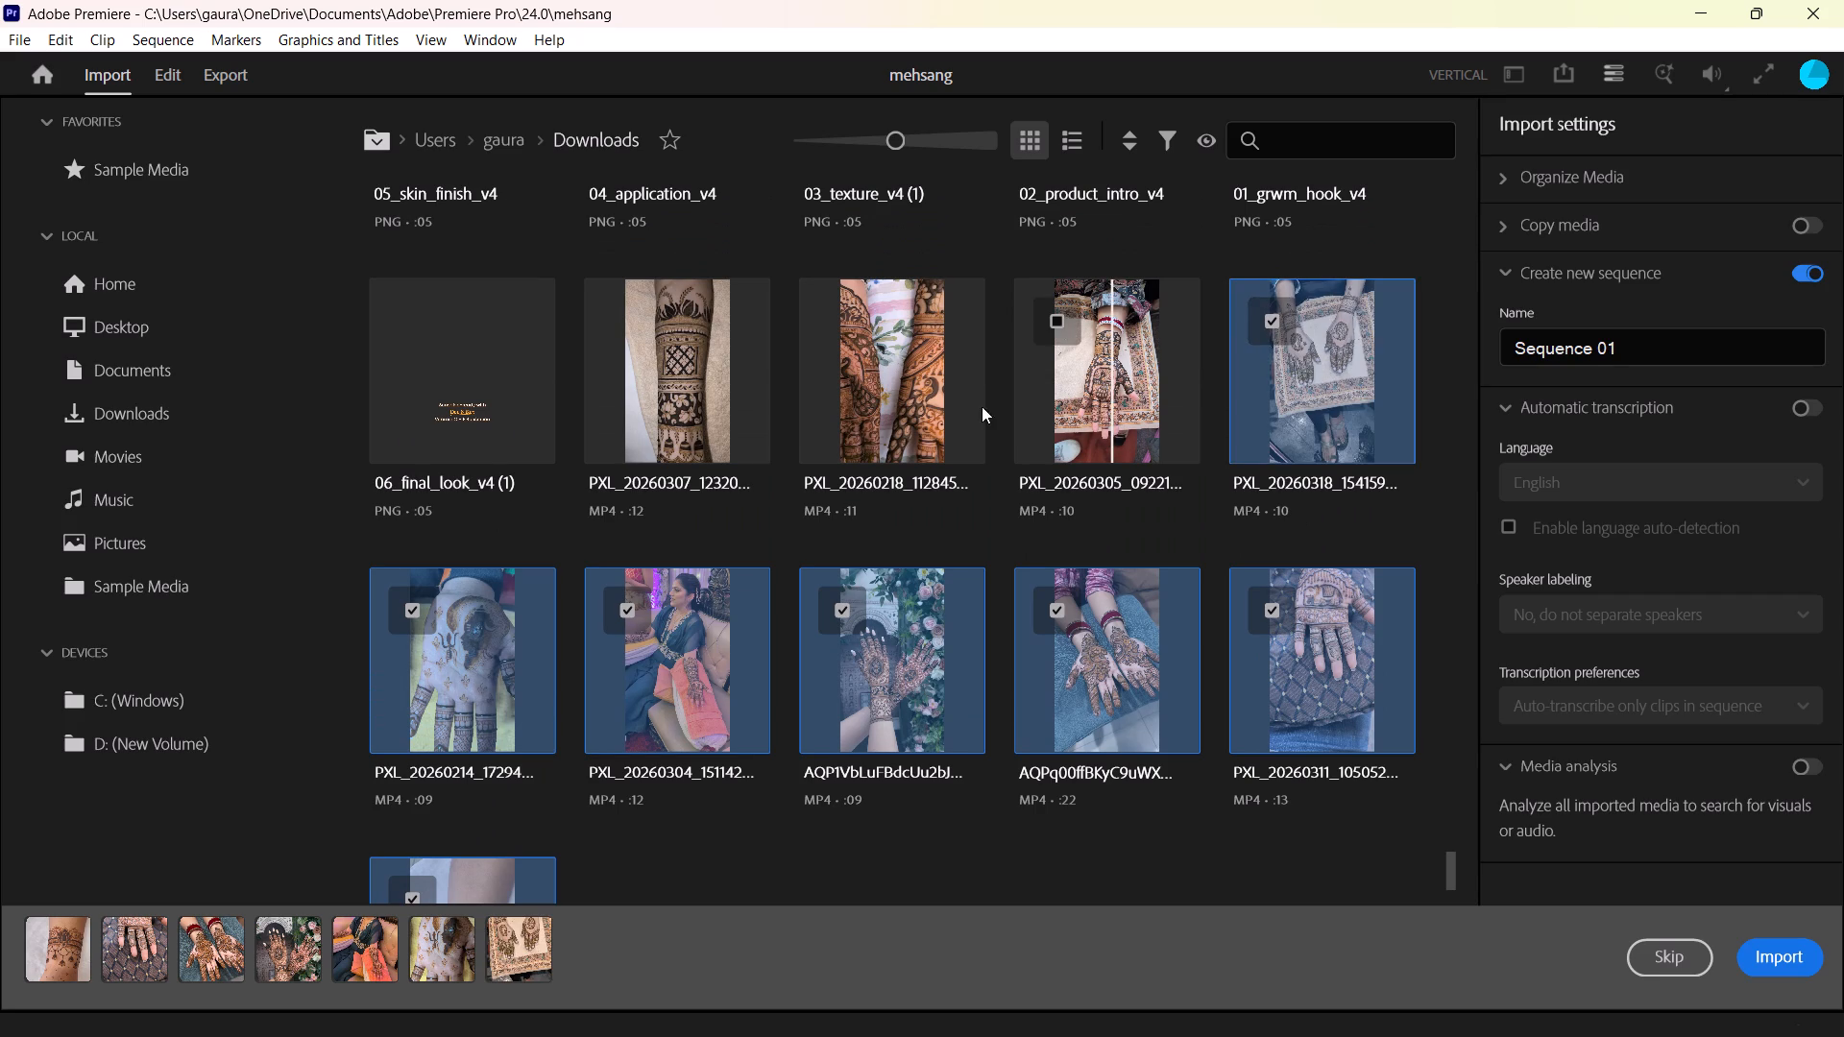
left_click(868, 395)
left_click(697, 386)
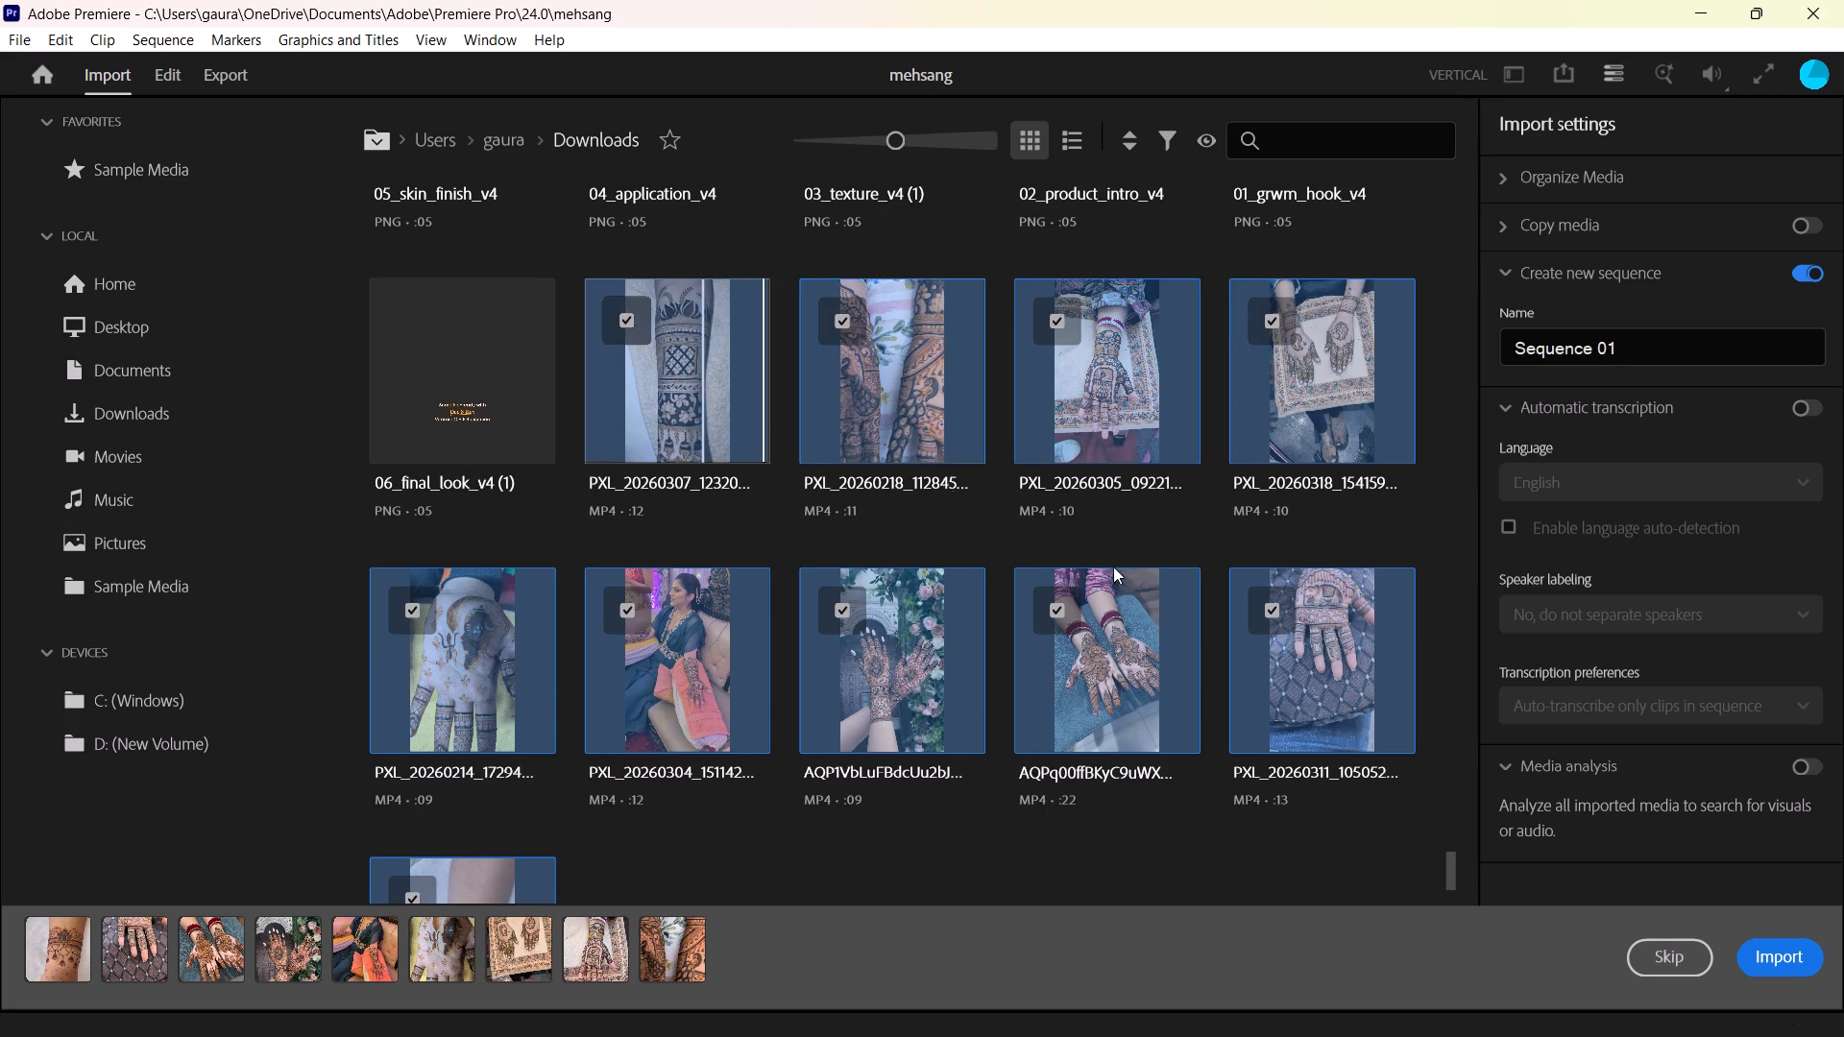
left_click(1778, 958)
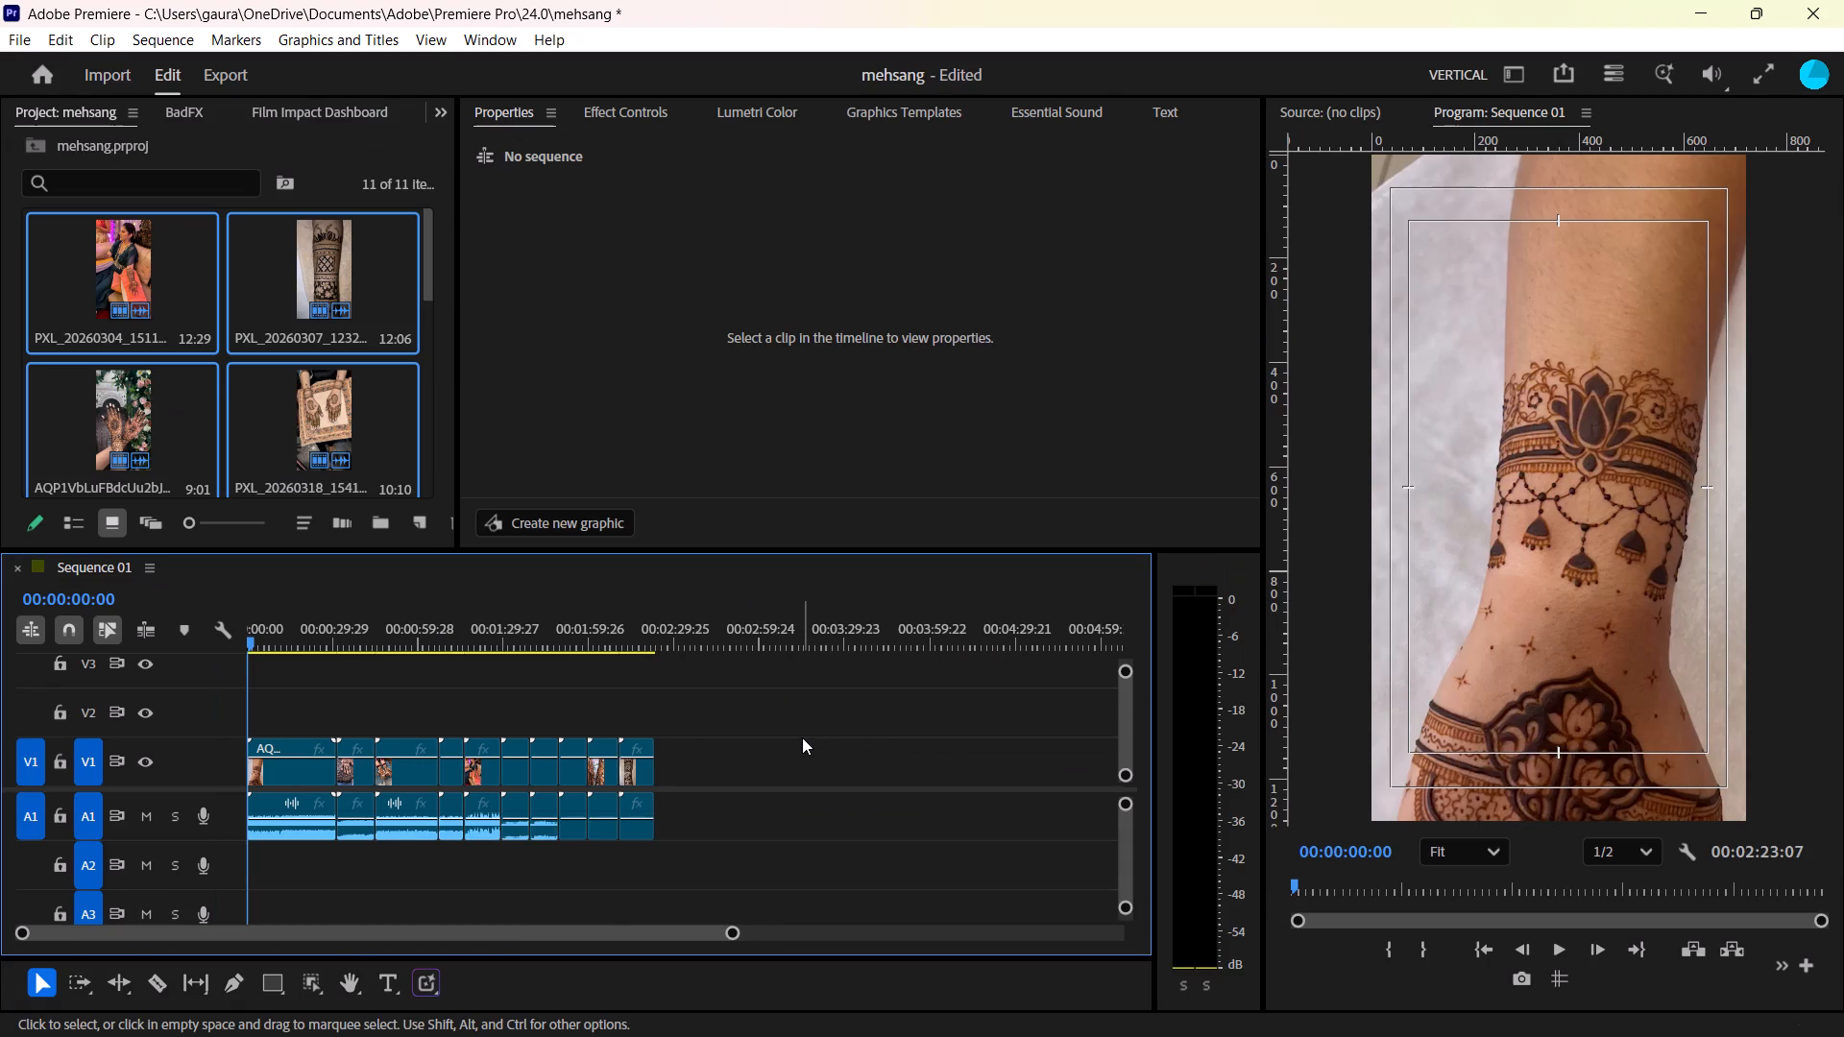
left_click(802, 737)
Switch to Brave, review the introduction MehSang document and copy its entire script.
left_click(1152, 1036)
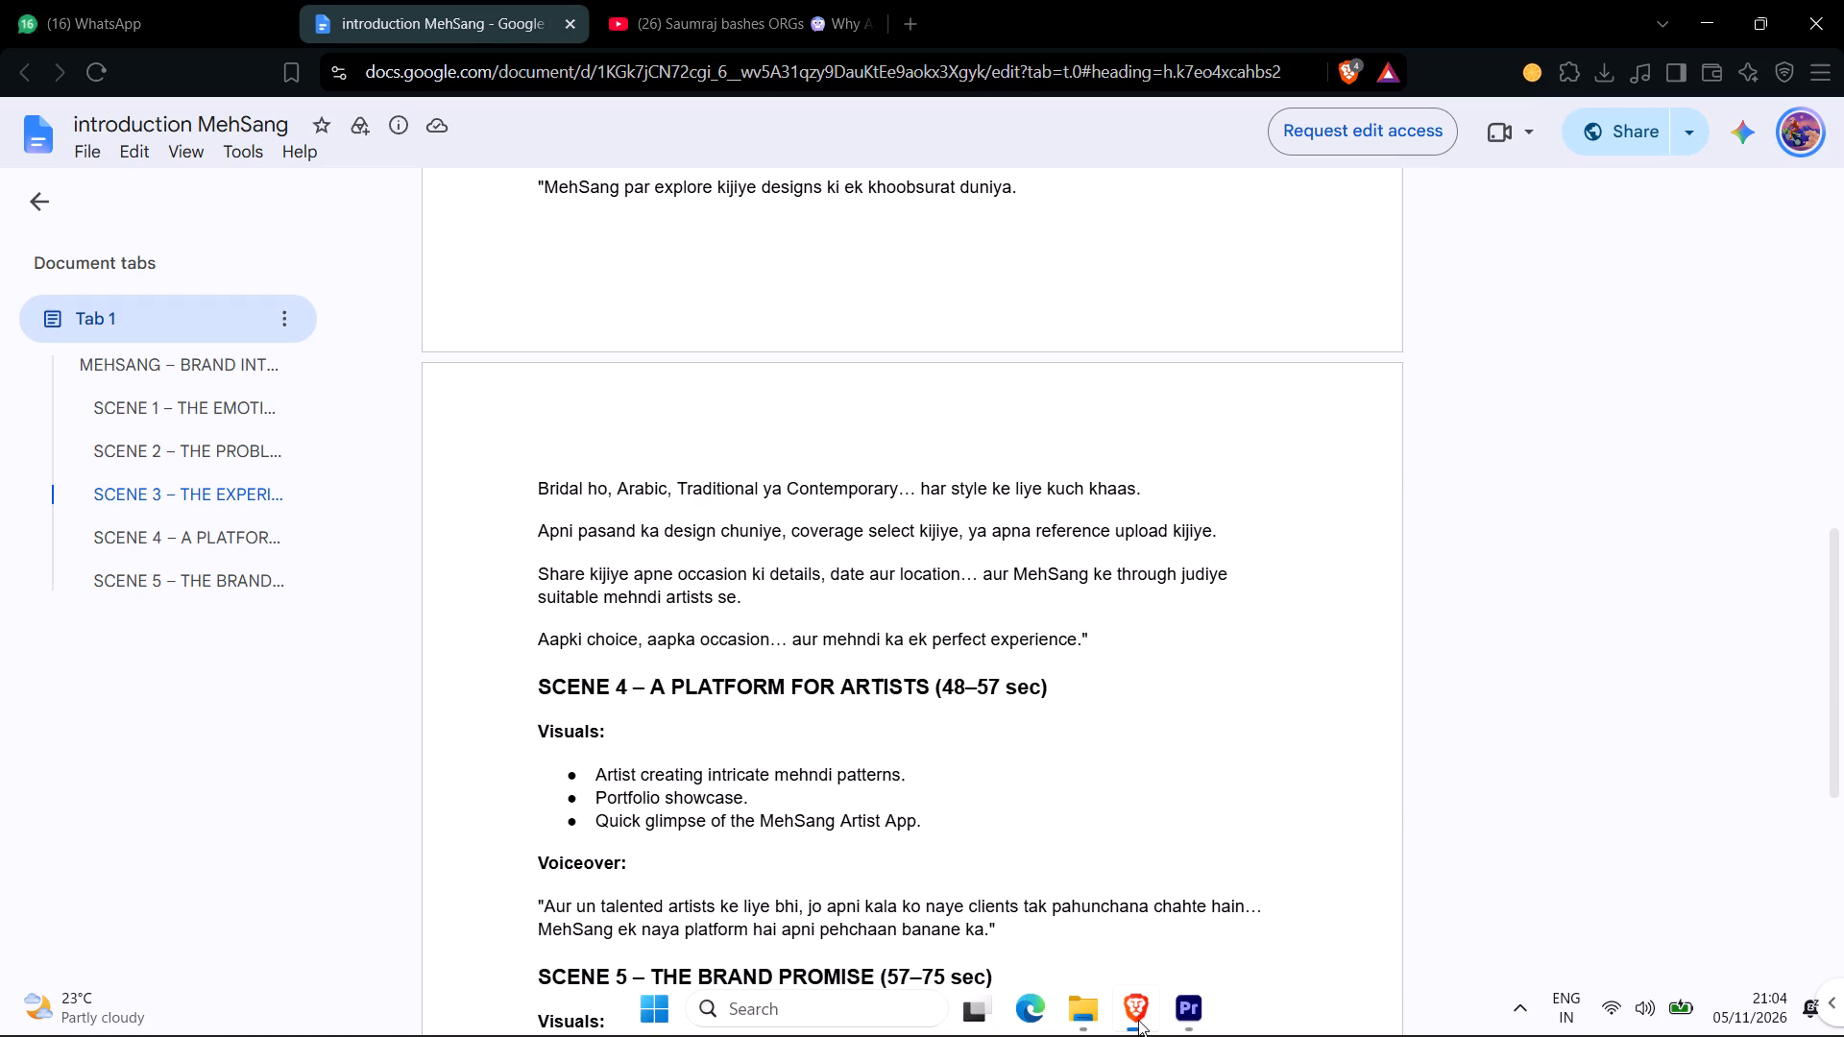
scroll(724, 649, "up", 20)
scroll(724, 649, "up", 4)
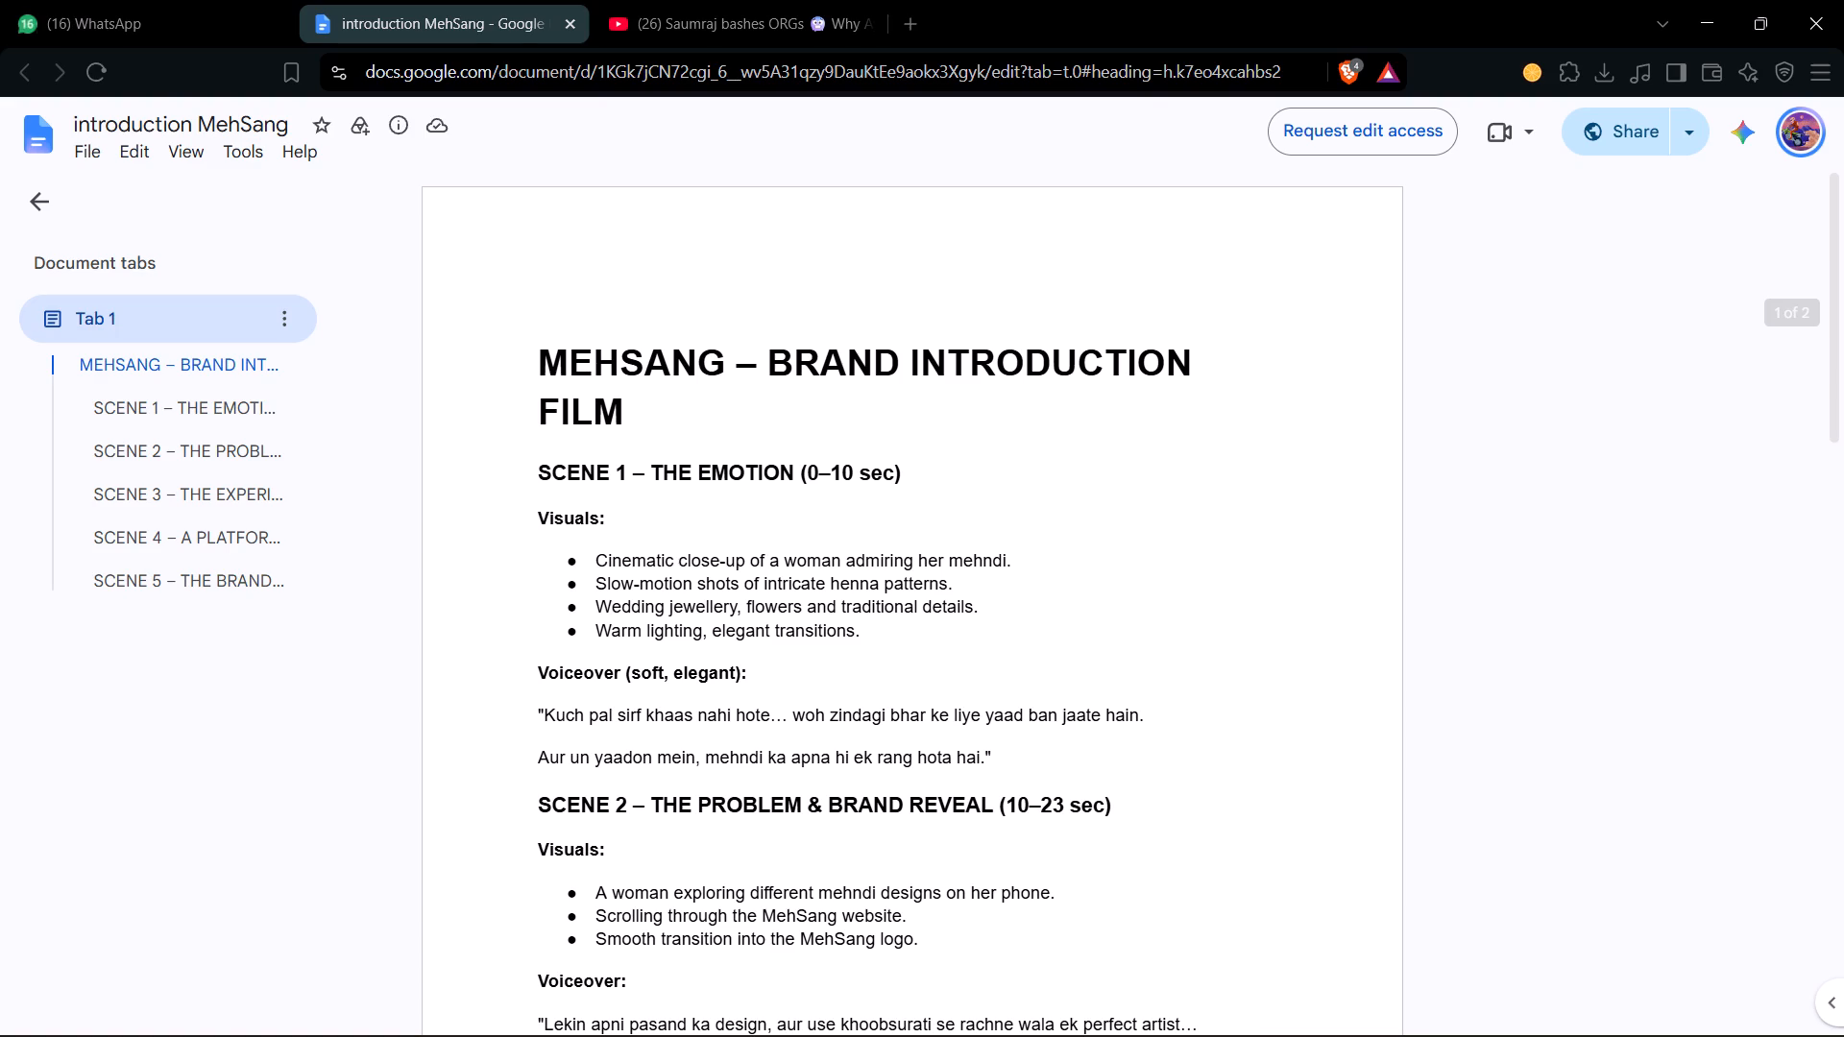
left_click_drag(1009, 757, 594, 718)
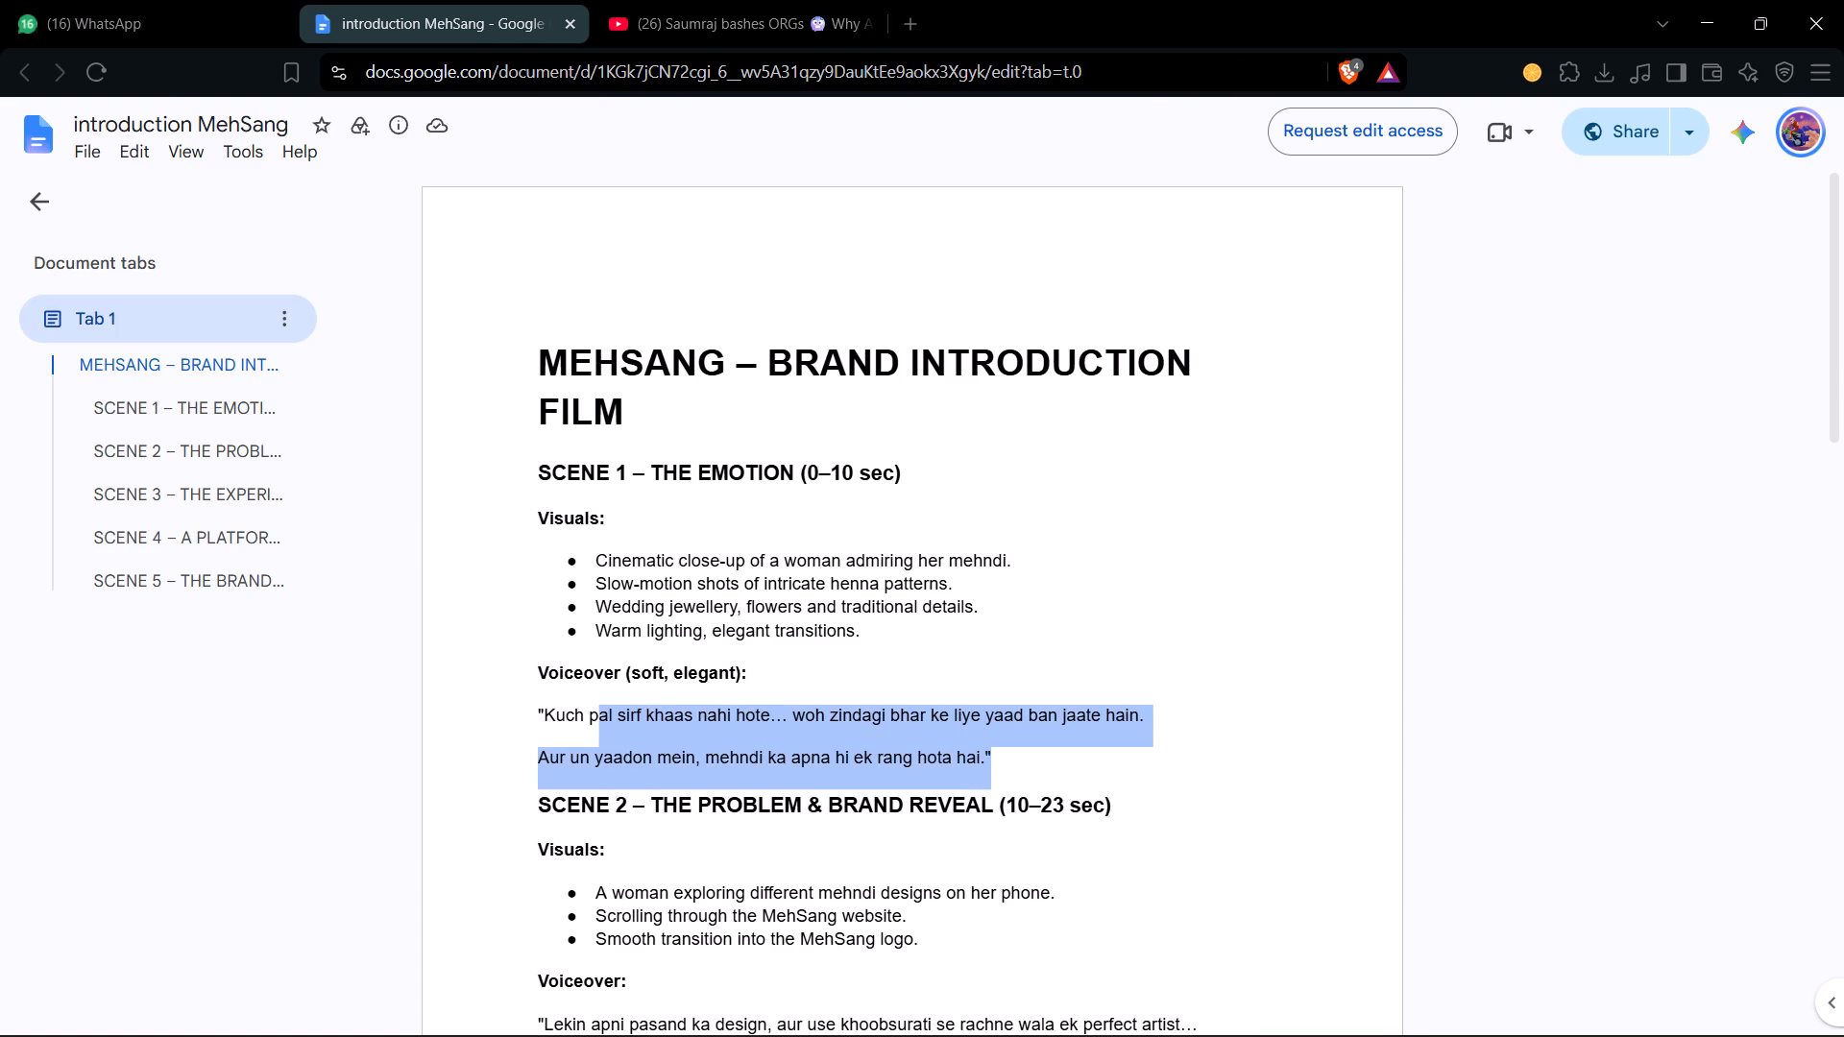
left_click_drag(594, 718, 540, 706)
scroll(965, 747, "down", 1)
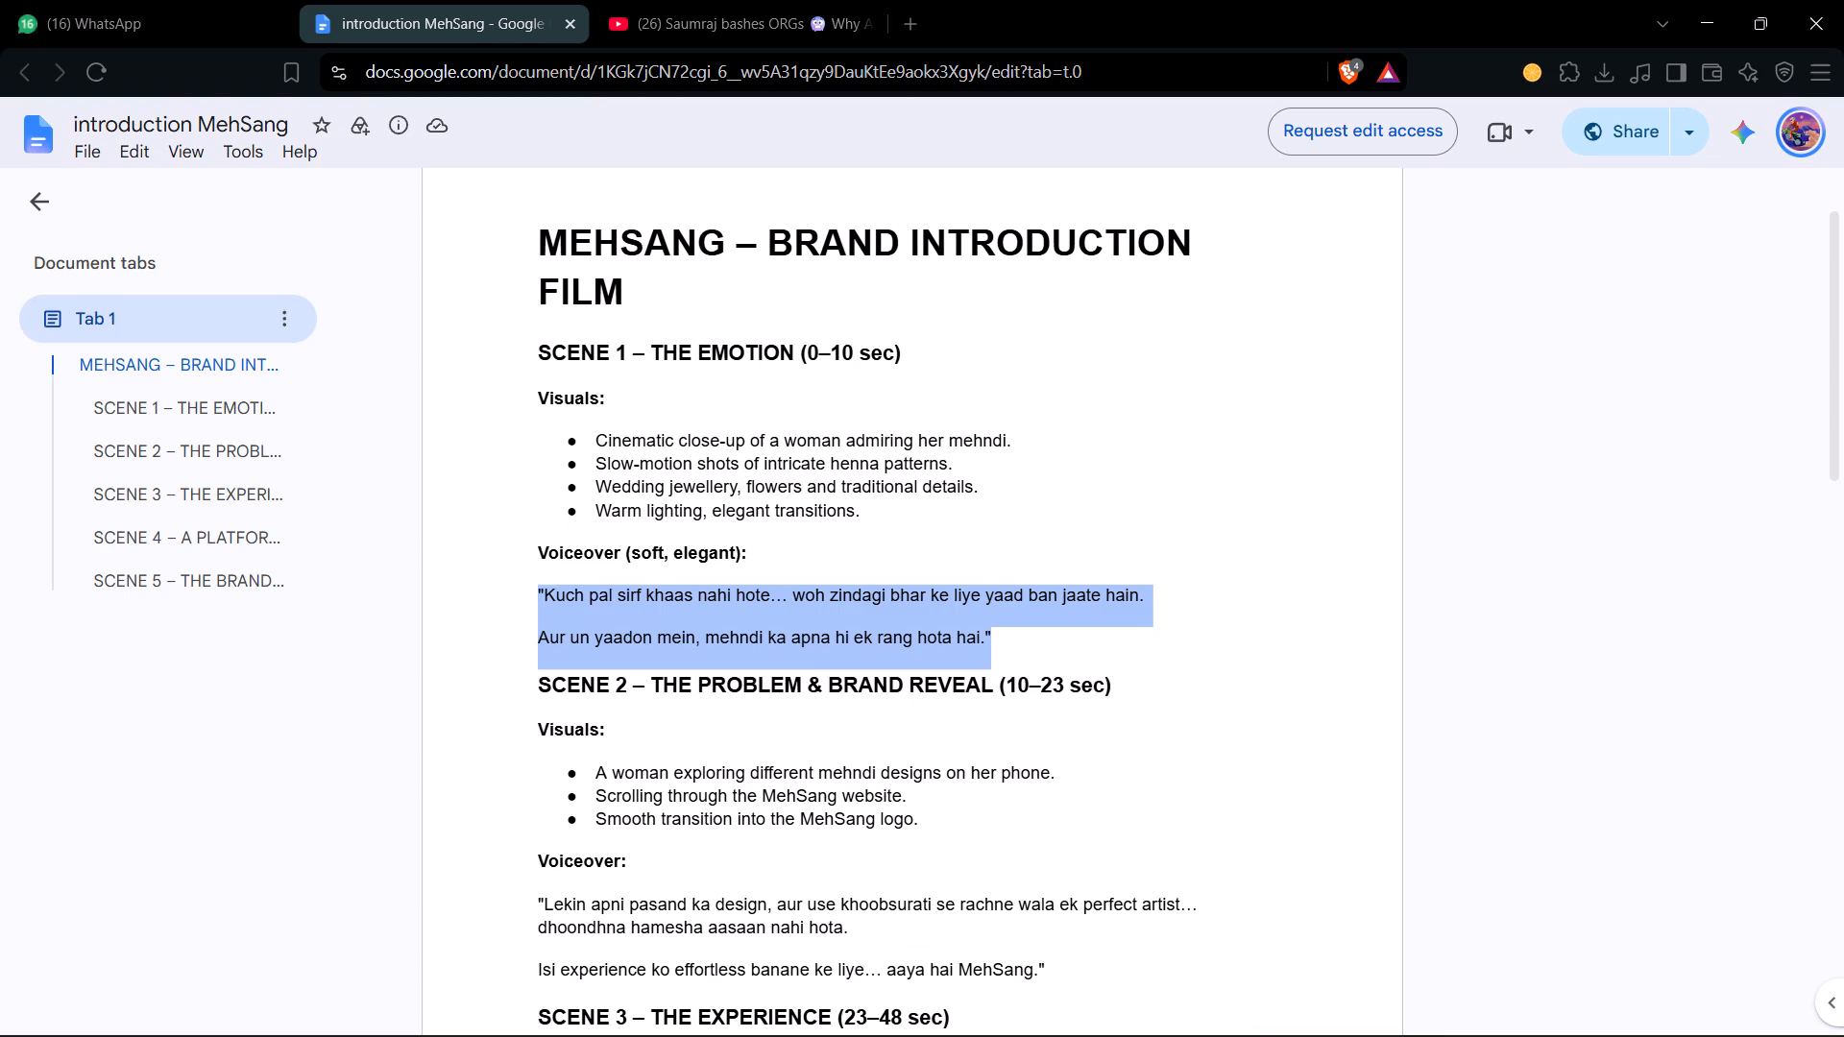
scroll(965, 747, "down", 3)
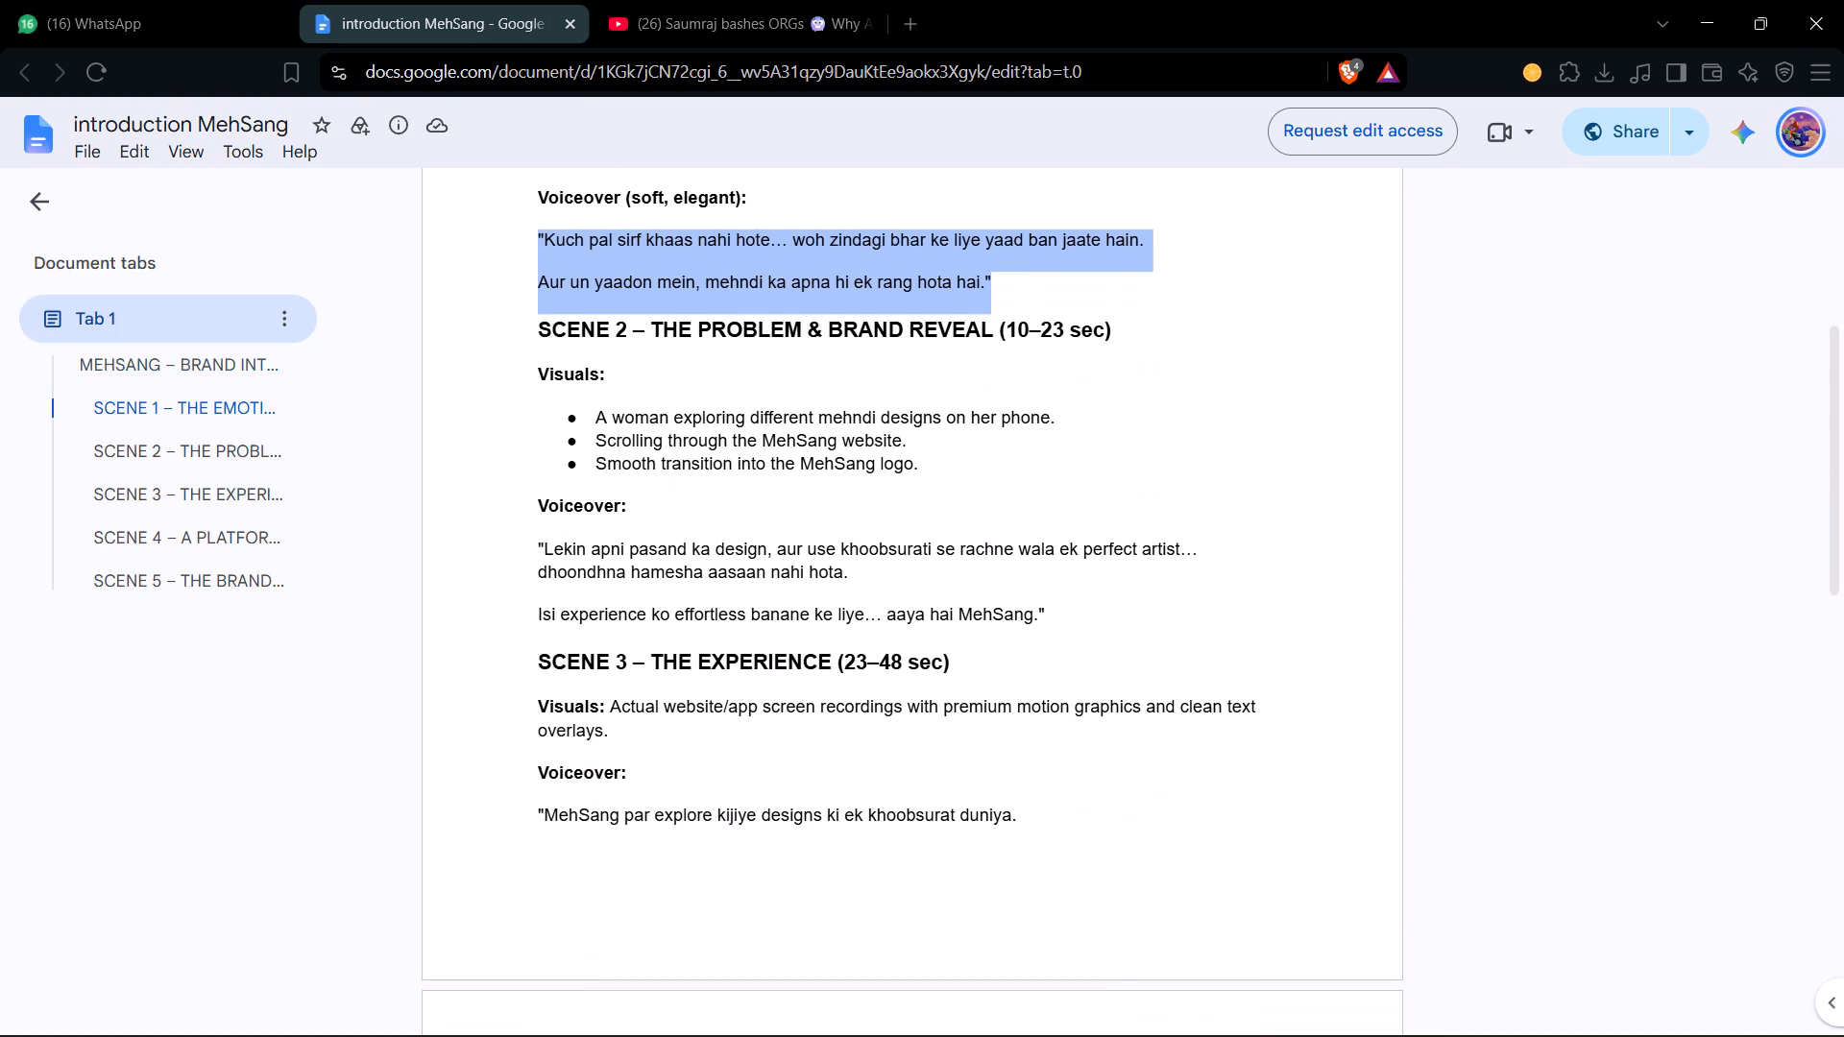
scroll(977, 733, "up", 3)
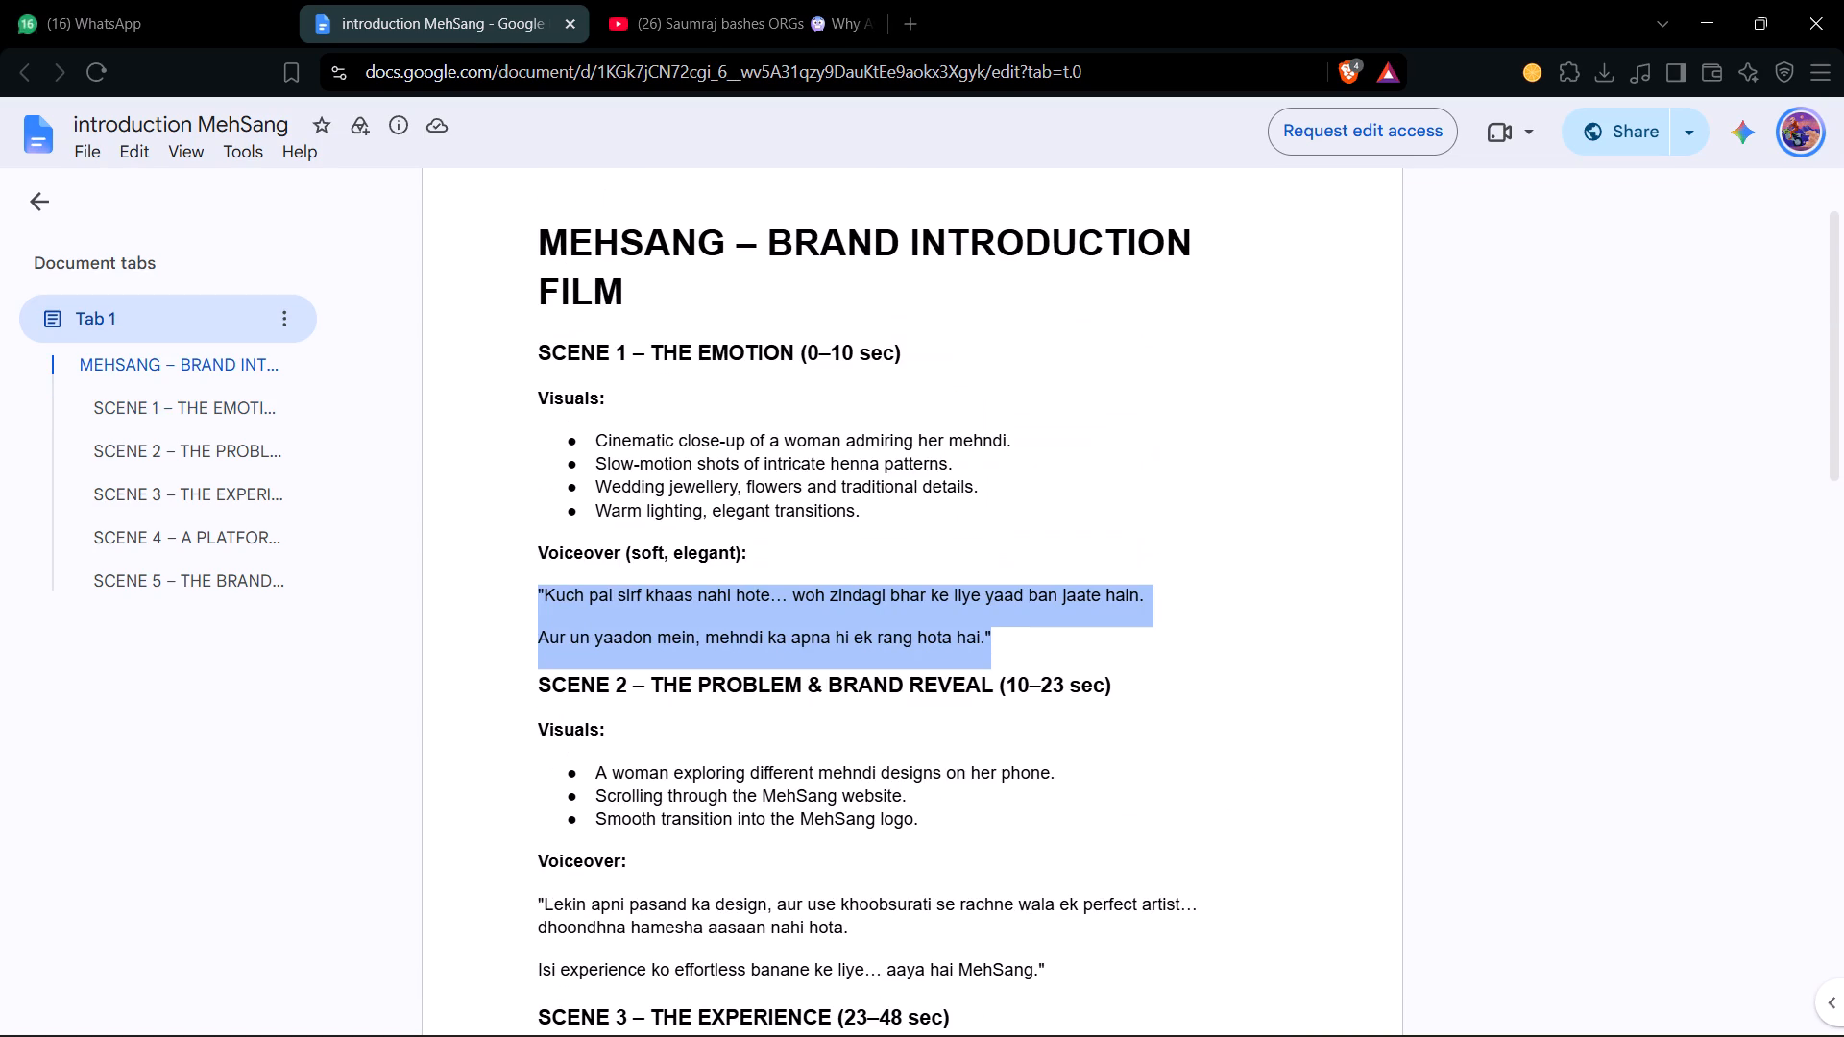
left_click(846, 495)
key("ctrl+a")
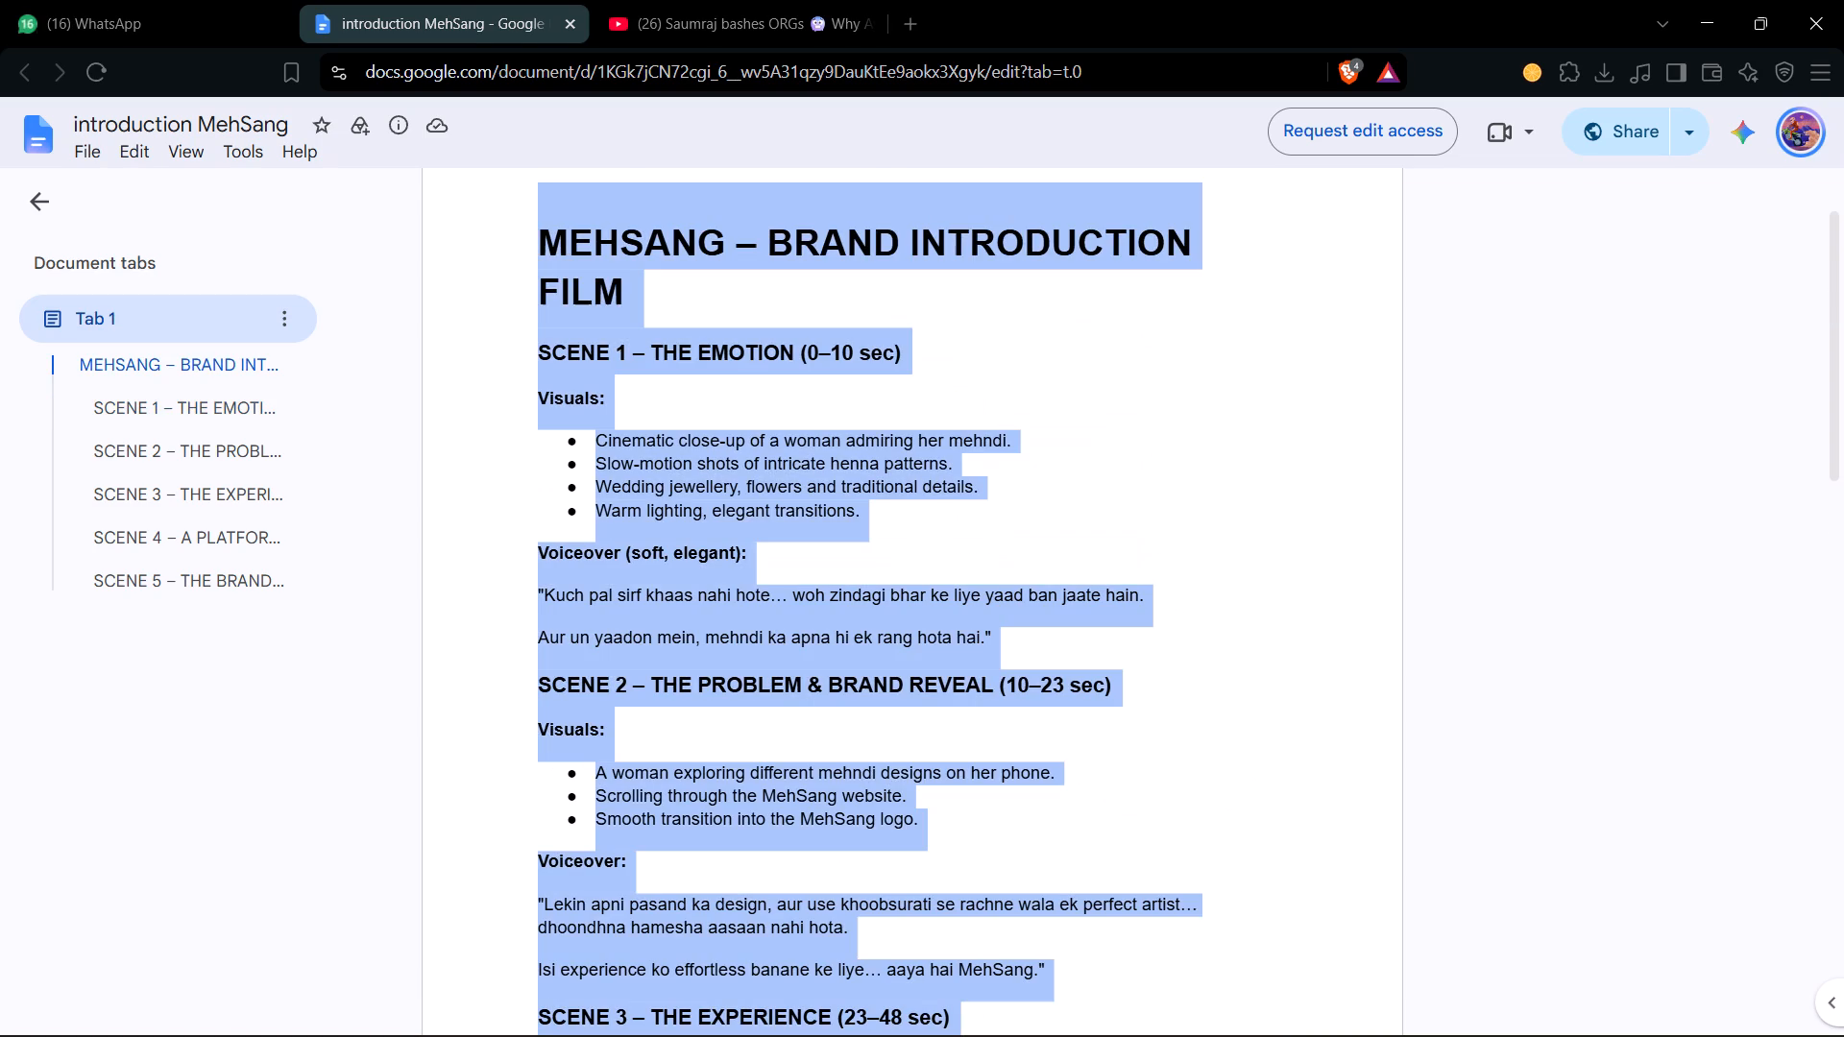
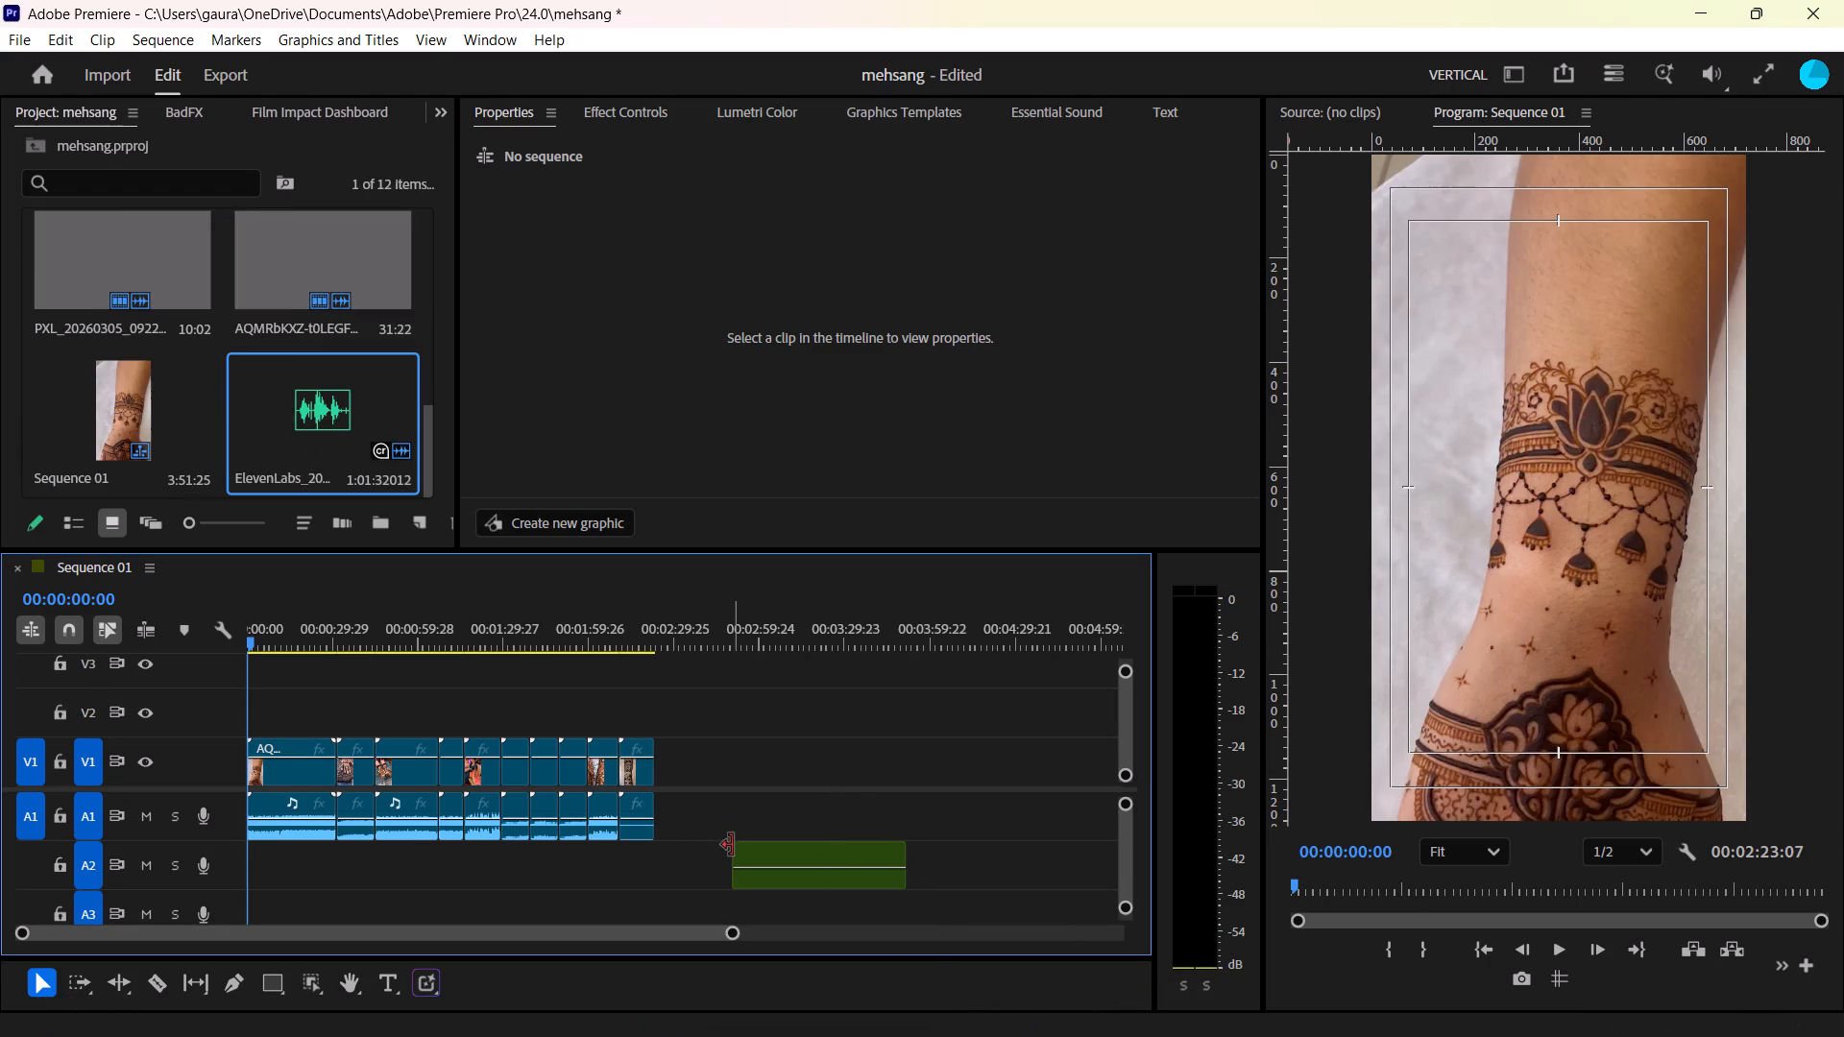
Split the voiceover clip on A2 at 00:02:52:11, where the first spoken phrase ends.
left_click(740, 637)
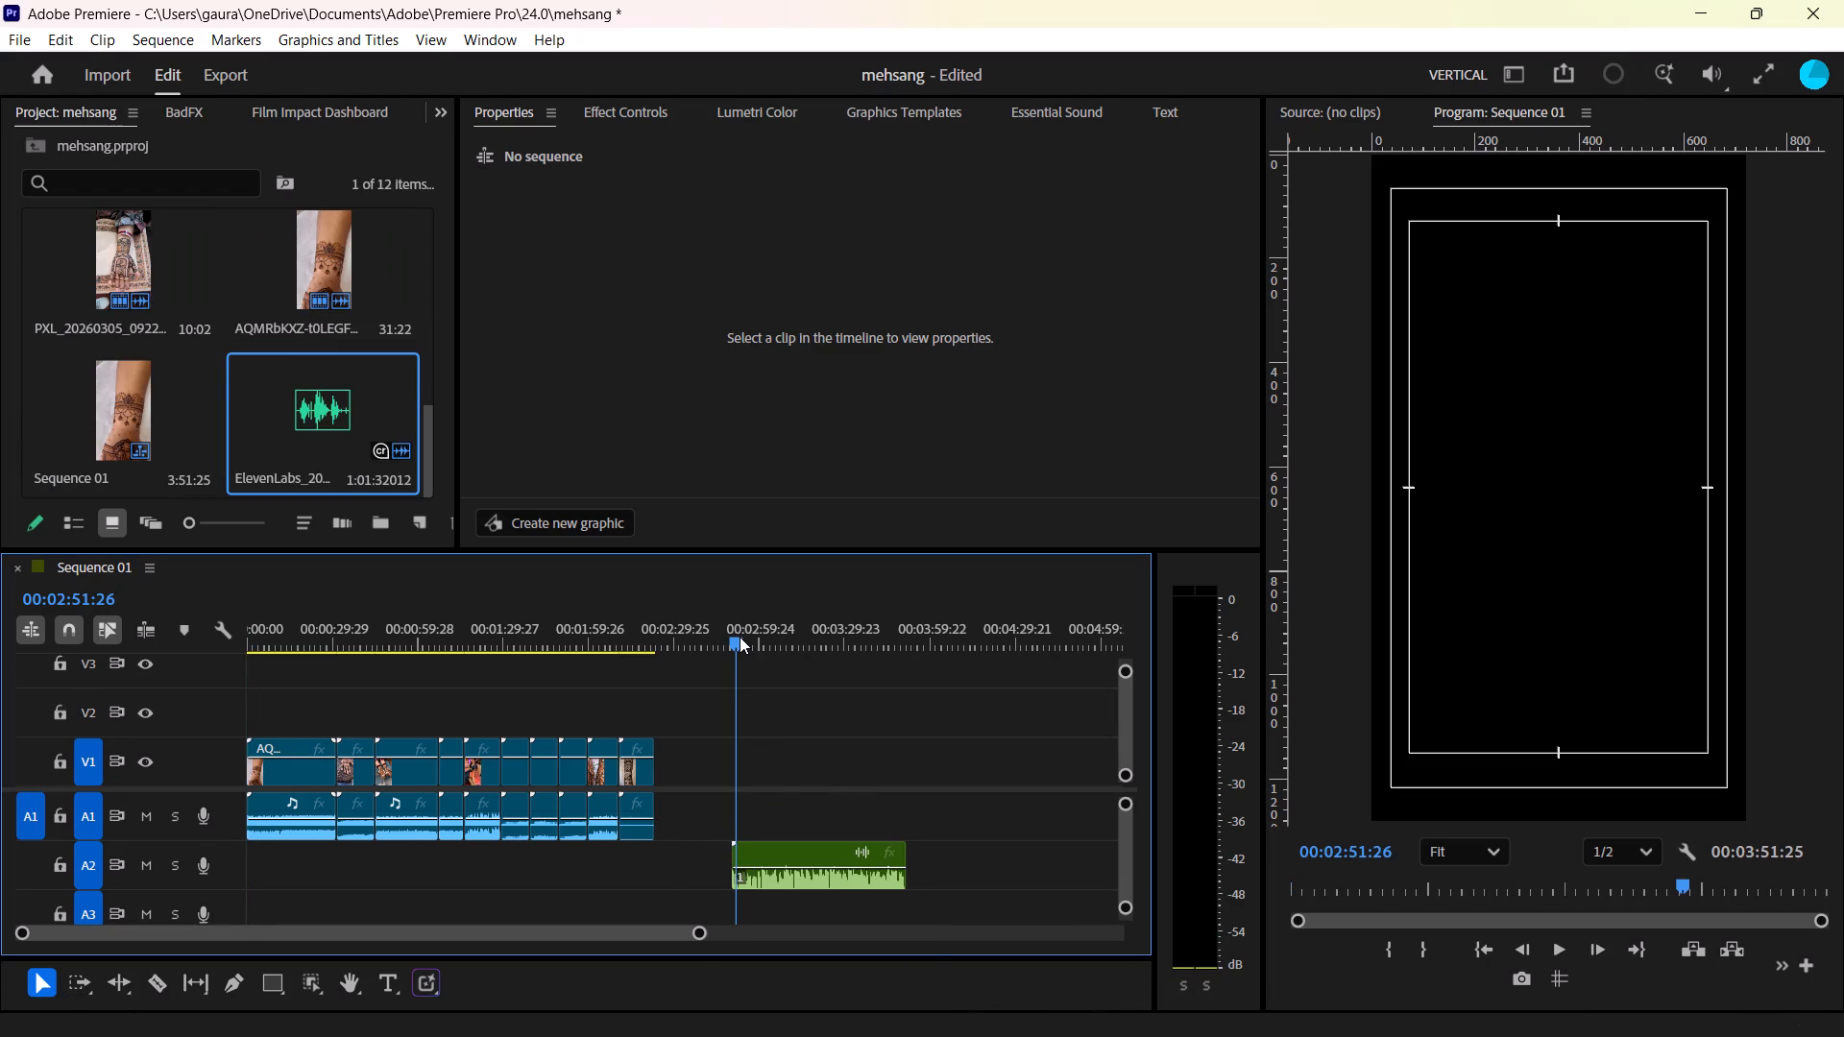
left_click_drag(694, 931, 625, 925)
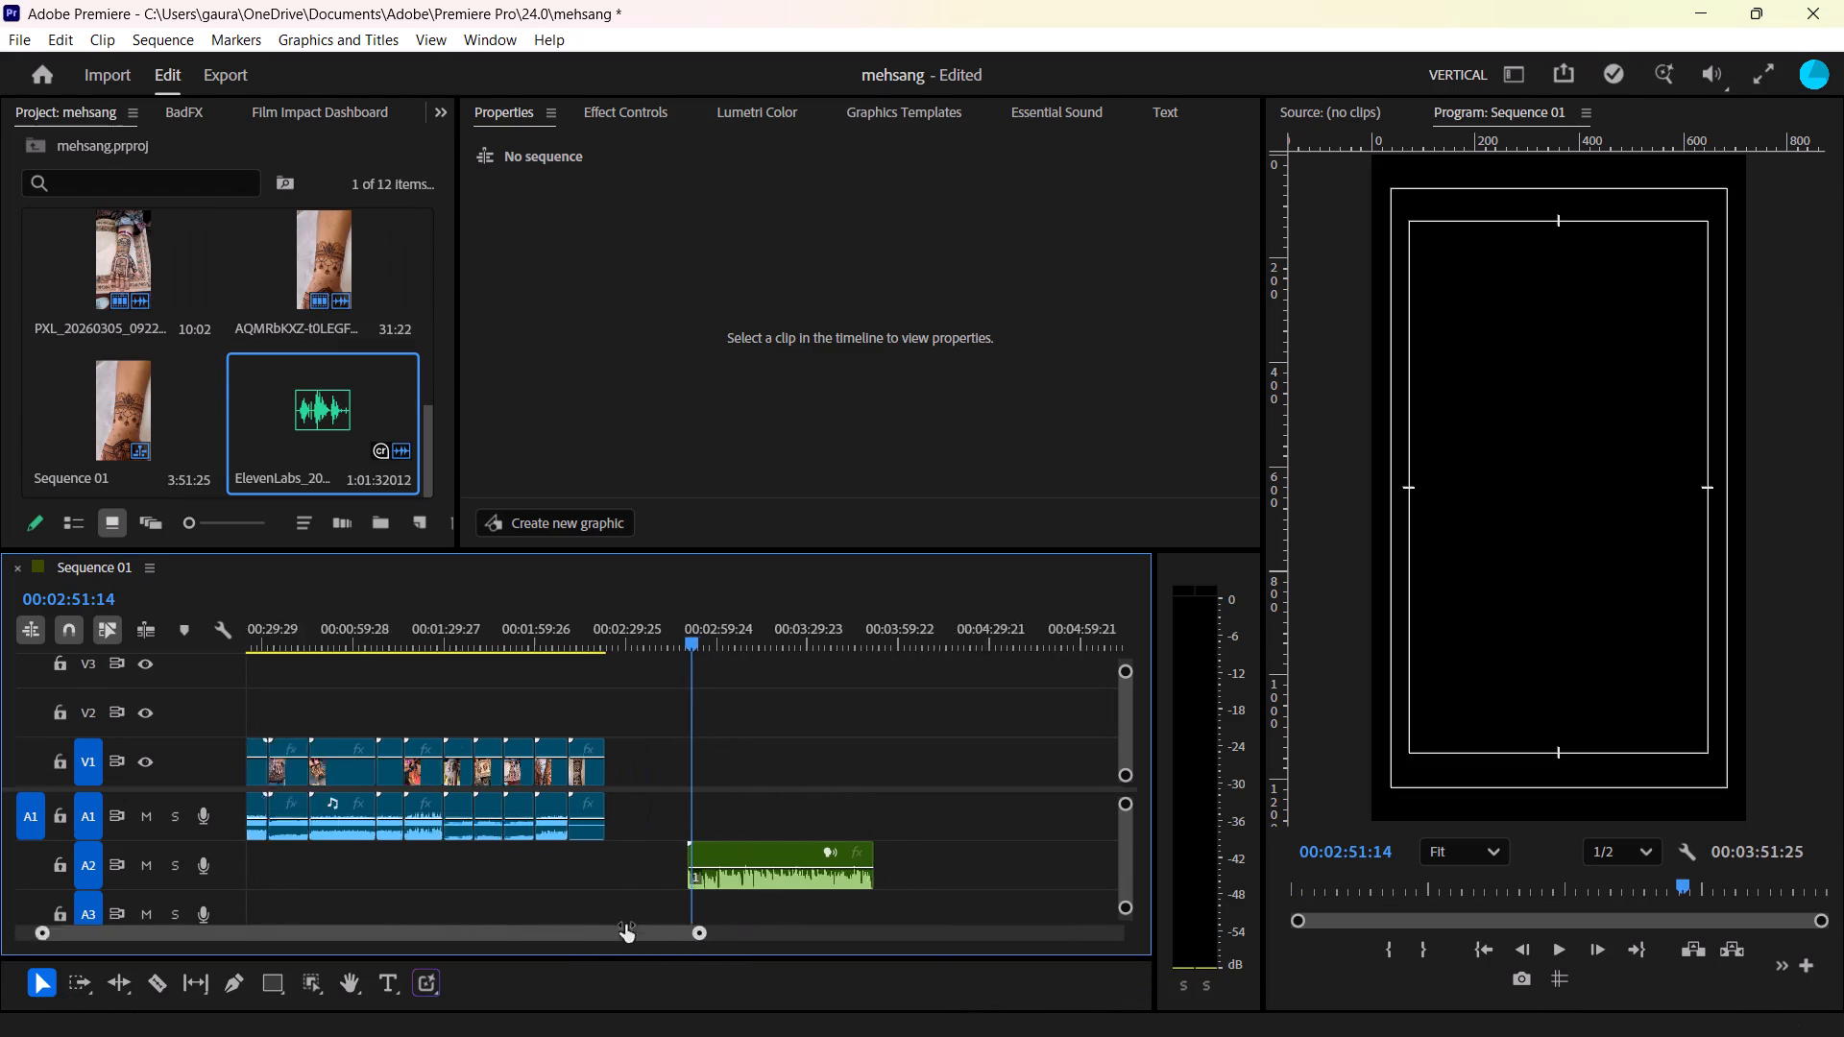
left_click_drag(625, 925, 226, 885)
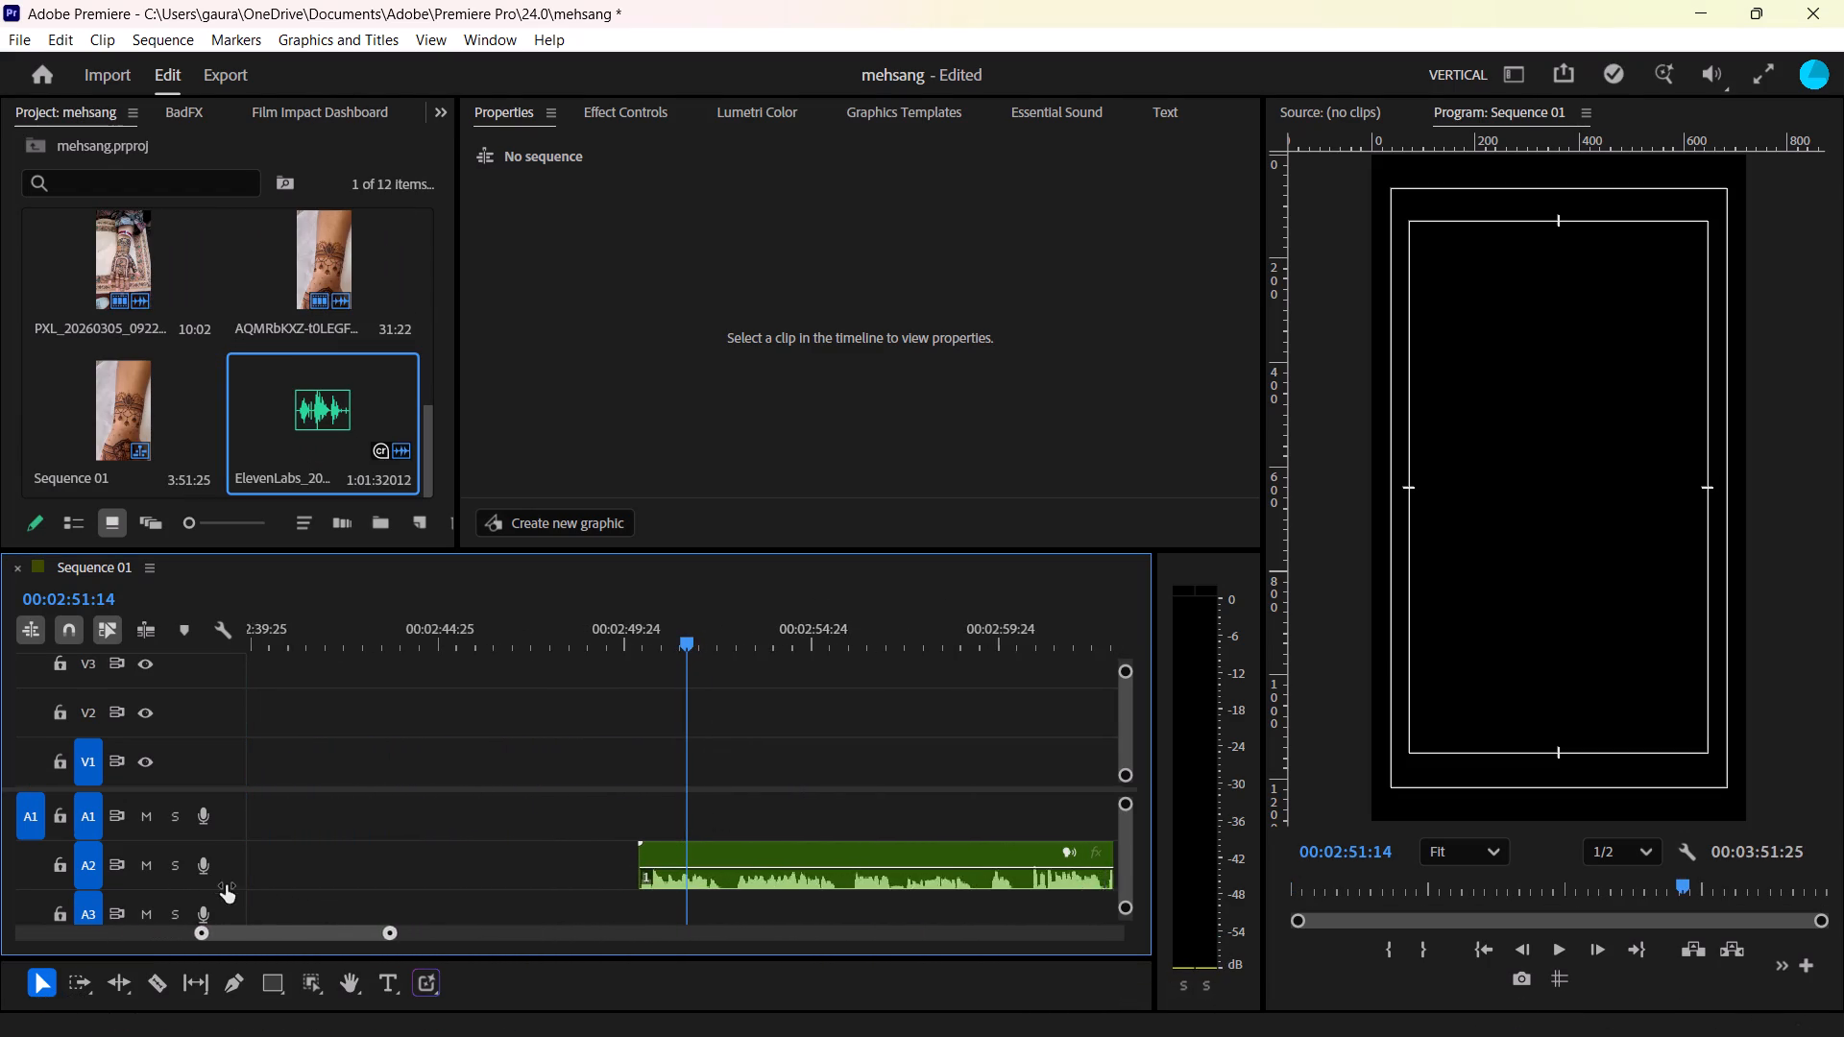
left_click_drag(226, 885, 233, 886)
left_click(711, 632)
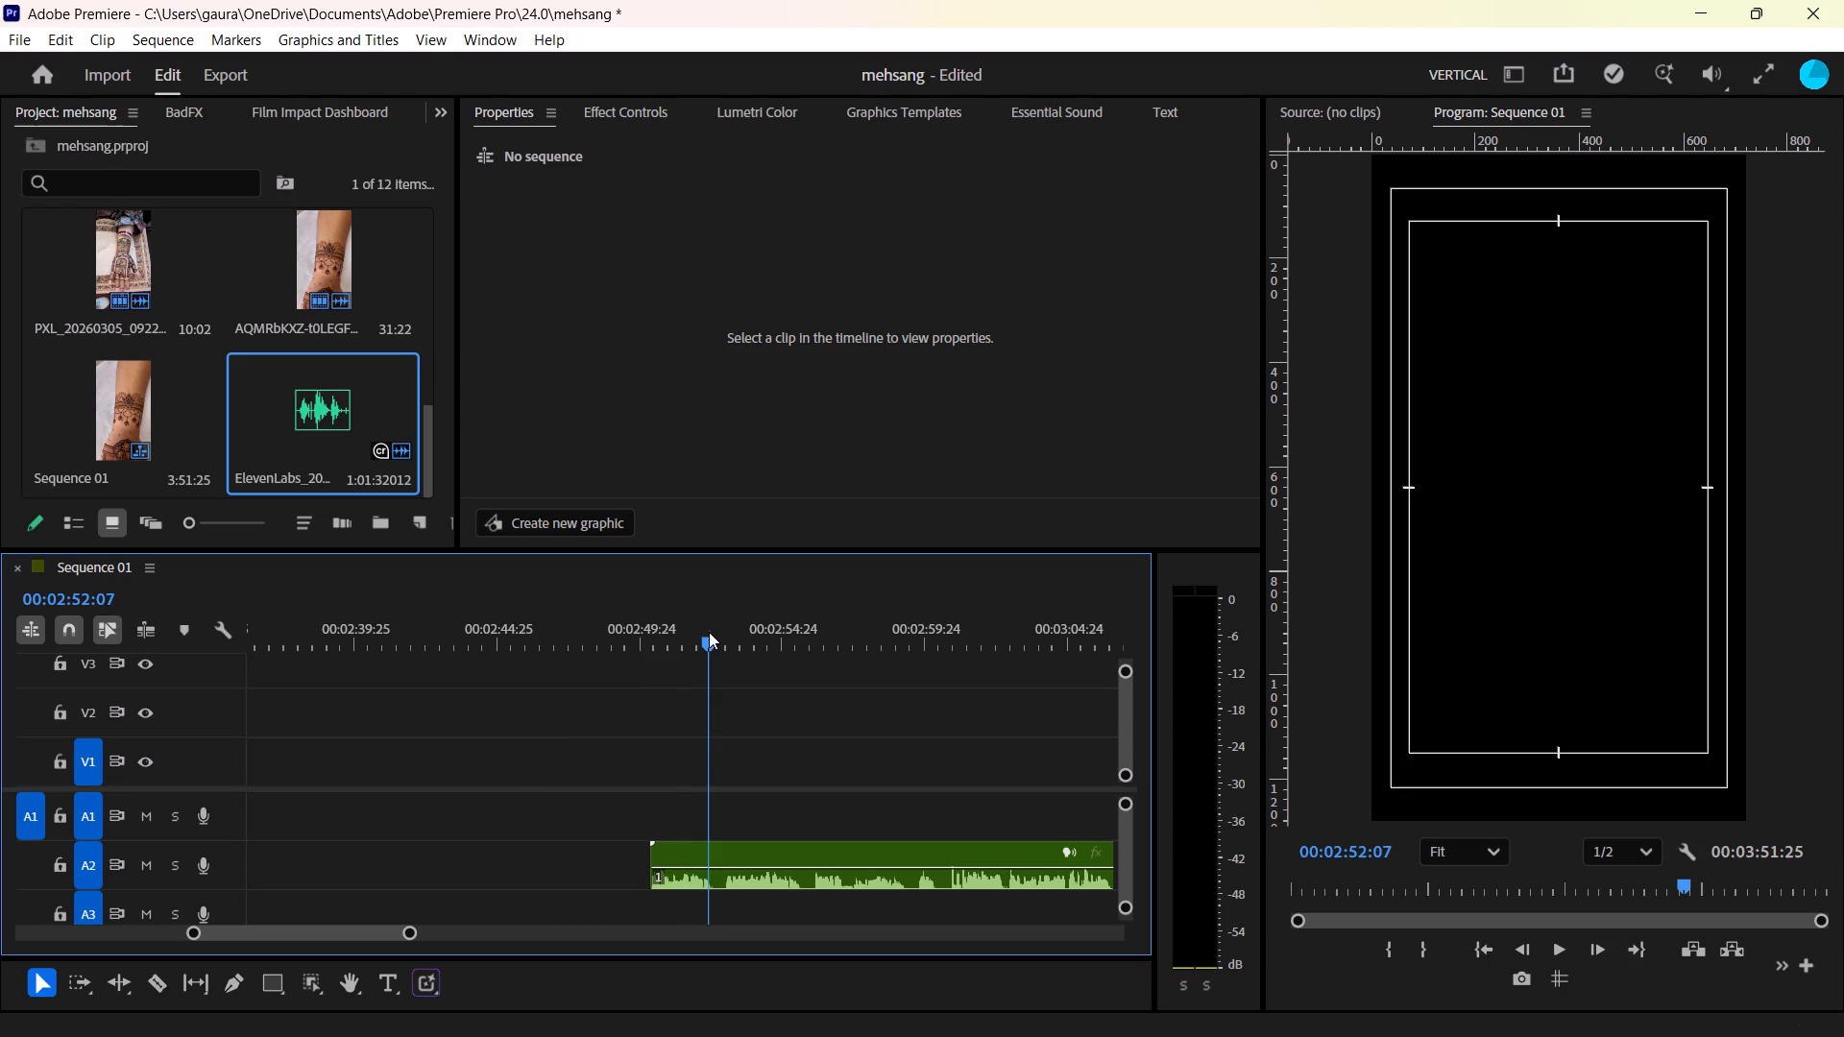
key("Right")
key("Right")
key("Right")
key("Right")
key("Right")
key("Right")
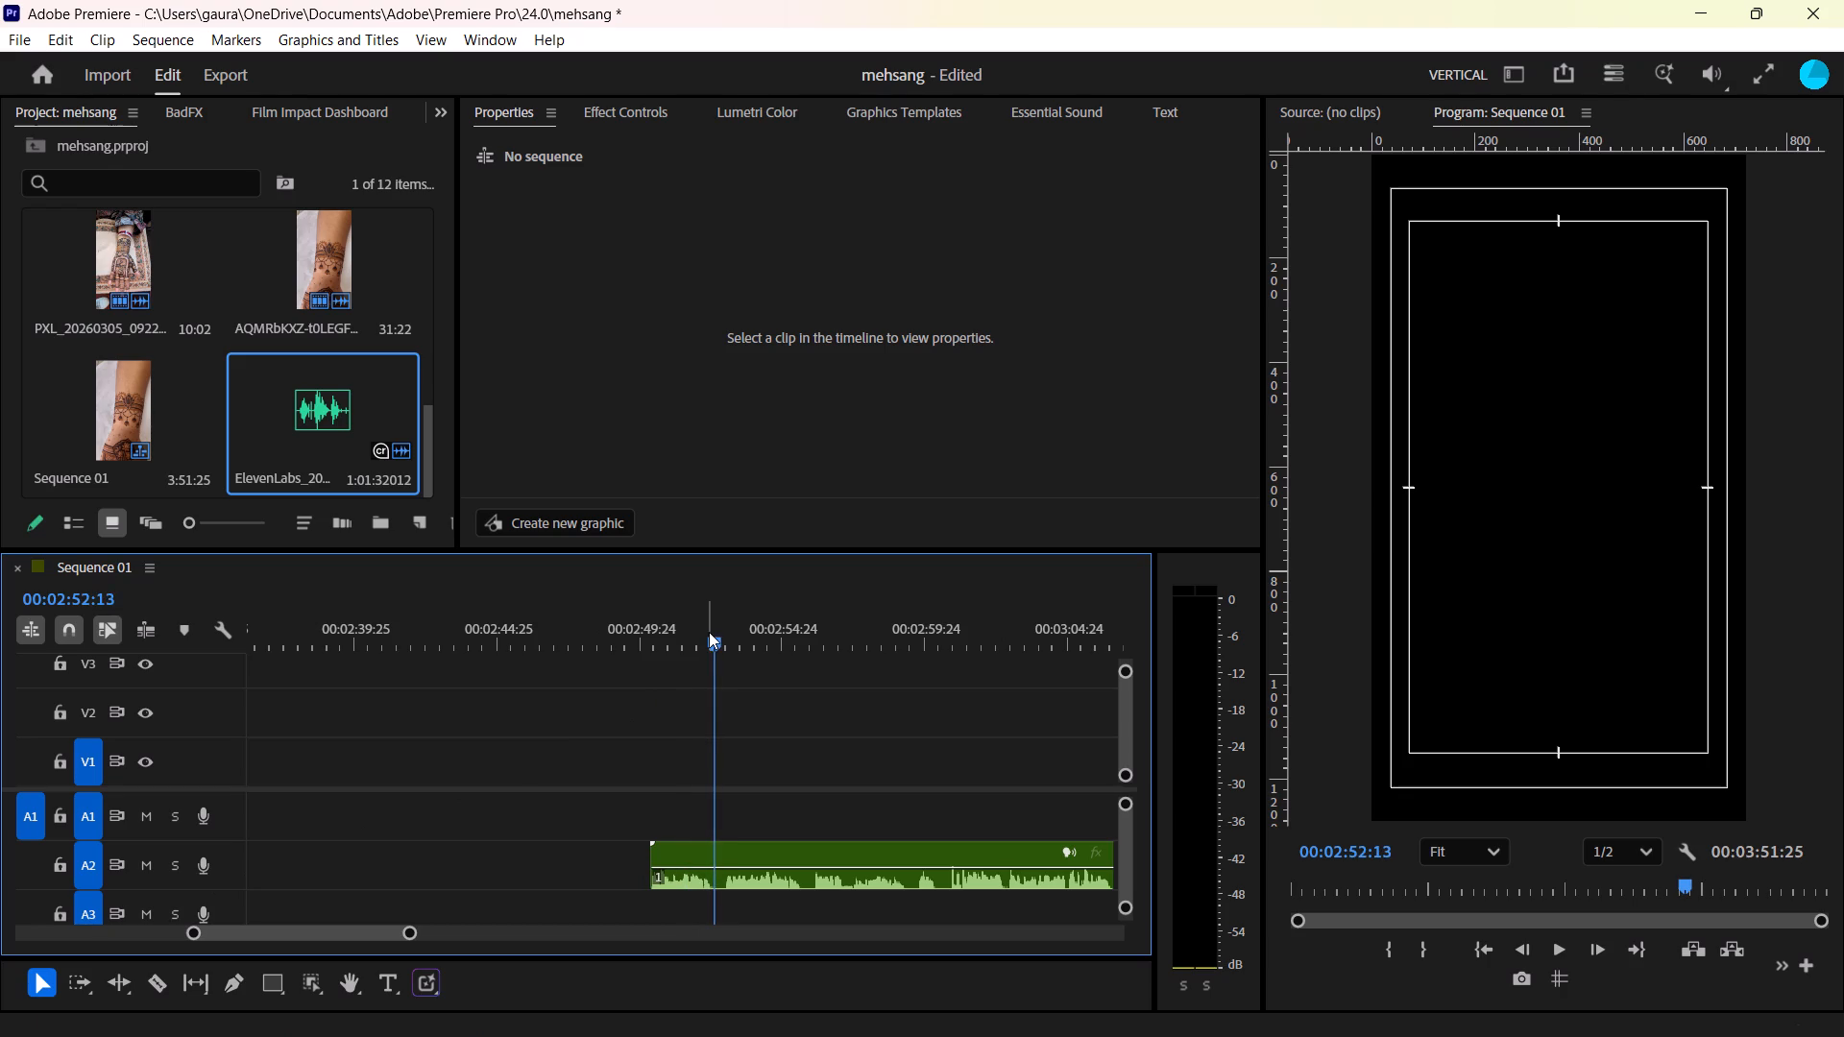
key("Left")
key("Left")
key("ctrl+k")
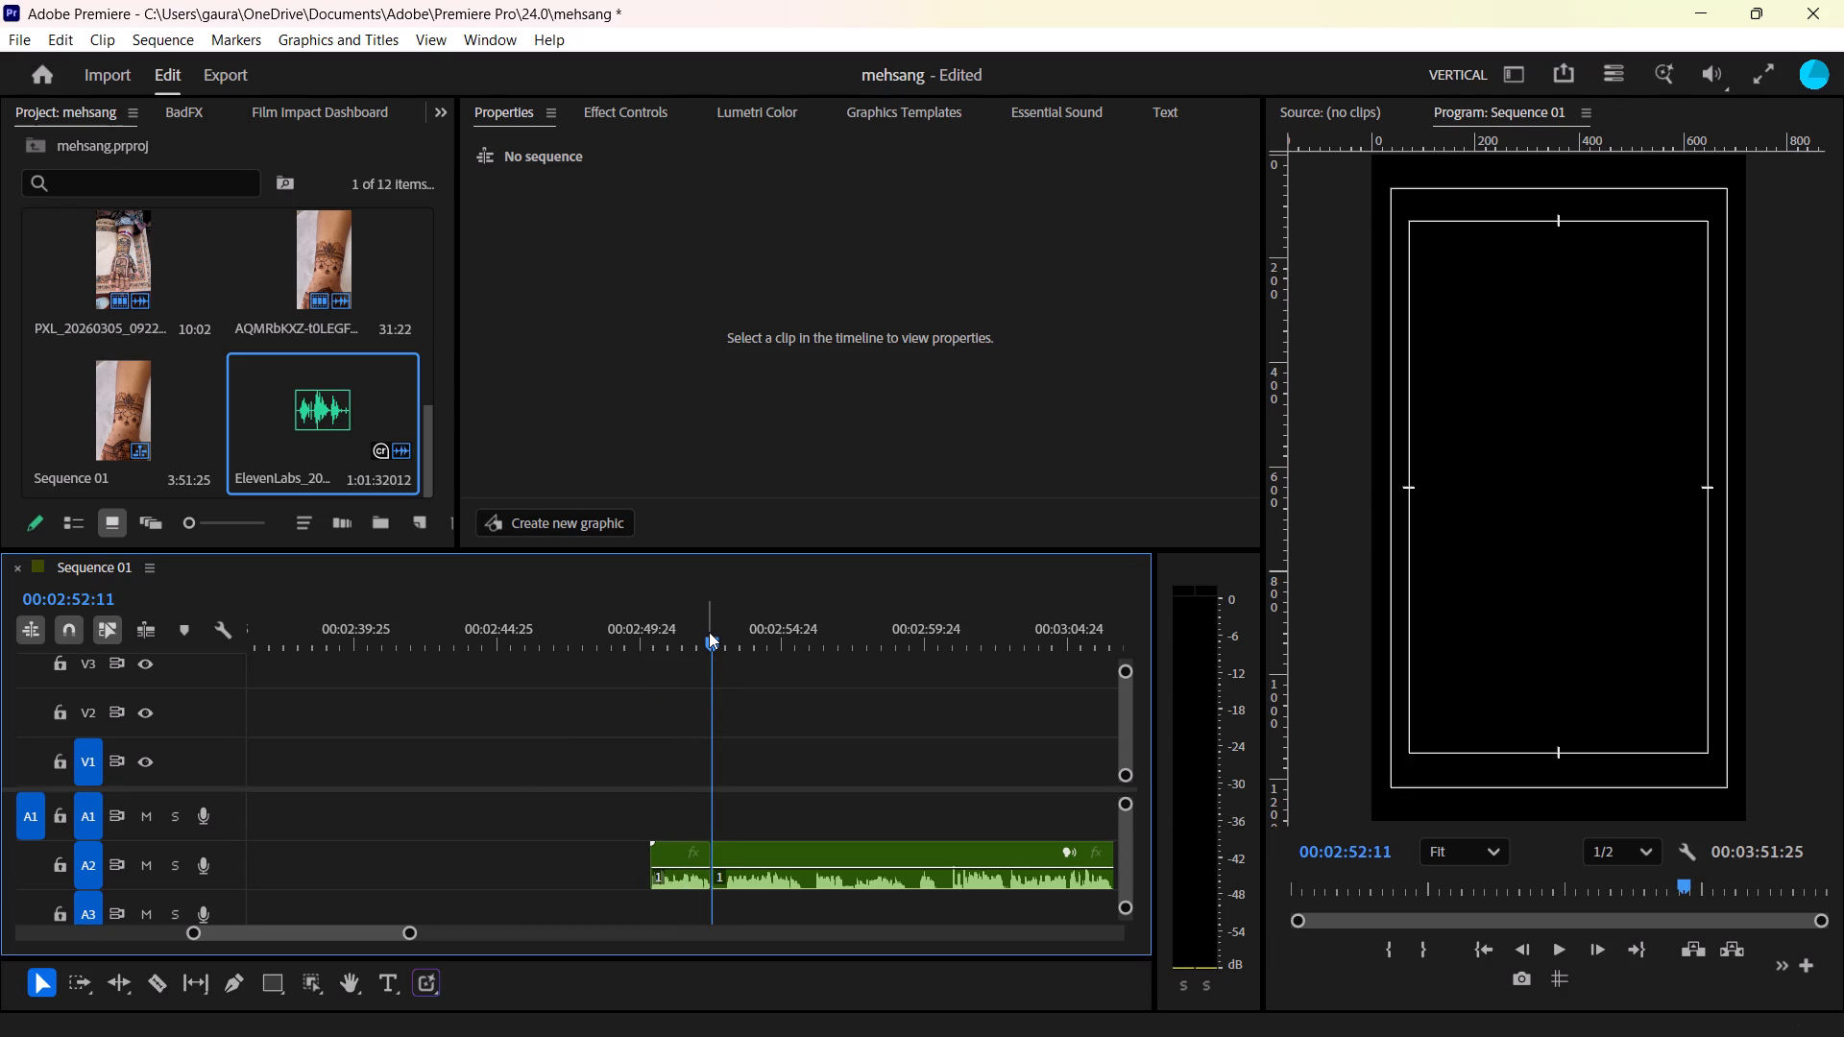
Ripple-trim the pause after the first cut, removing the voiceover from 00:02:52:11 up to 00:02:52:24.
key("Right")
key("Right")
key("Right")
key("Right")
key("Right")
key("Right")
key("Right")
key("Right")
key("Right")
key("Right")
key("Right")
key("Right")
key("Right")
key("Right")
key("Left")
key("Left")
key("Right")
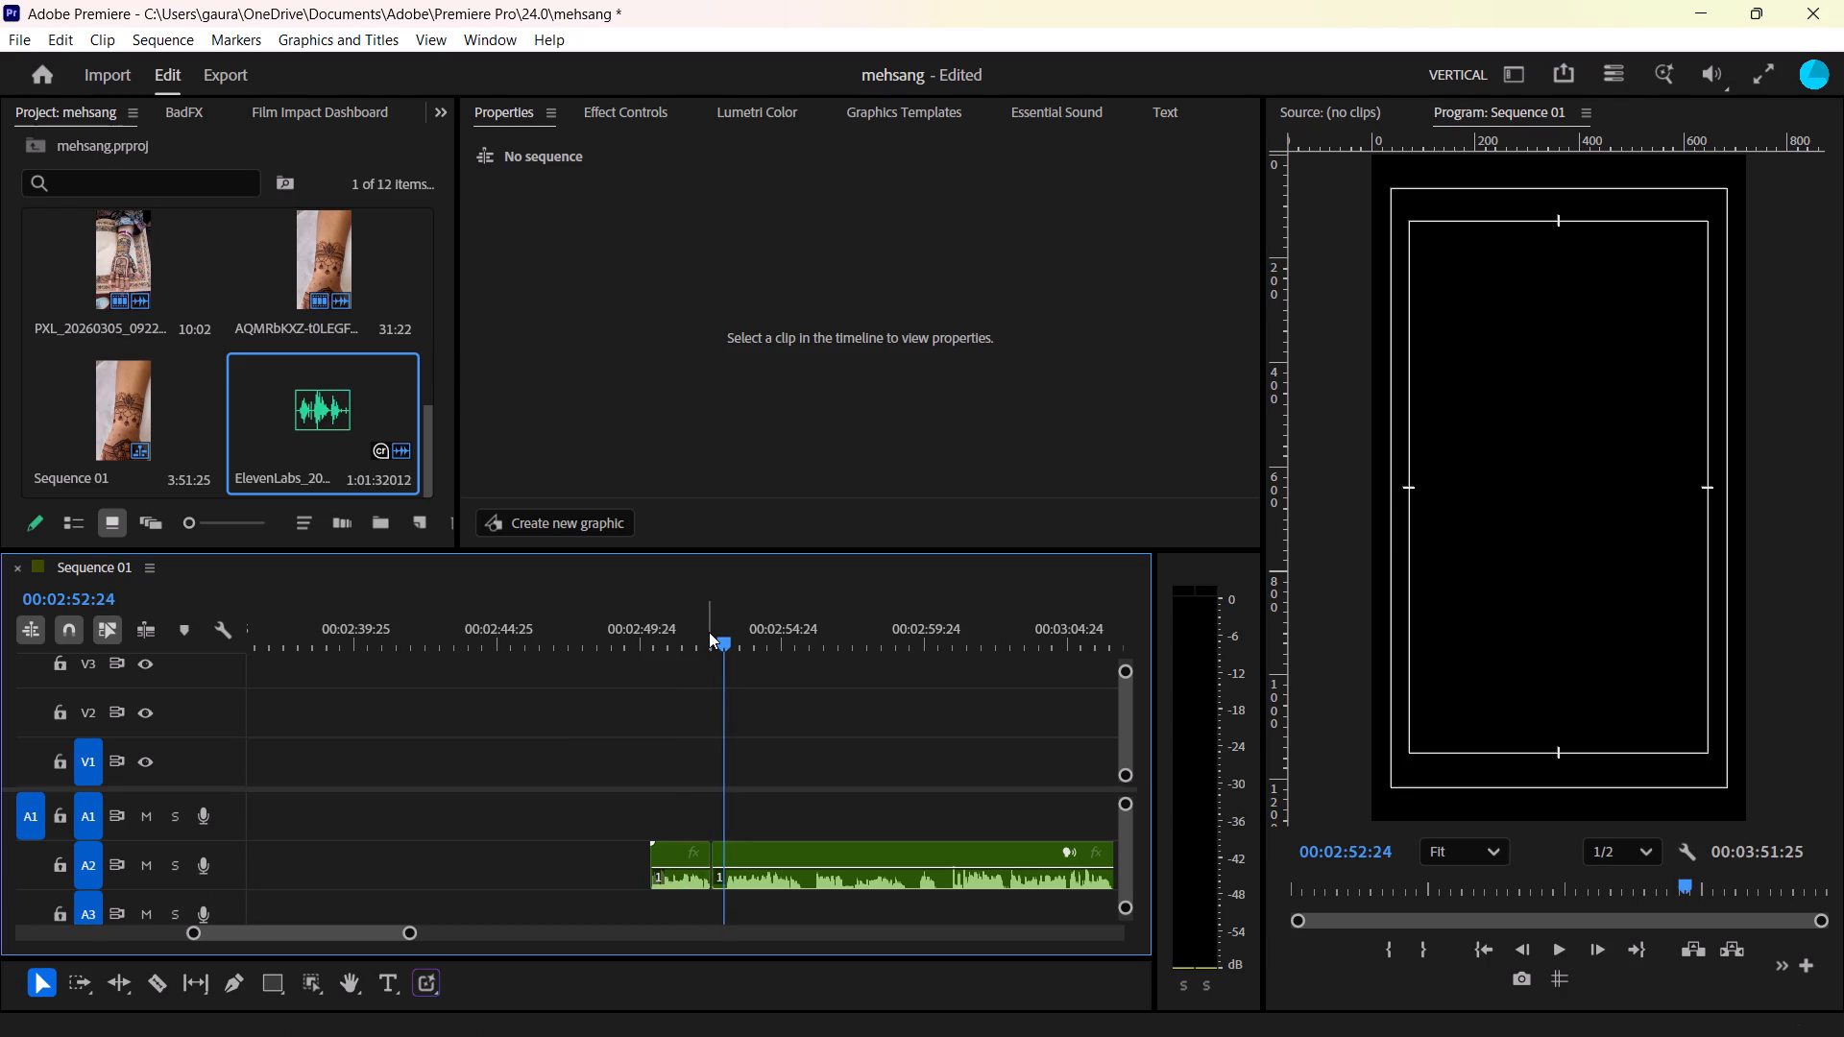
key("Right")
key("Left")
key("q")
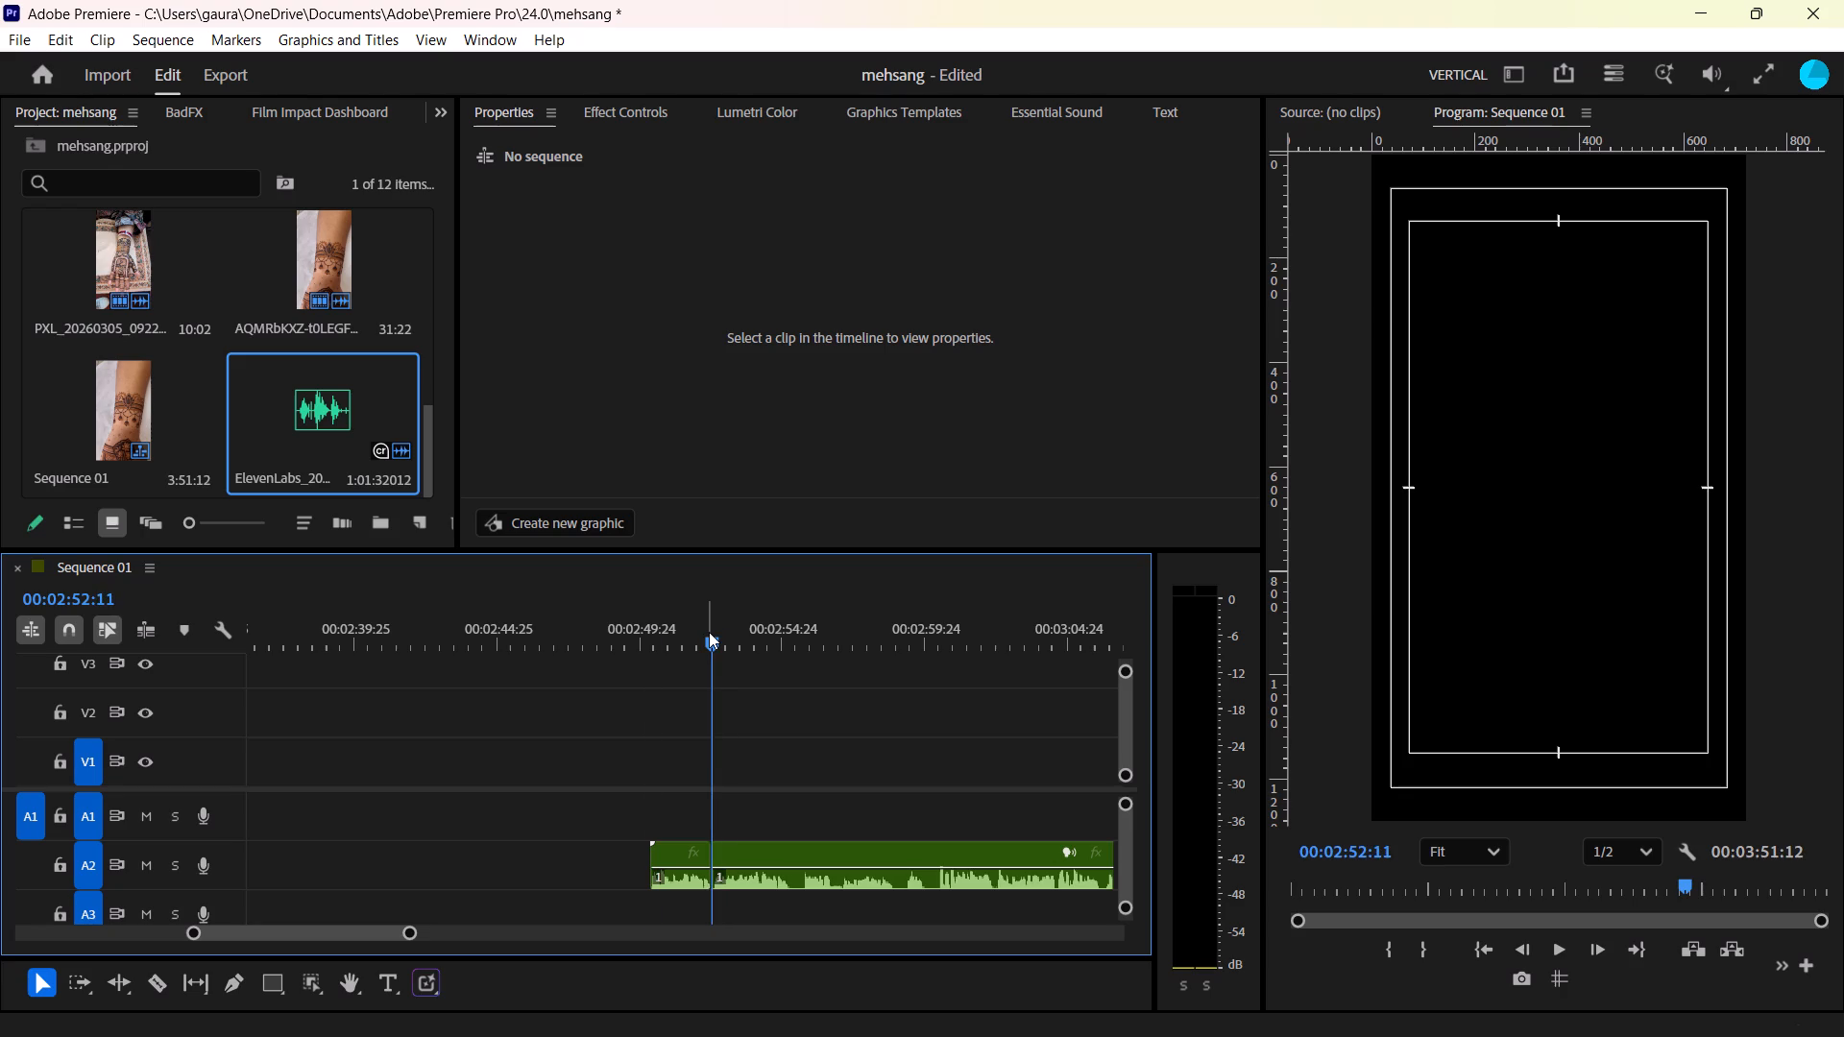
Play the voiceover through its second phrase and split the A2 clip at 00:02:55:03.
key("Up")
key("space")
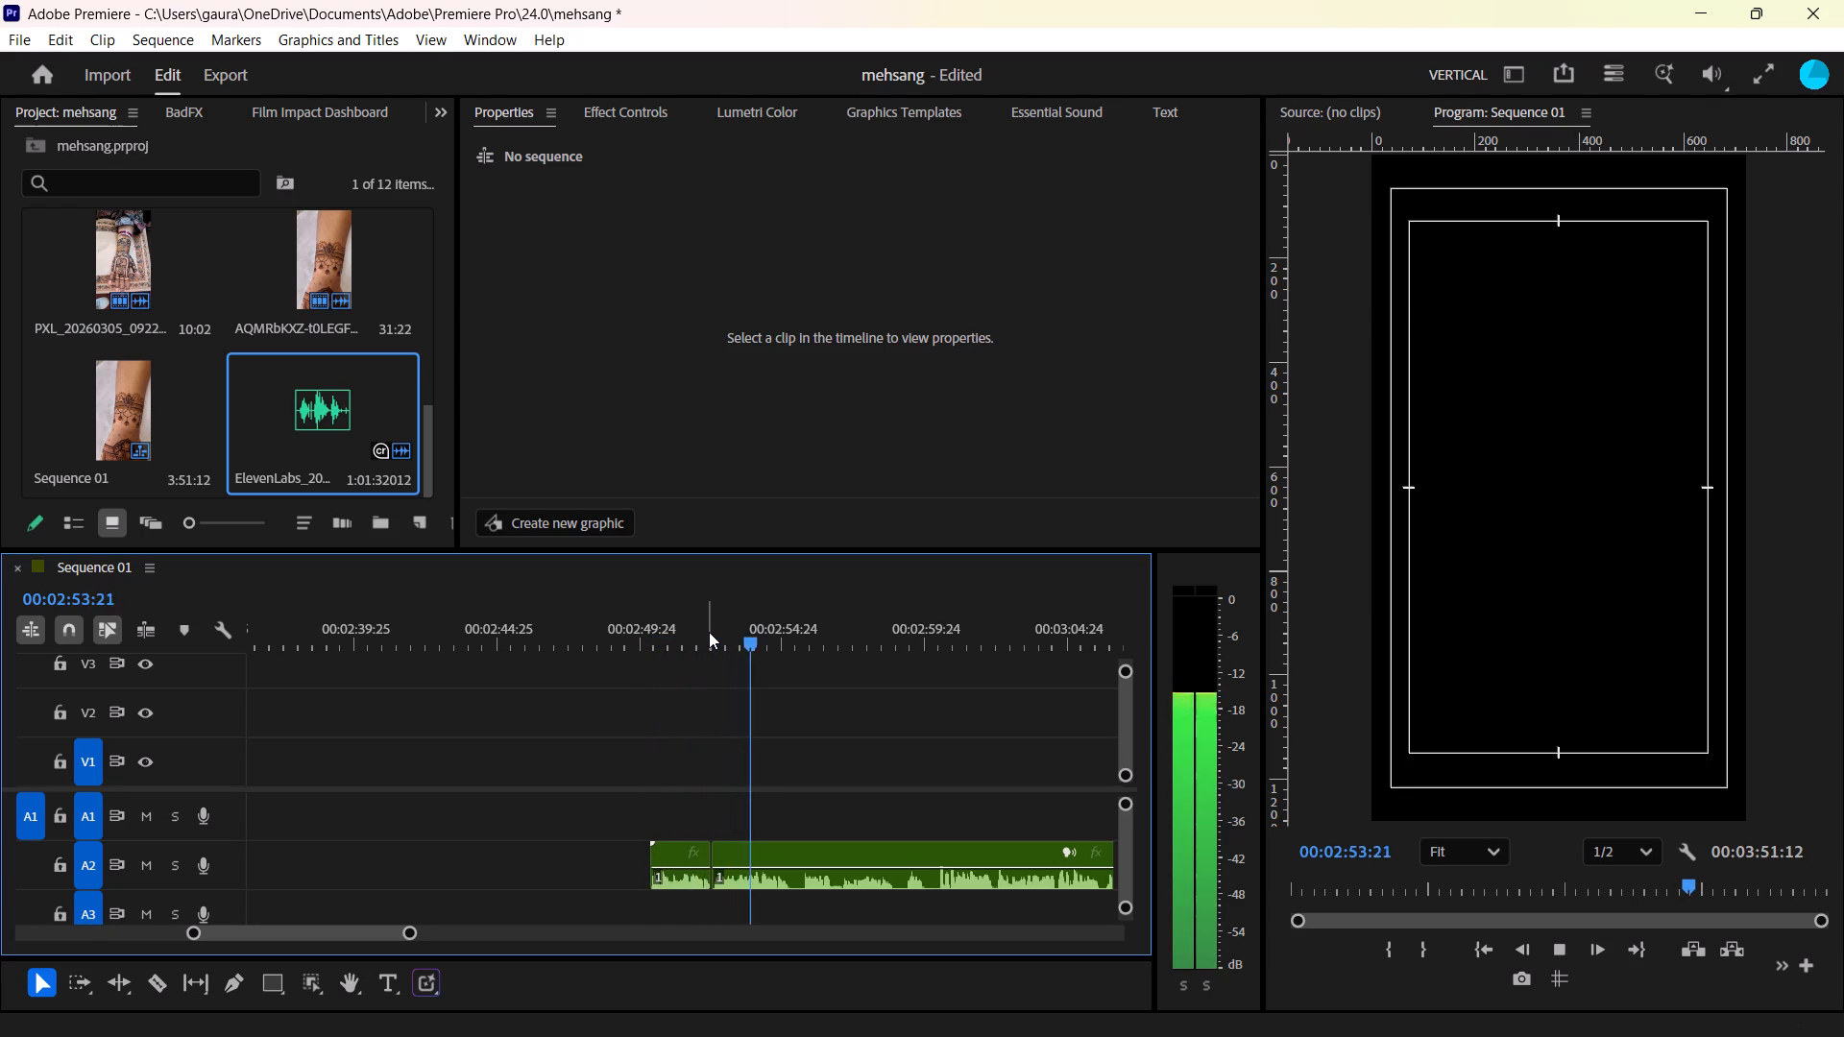
key("space")
key("Right")
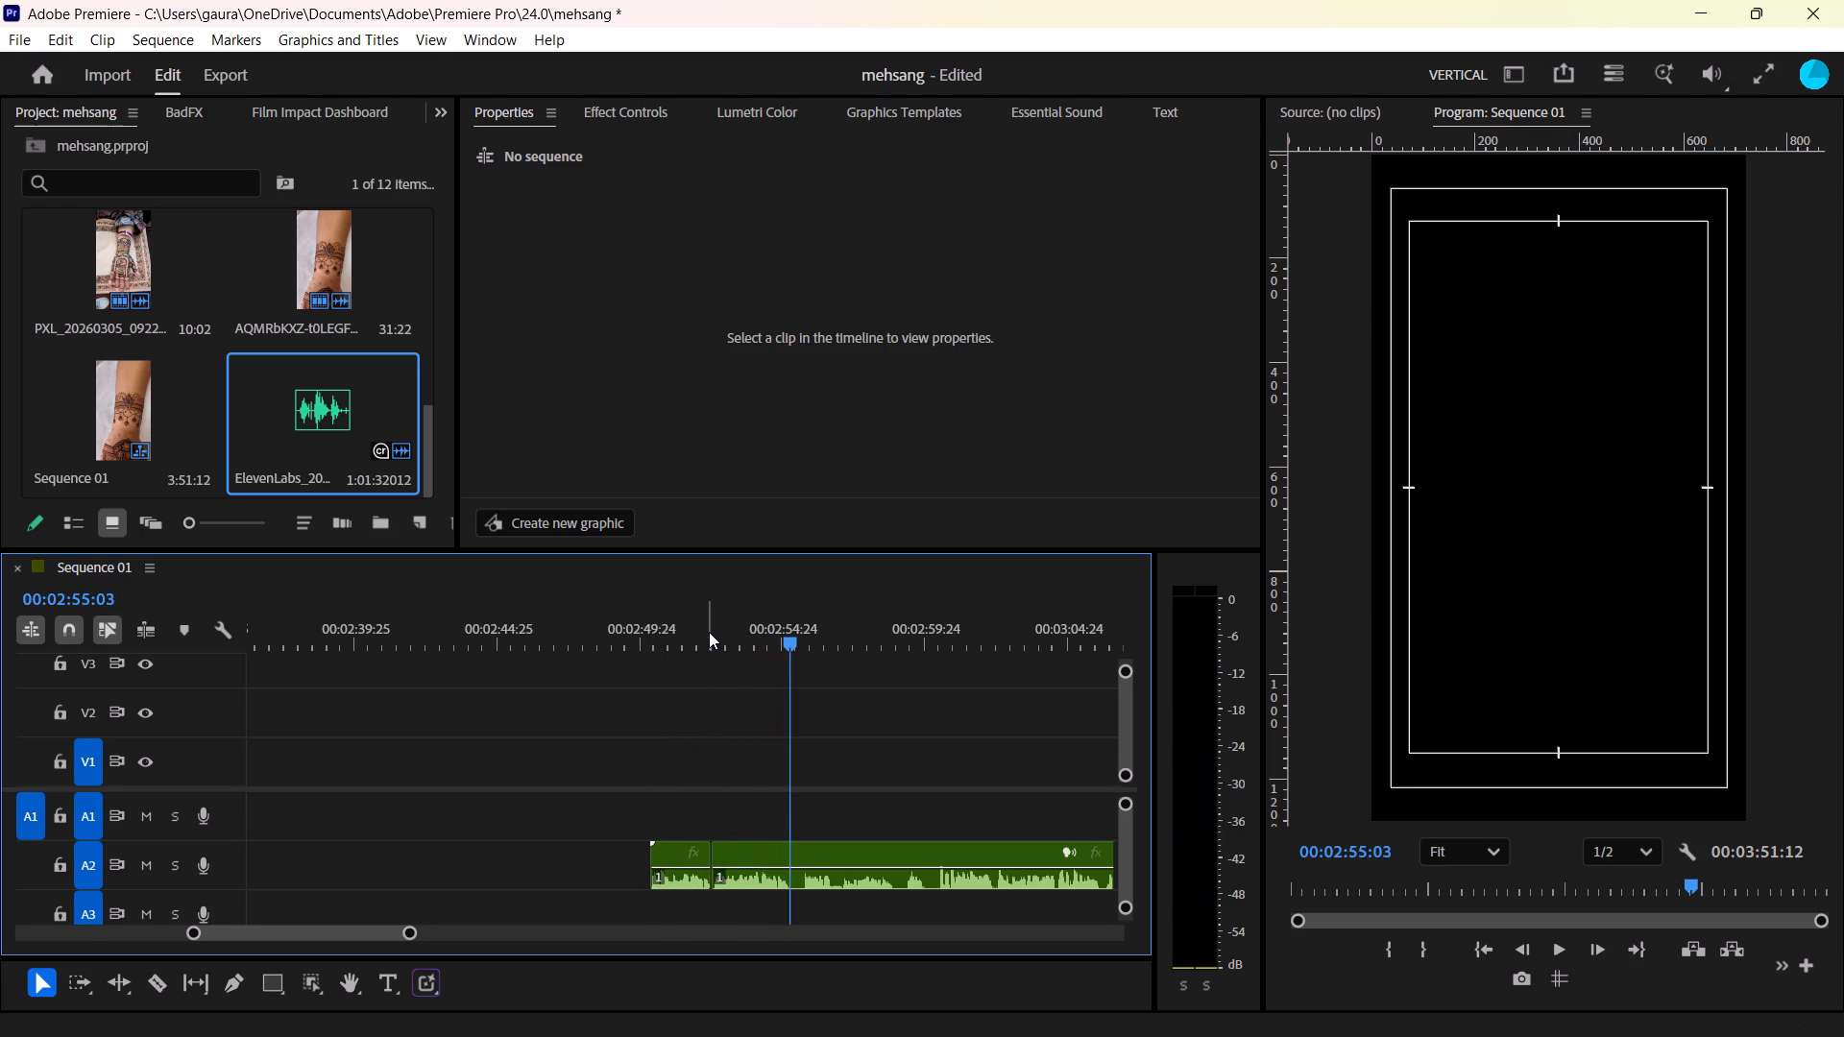
key("ctrl+k")
Ripple-trim the pause after the second cut, removing the voiceover from 00:02:55:03 up to 00:02:55:15.
key("Right")
key("Right")
key("Right")
key("Right")
key("Right")
key("Right")
key("Right")
key("Right")
key("Right")
key("Right")
key("Right")
key("Right")
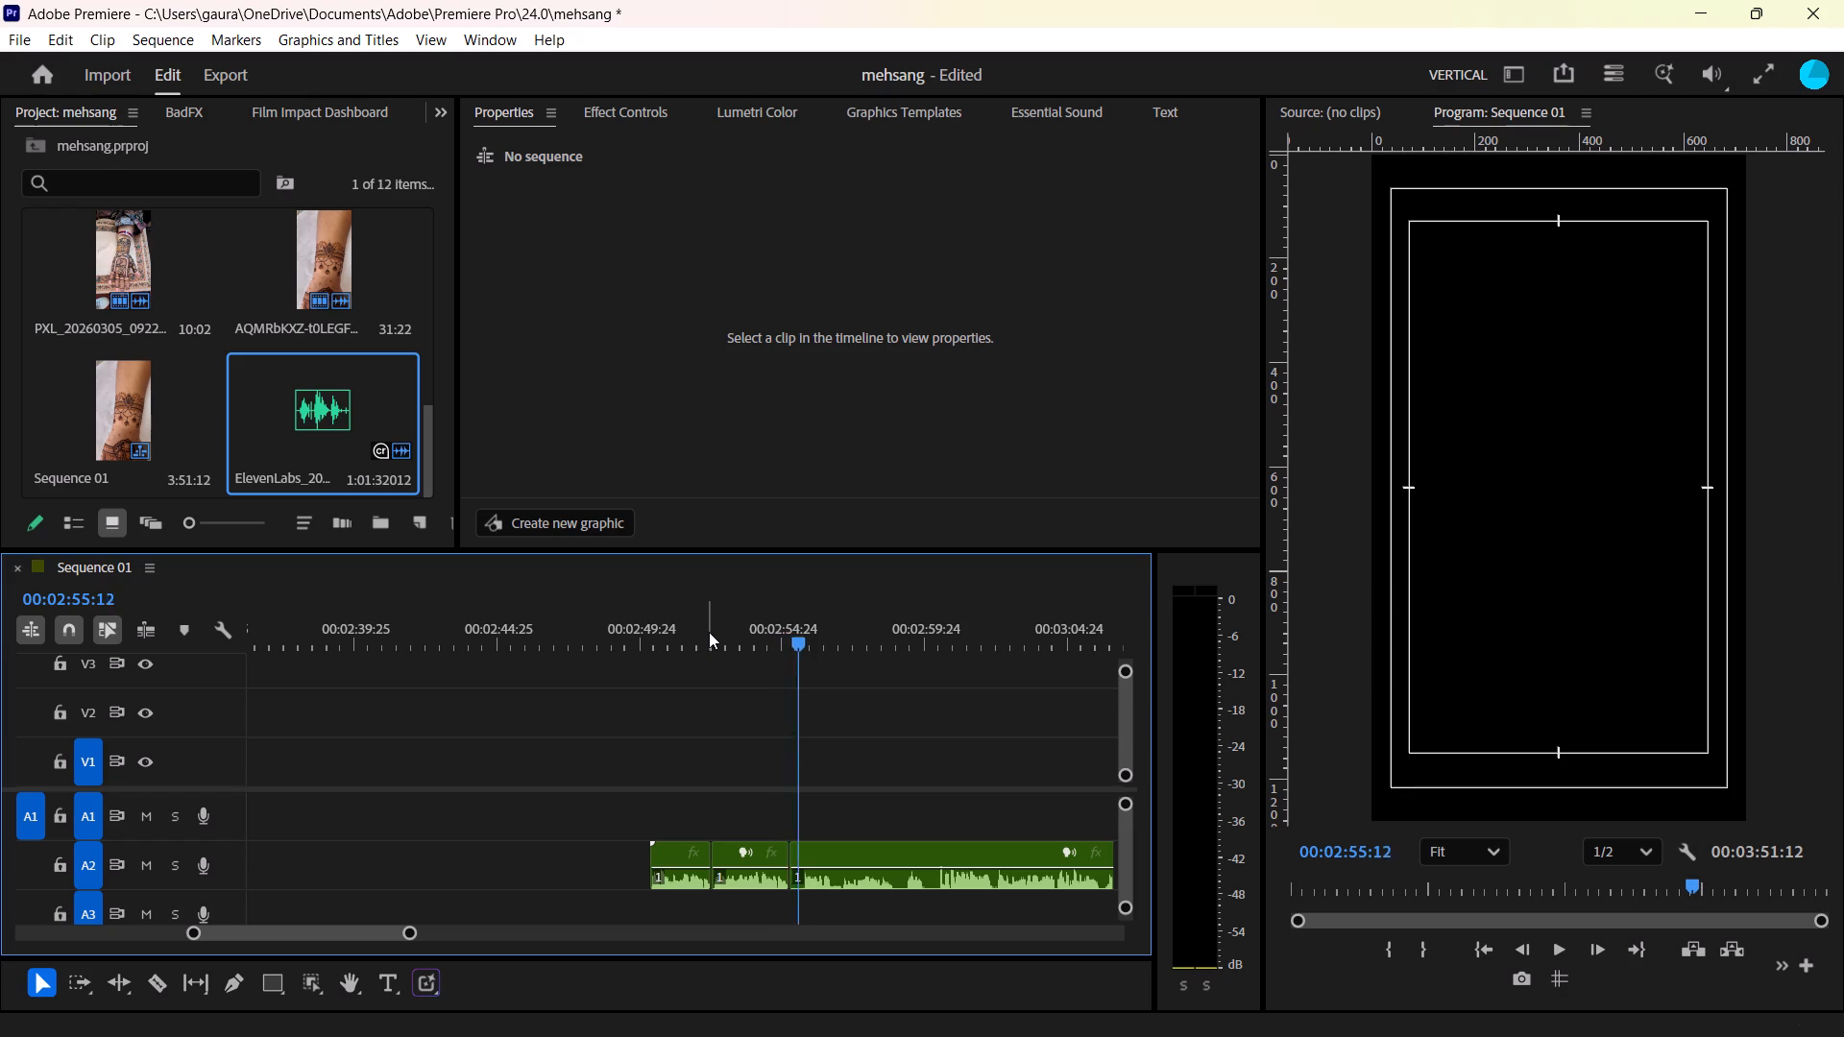
key("Left")
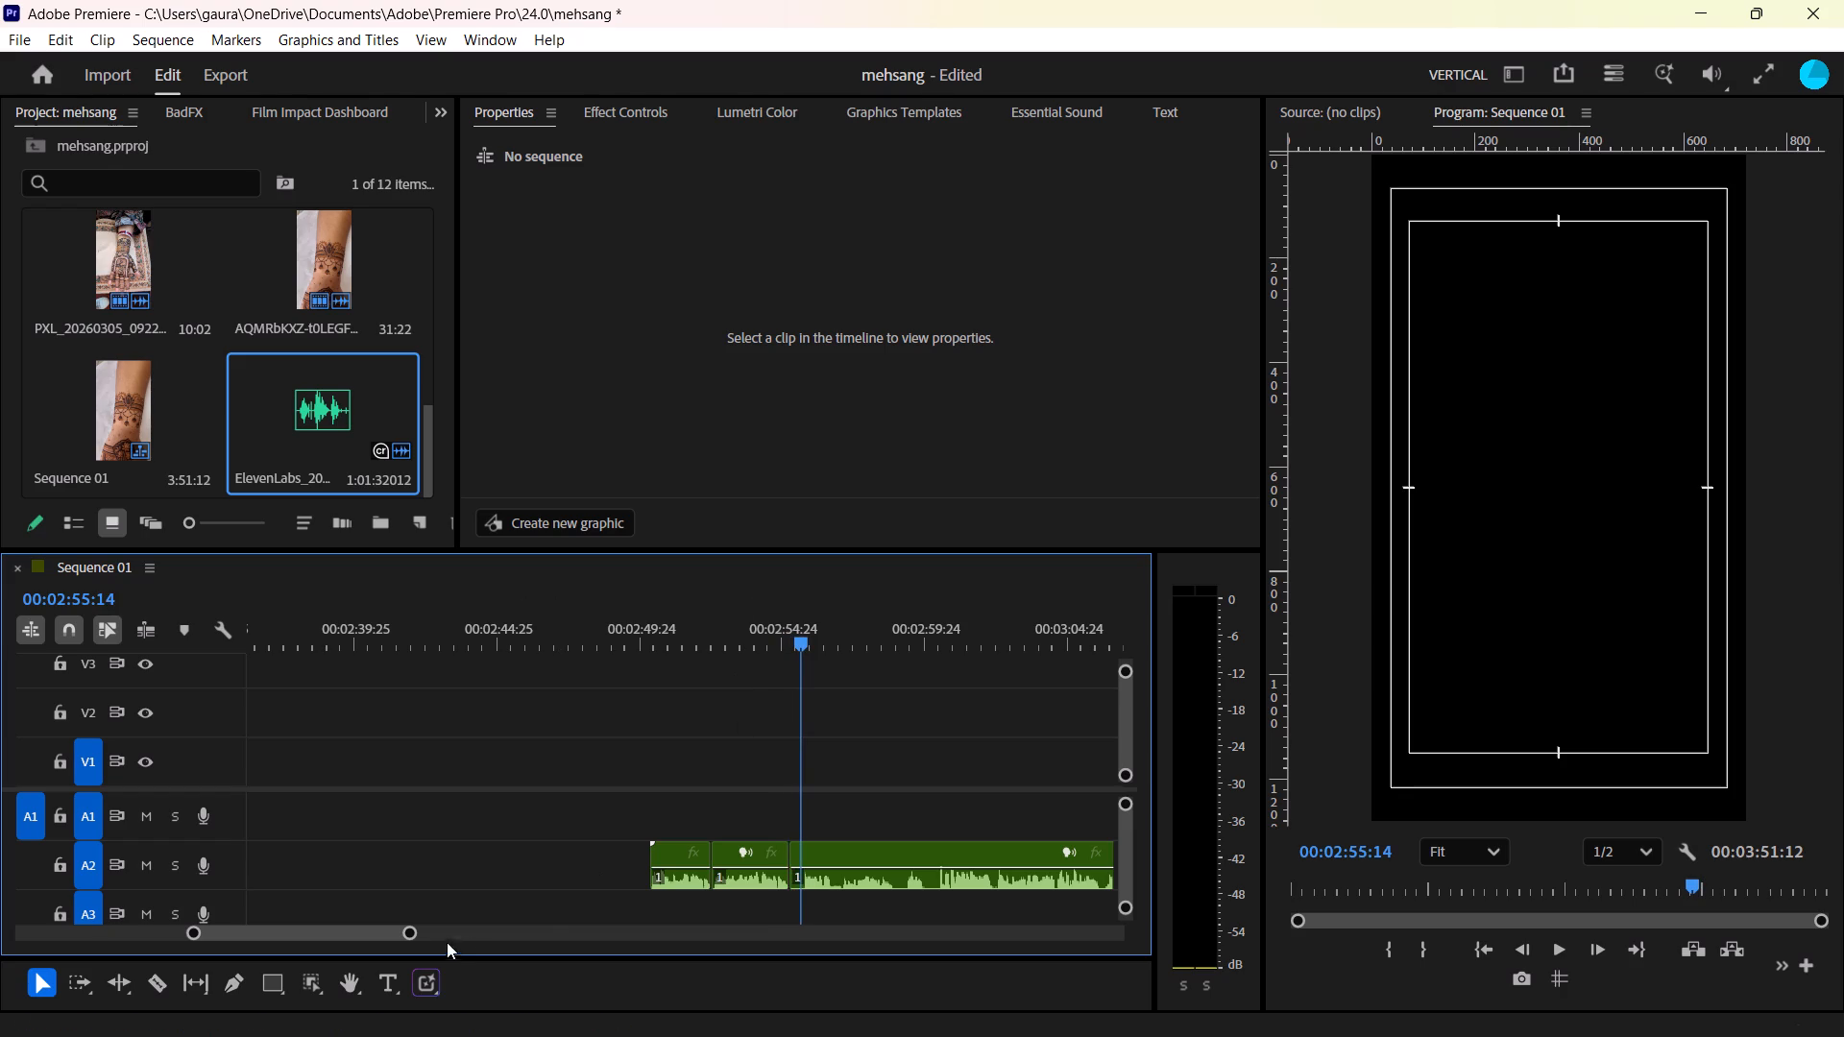
left_click_drag(412, 934, 342, 950)
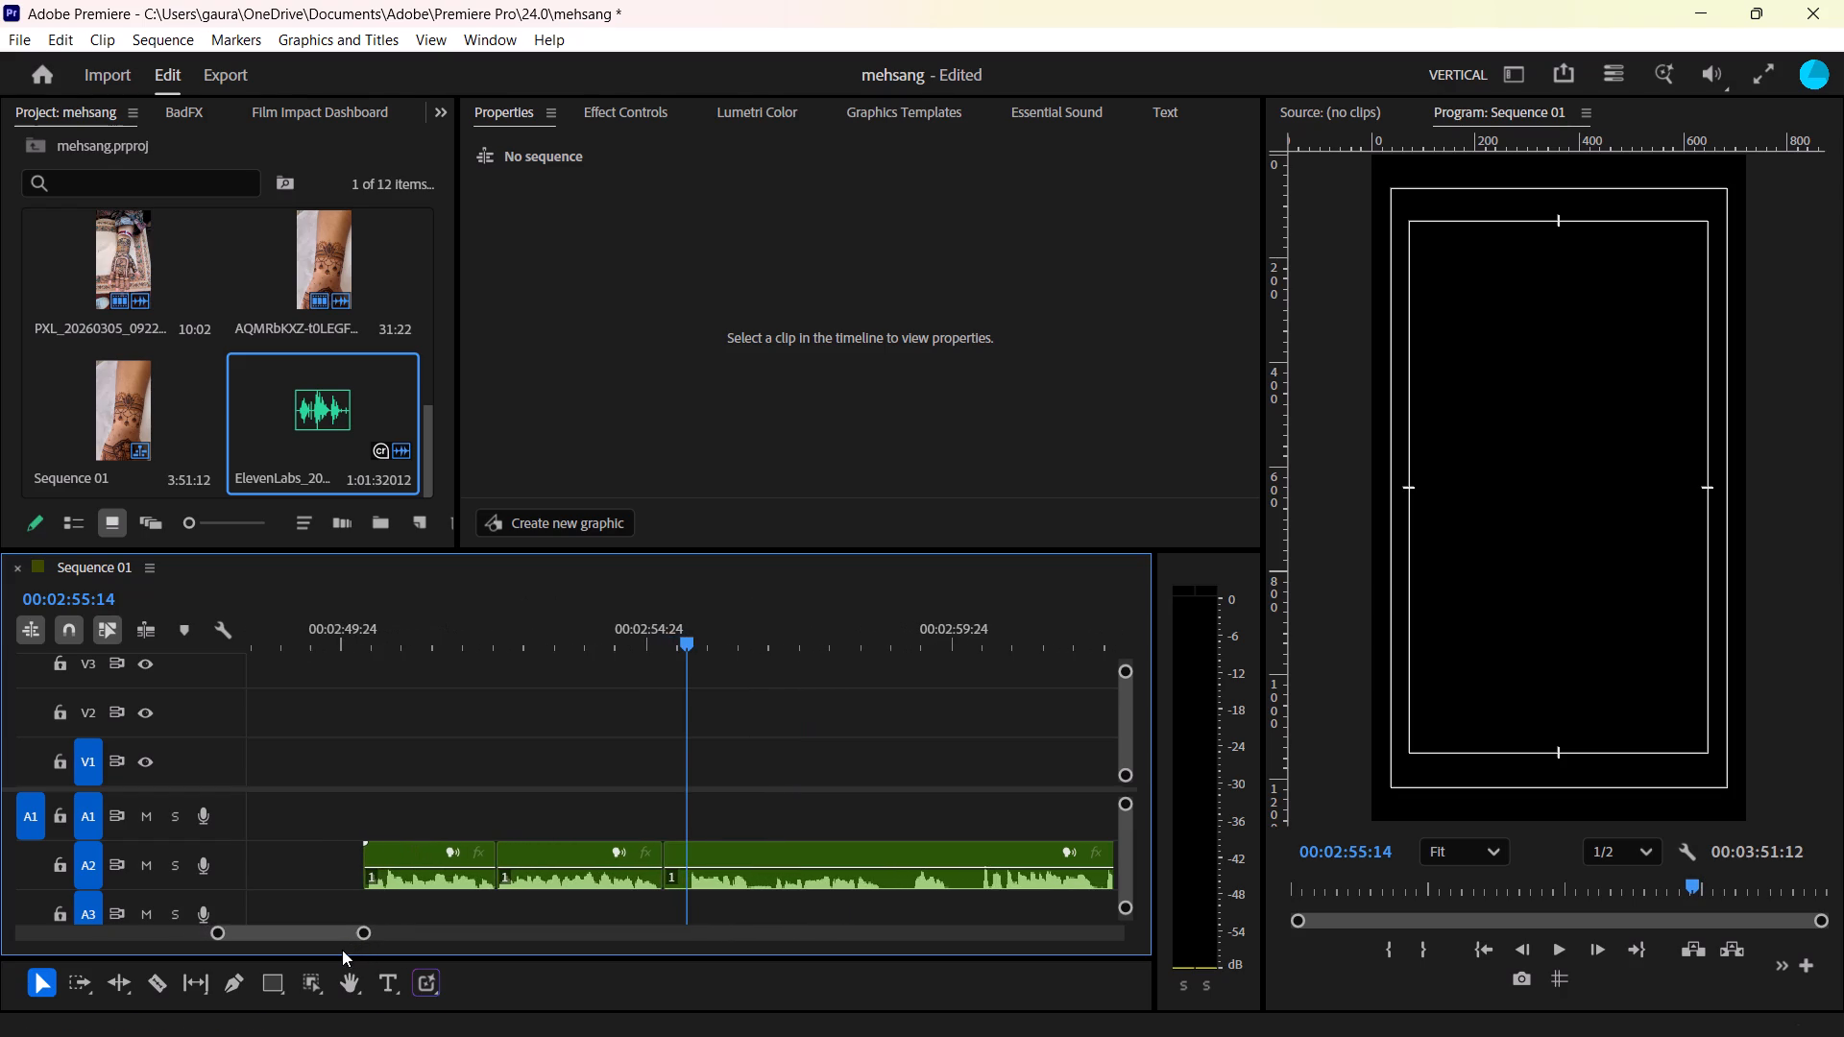
key("Right")
key("Right")
key("Left")
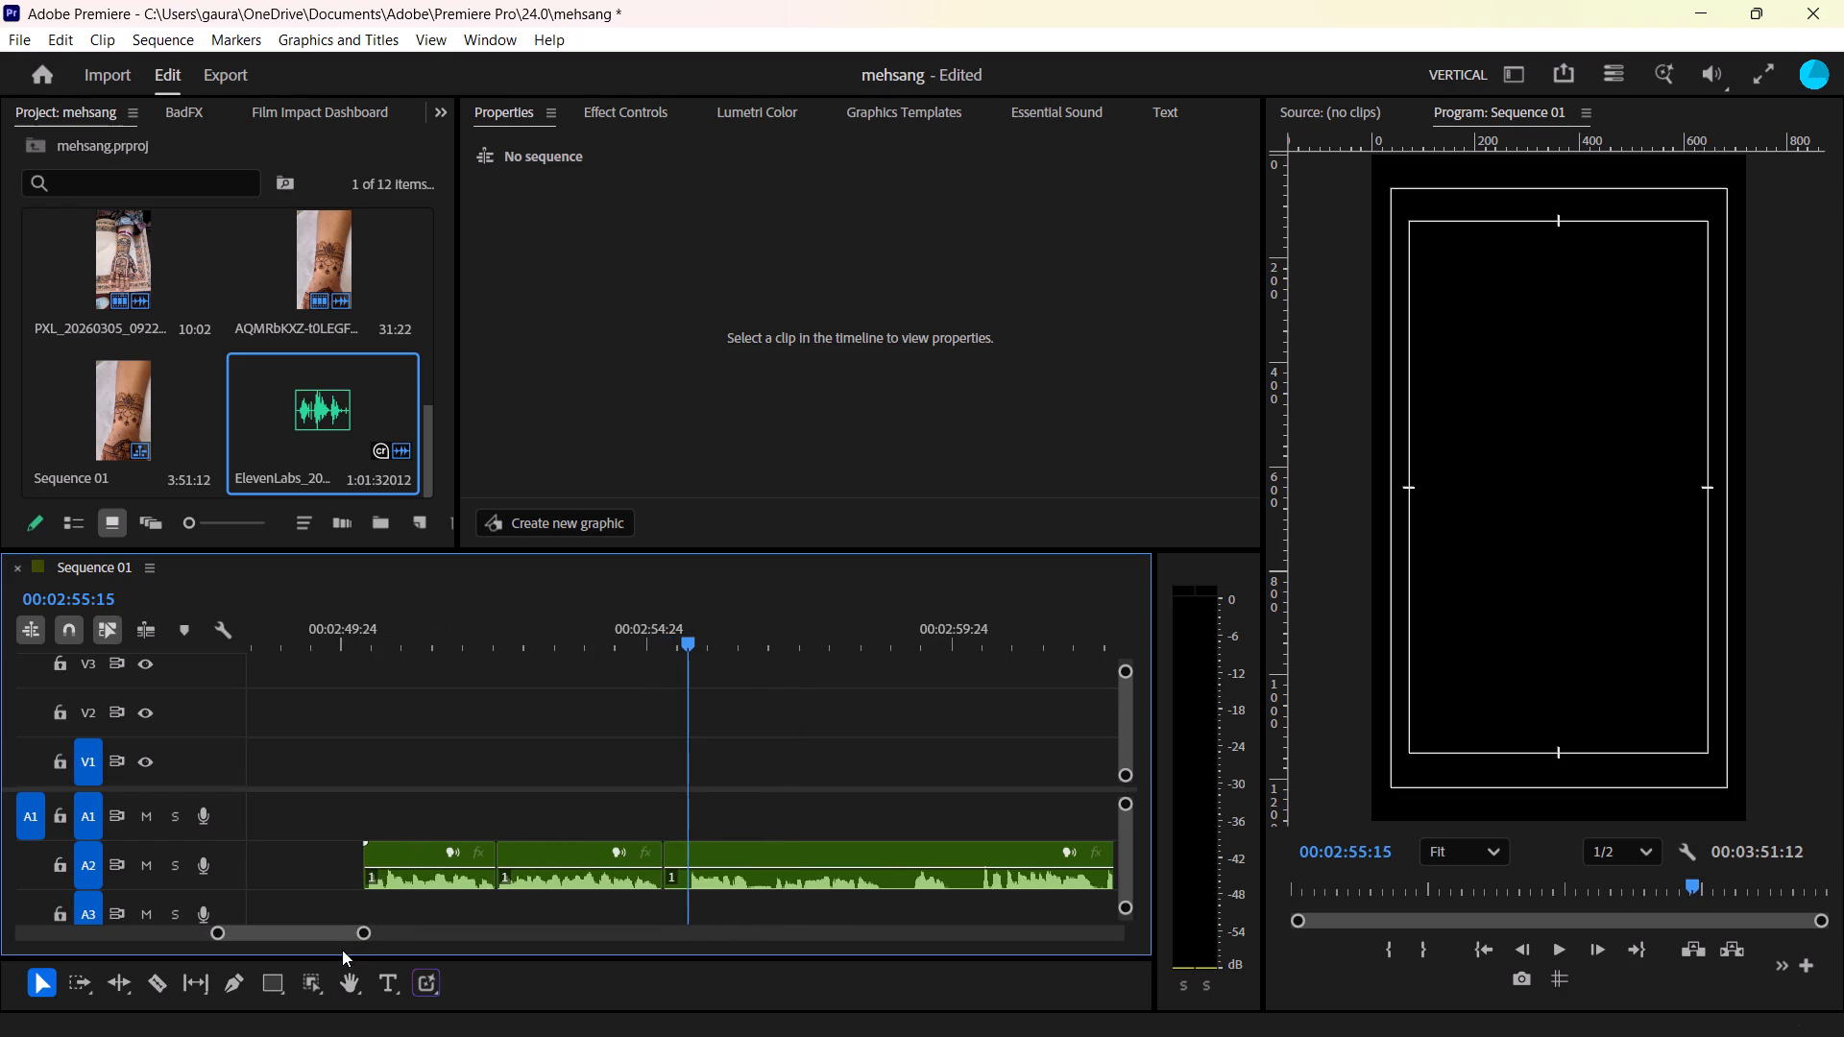
type("q")
Split the A2 voiceover at 00:02:58:08, where the third phrase ends, and ripple-trim the pause up to 00:02:58:22.
key("space")
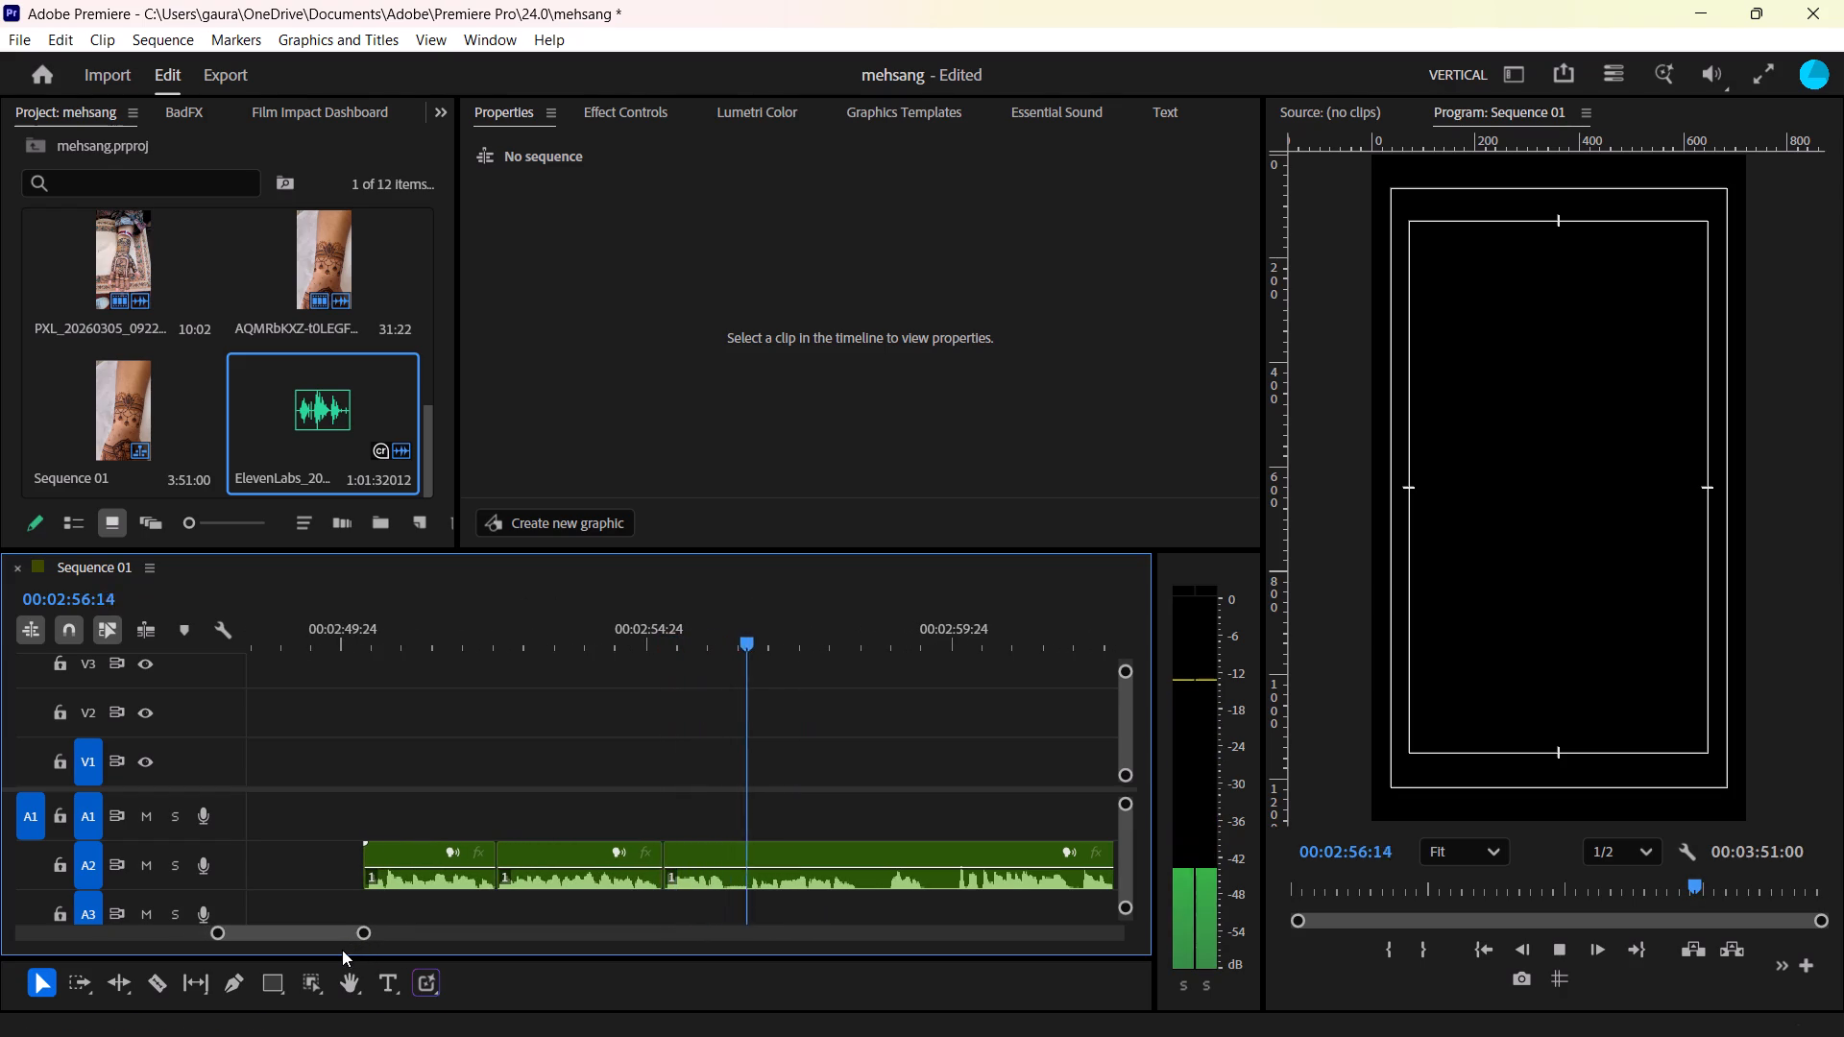
key("space")
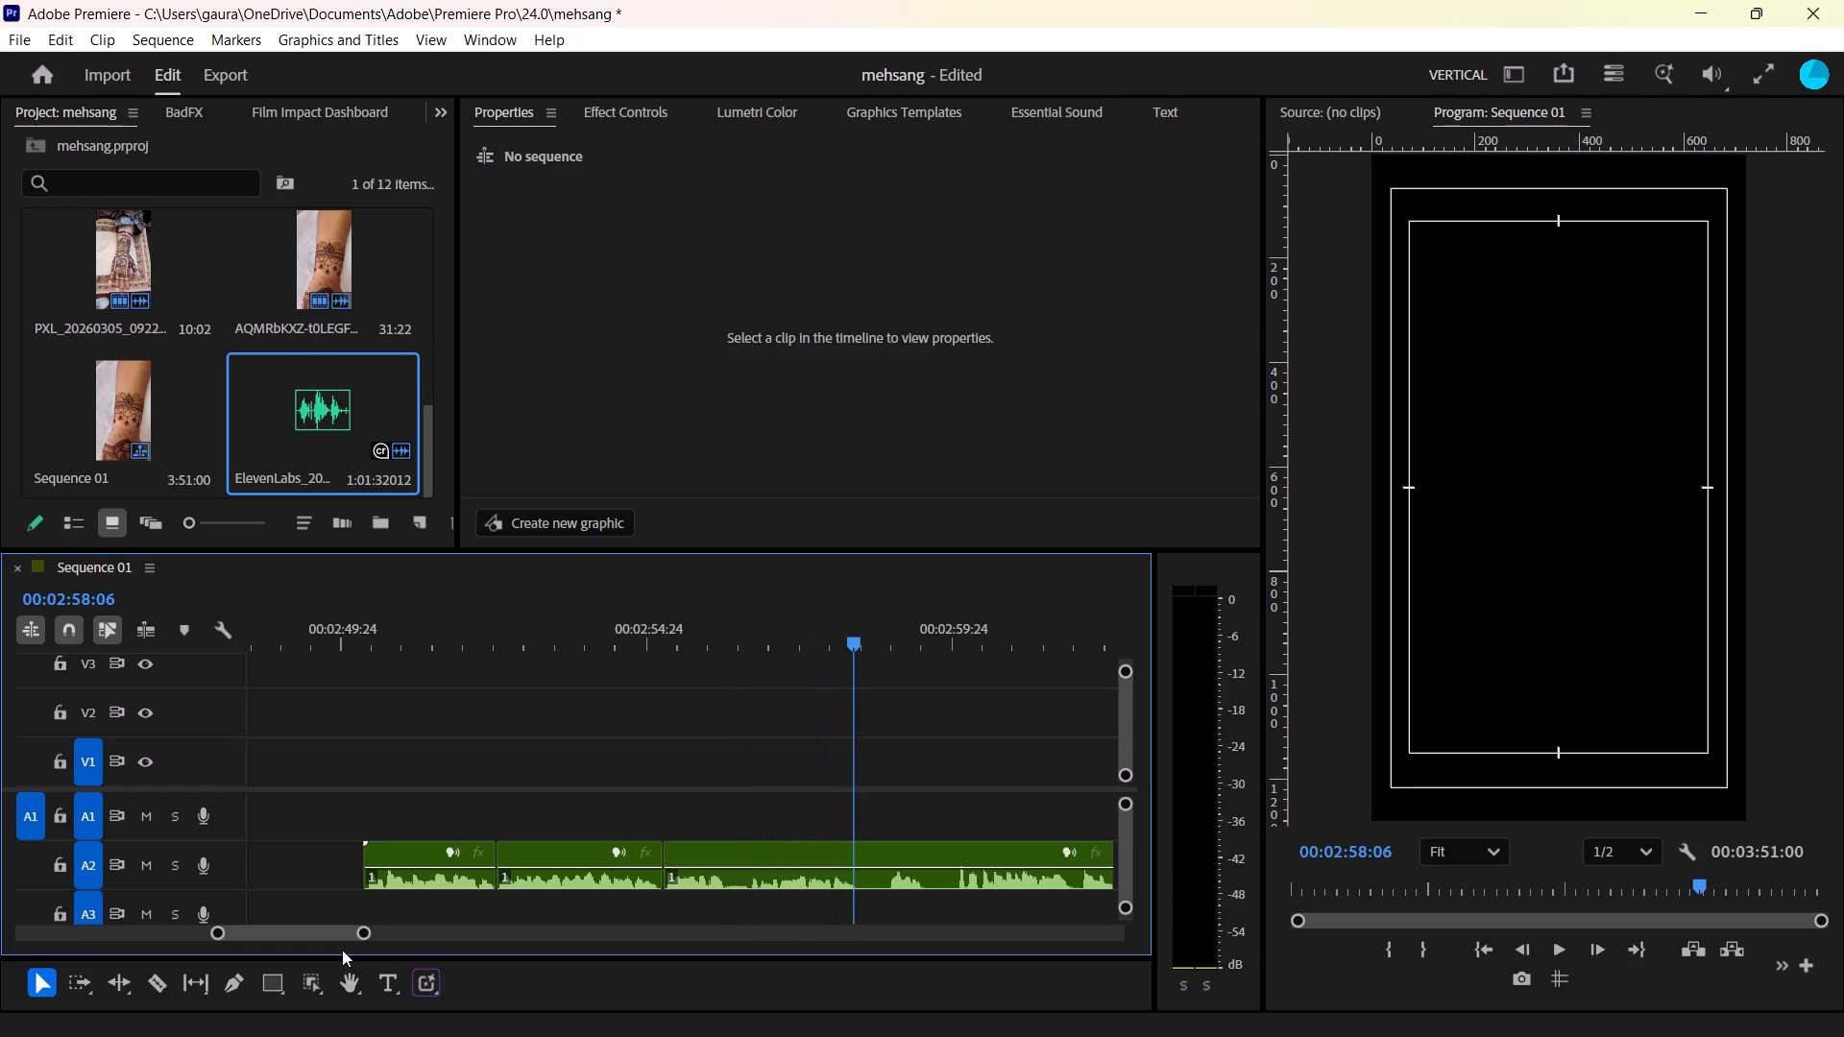
key("Right")
key("Right")
key("ctrl+k")
key("Right")
key("Right")
key("Right")
key("Right")
key("Right")
key("Right")
key("Right")
key("Right")
key("Right")
key("Right")
key("Right")
key("Right")
key("Right")
key("Right")
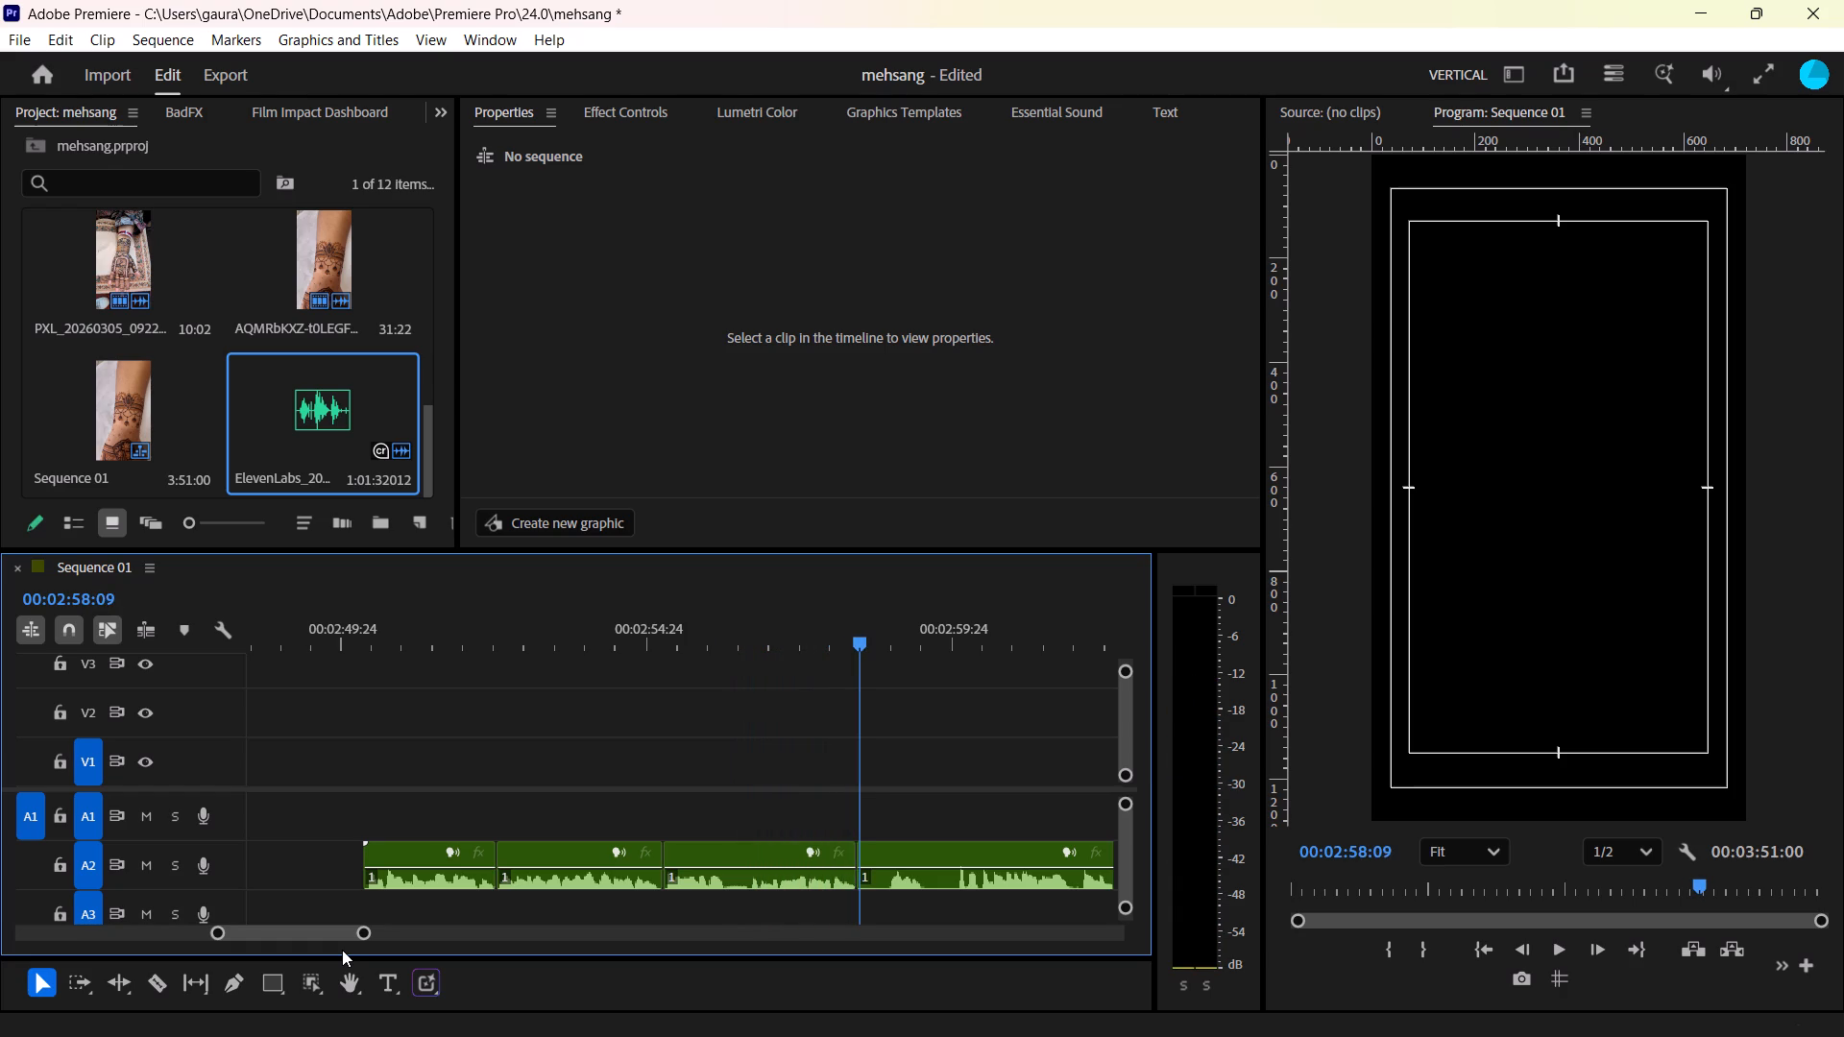
type("q")
Play the voiceover through its next short phrase and split the A2 clip at 00:02:58:29.
key("space")
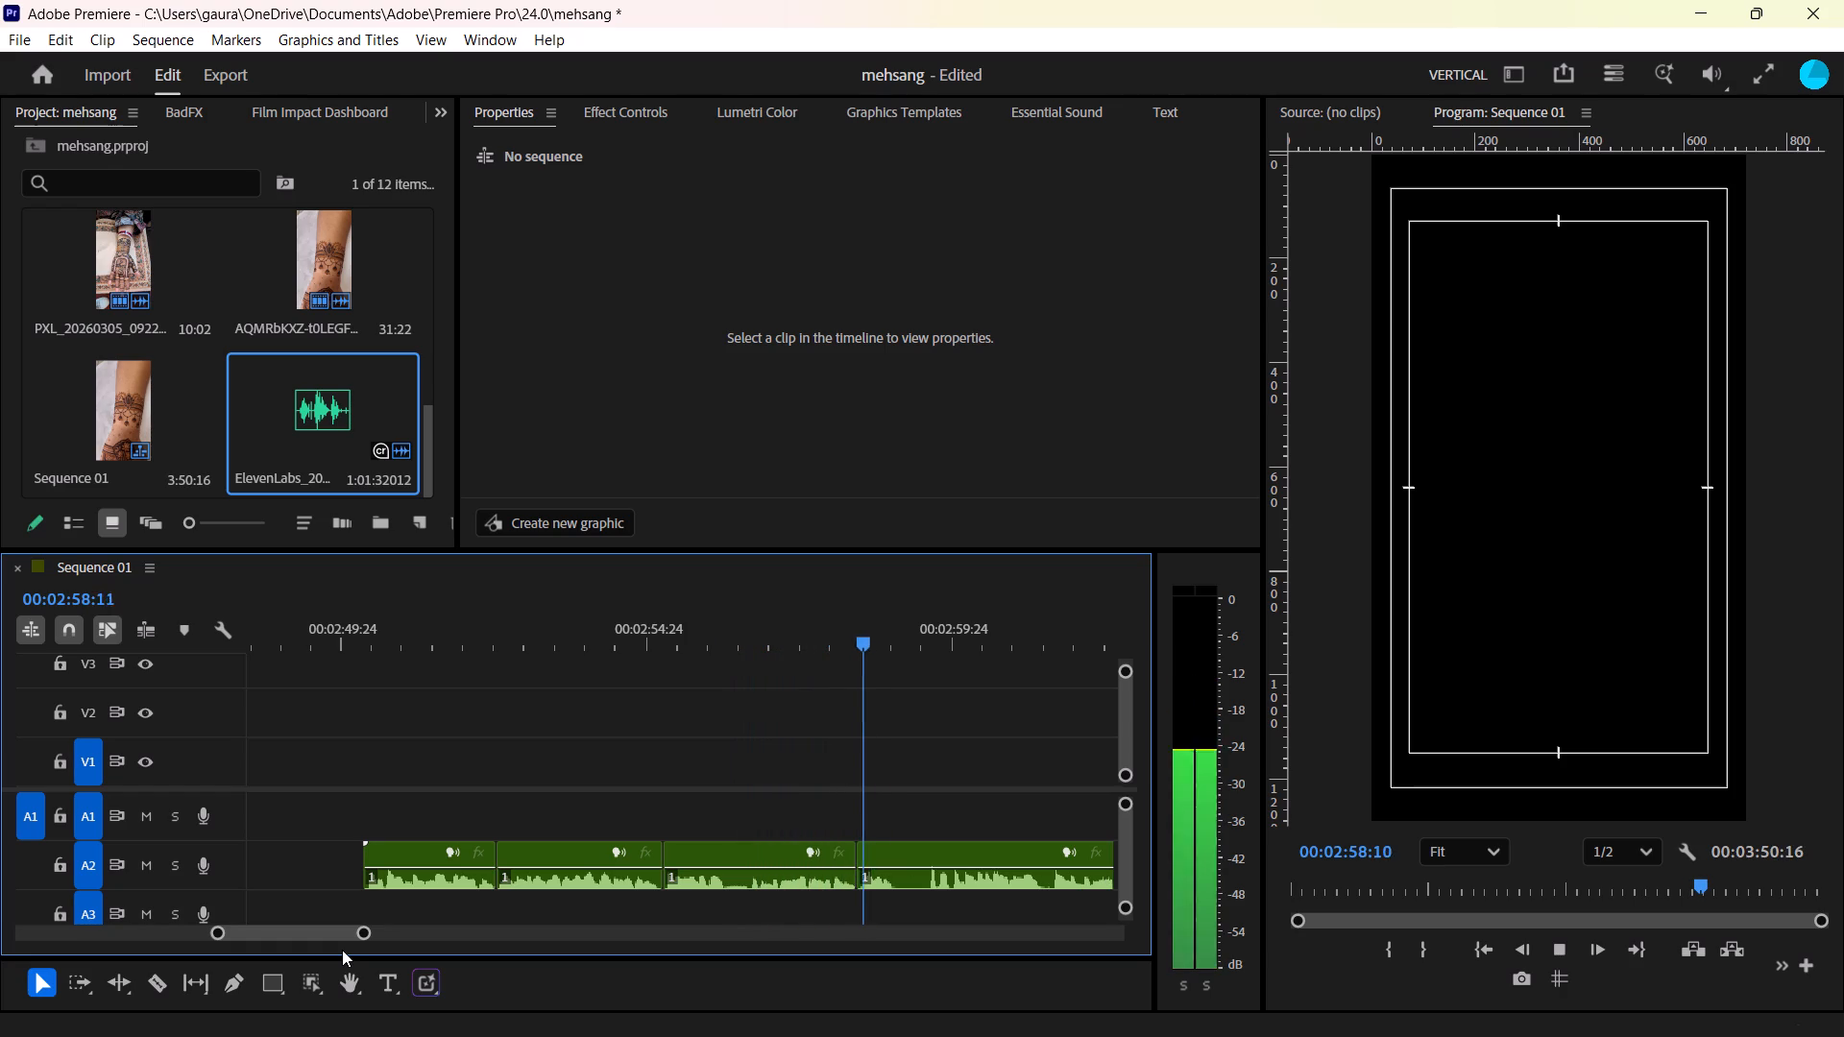
key("space")
key("space")
key("space")
key("Left")
key("Left")
key("Left")
key("Left")
key("Left")
key("Left")
key("Left")
key("Left")
key("Left")
key("Left")
key("Left")
key("Left")
key("Left")
key("Left")
key("Left")
key("Left")
key("Left")
key("Left")
key("Left")
key("Left")
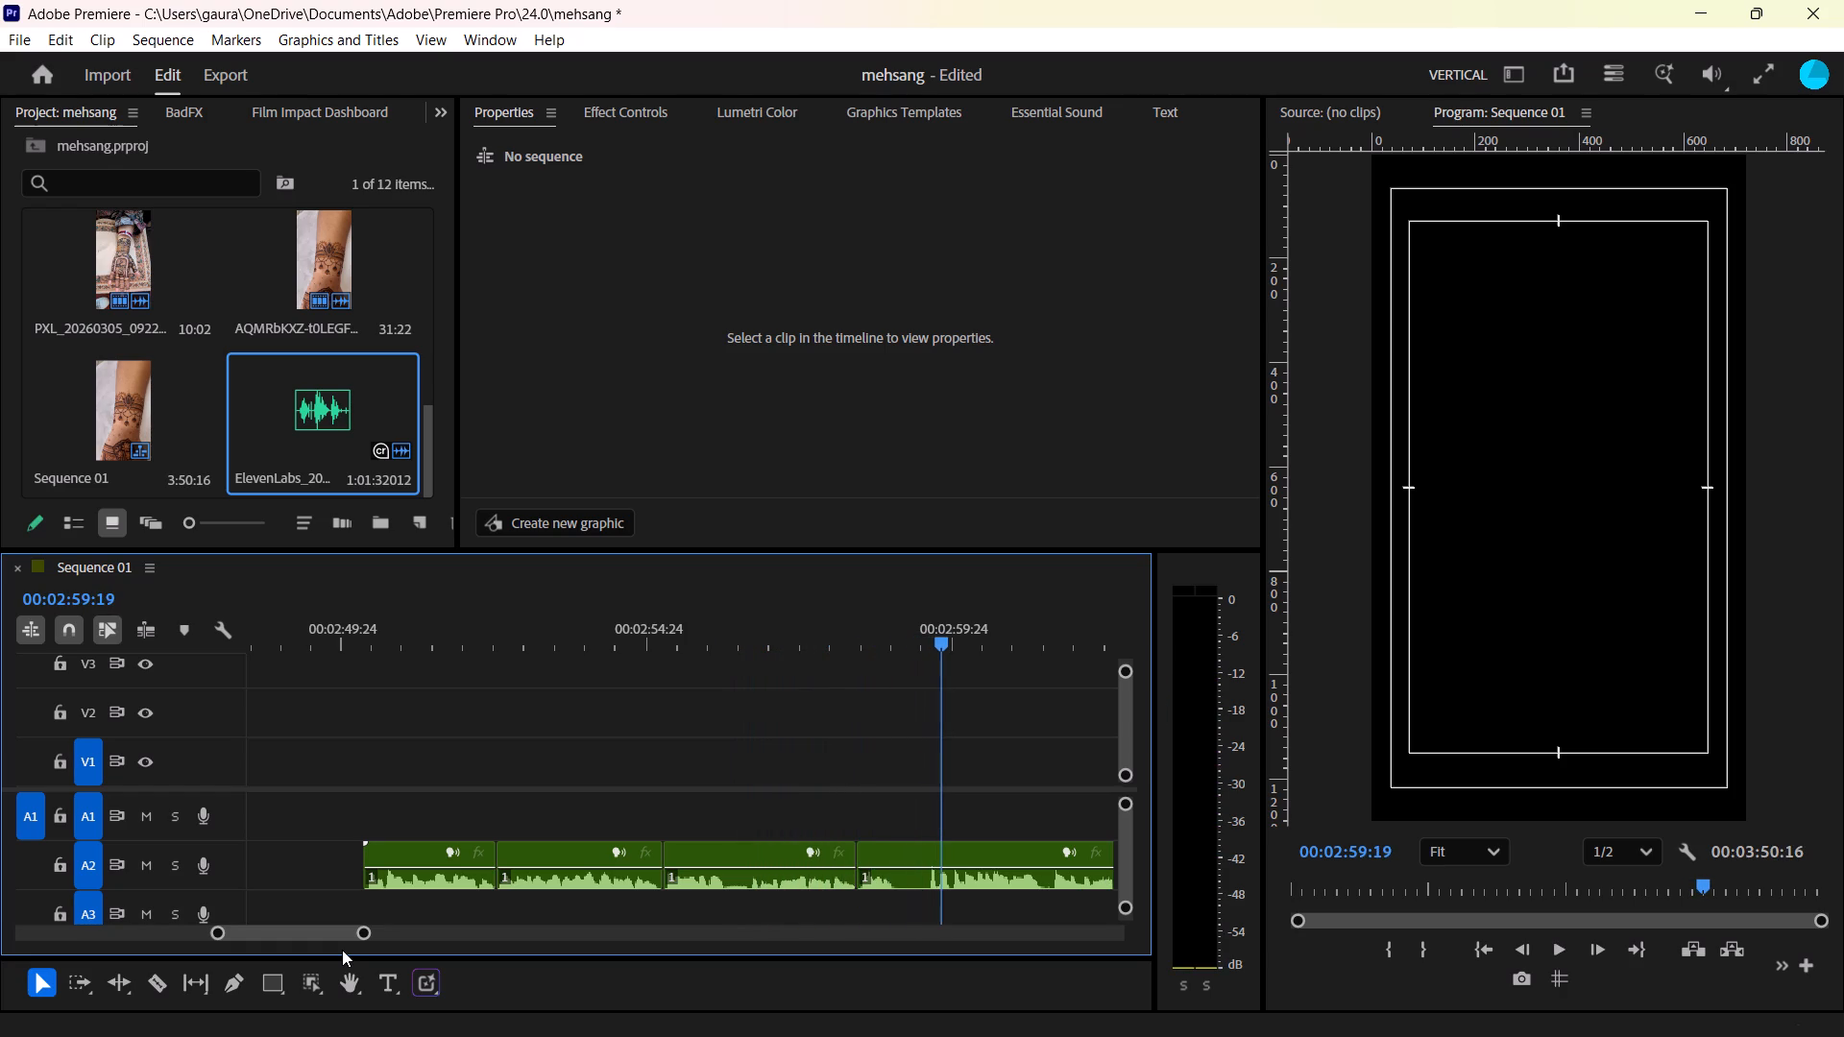
key("ctrl+k")
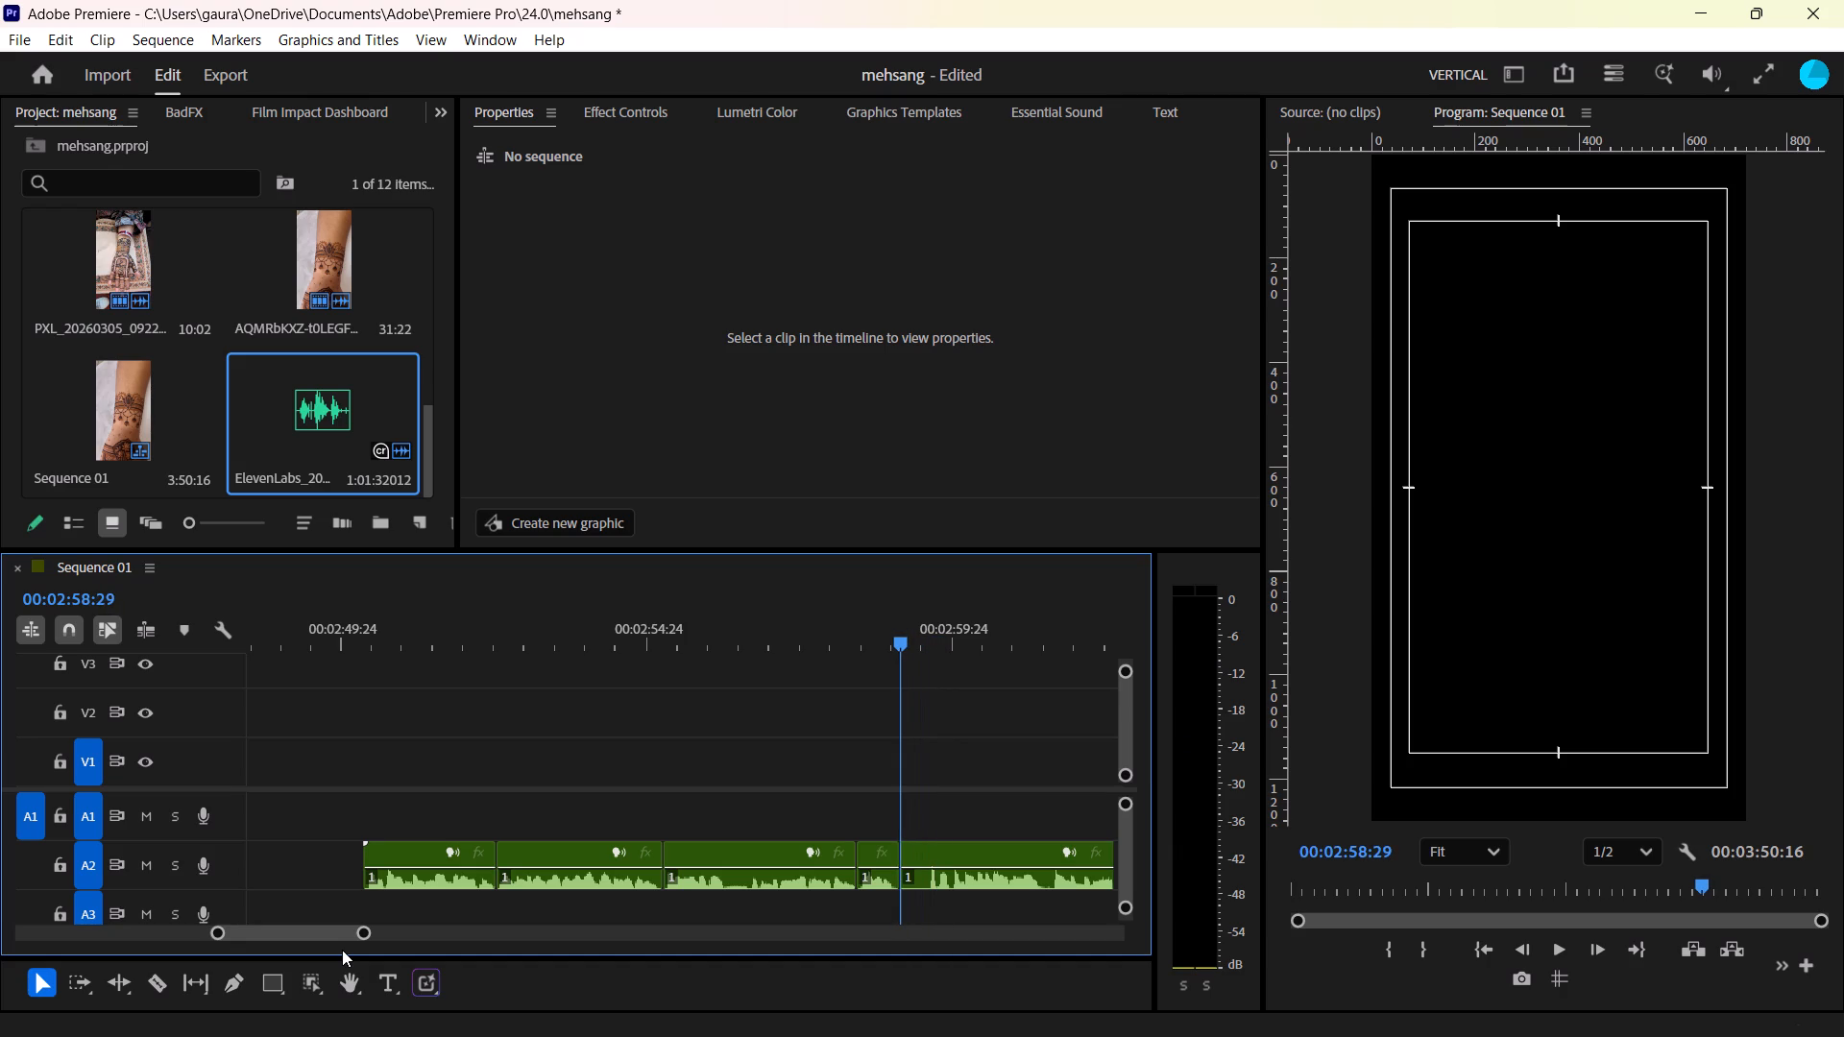
Ripple-trim the pause after this cut, removing the voiceover from 00:02:58:29 up to 00:02:59:11.
key("Right")
key("Right")
key("Right")
key("Right")
key("Right")
key("Right")
key("Right")
key("Right")
key("Right")
key("Right")
key("Right")
key("Right")
key("q")
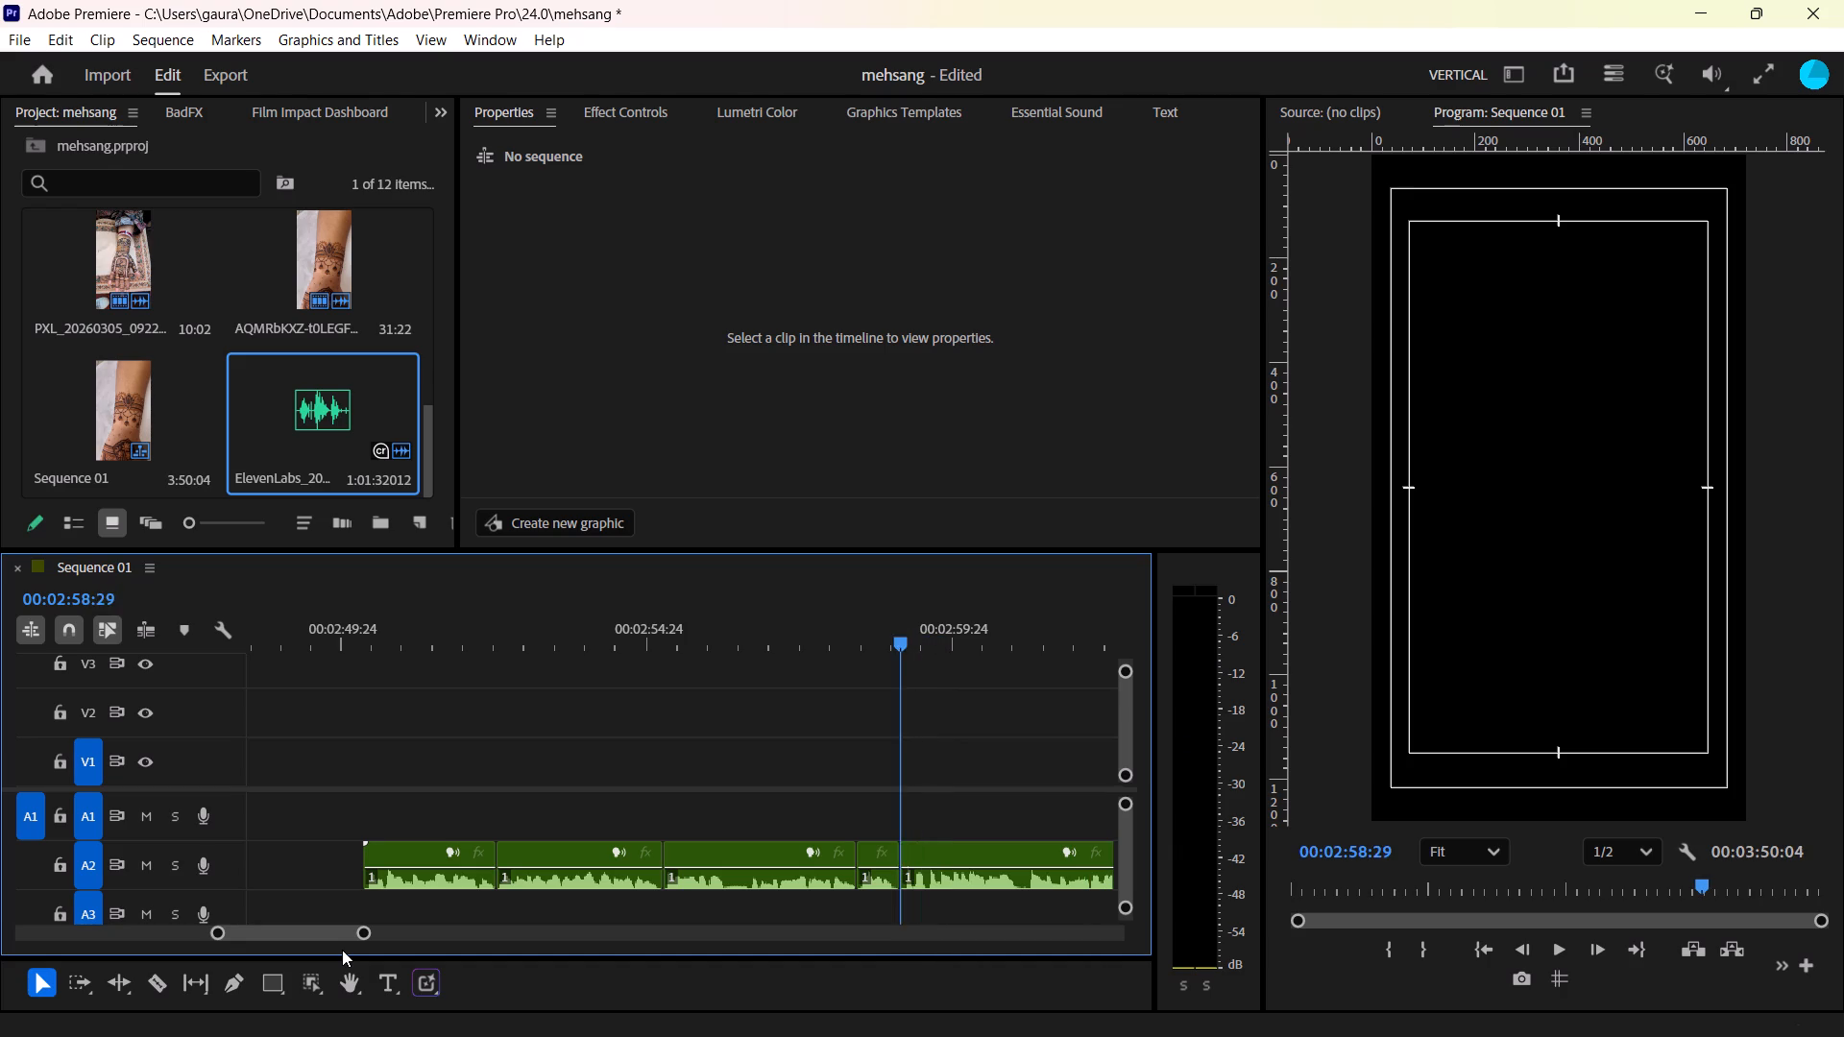
Play the next phrase, split the A2 voiceover at 00:03:00:27, and ripple-trim the pause up to 00:03:01:01.
key("Up")
key("space")
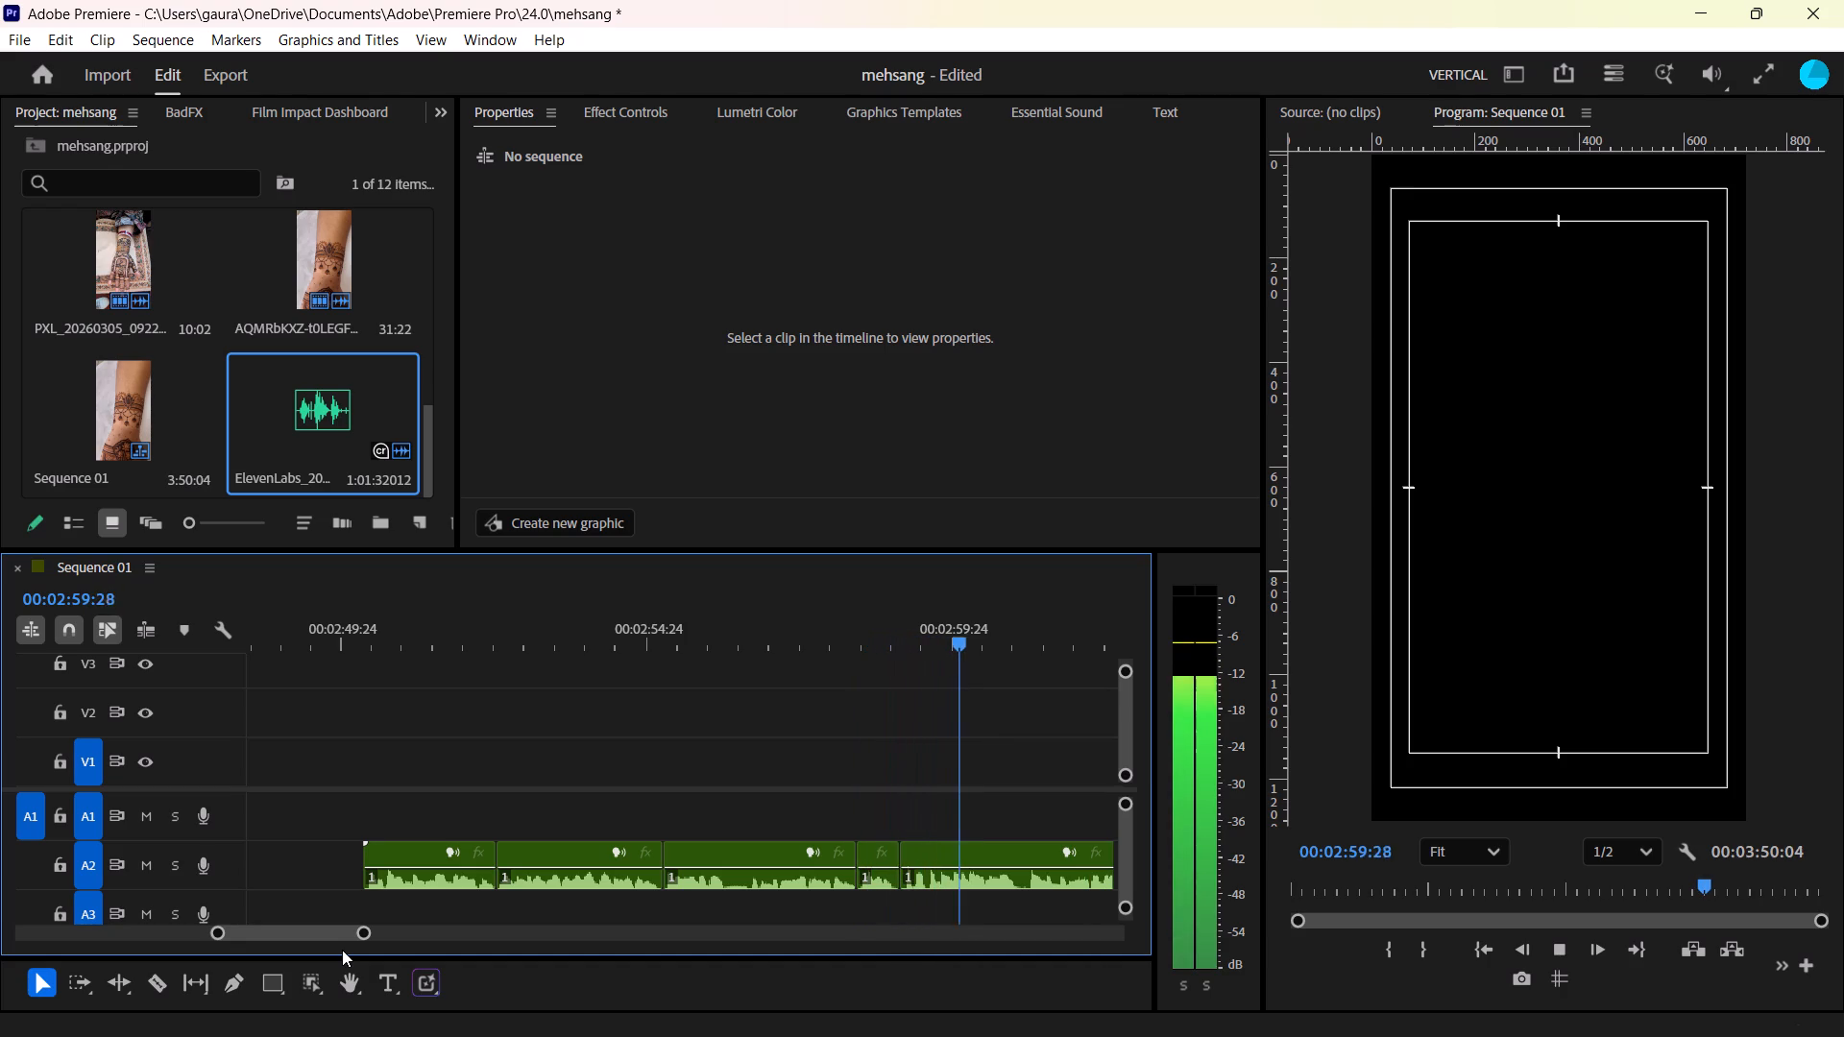
key("space")
key("Right")
key("Right")
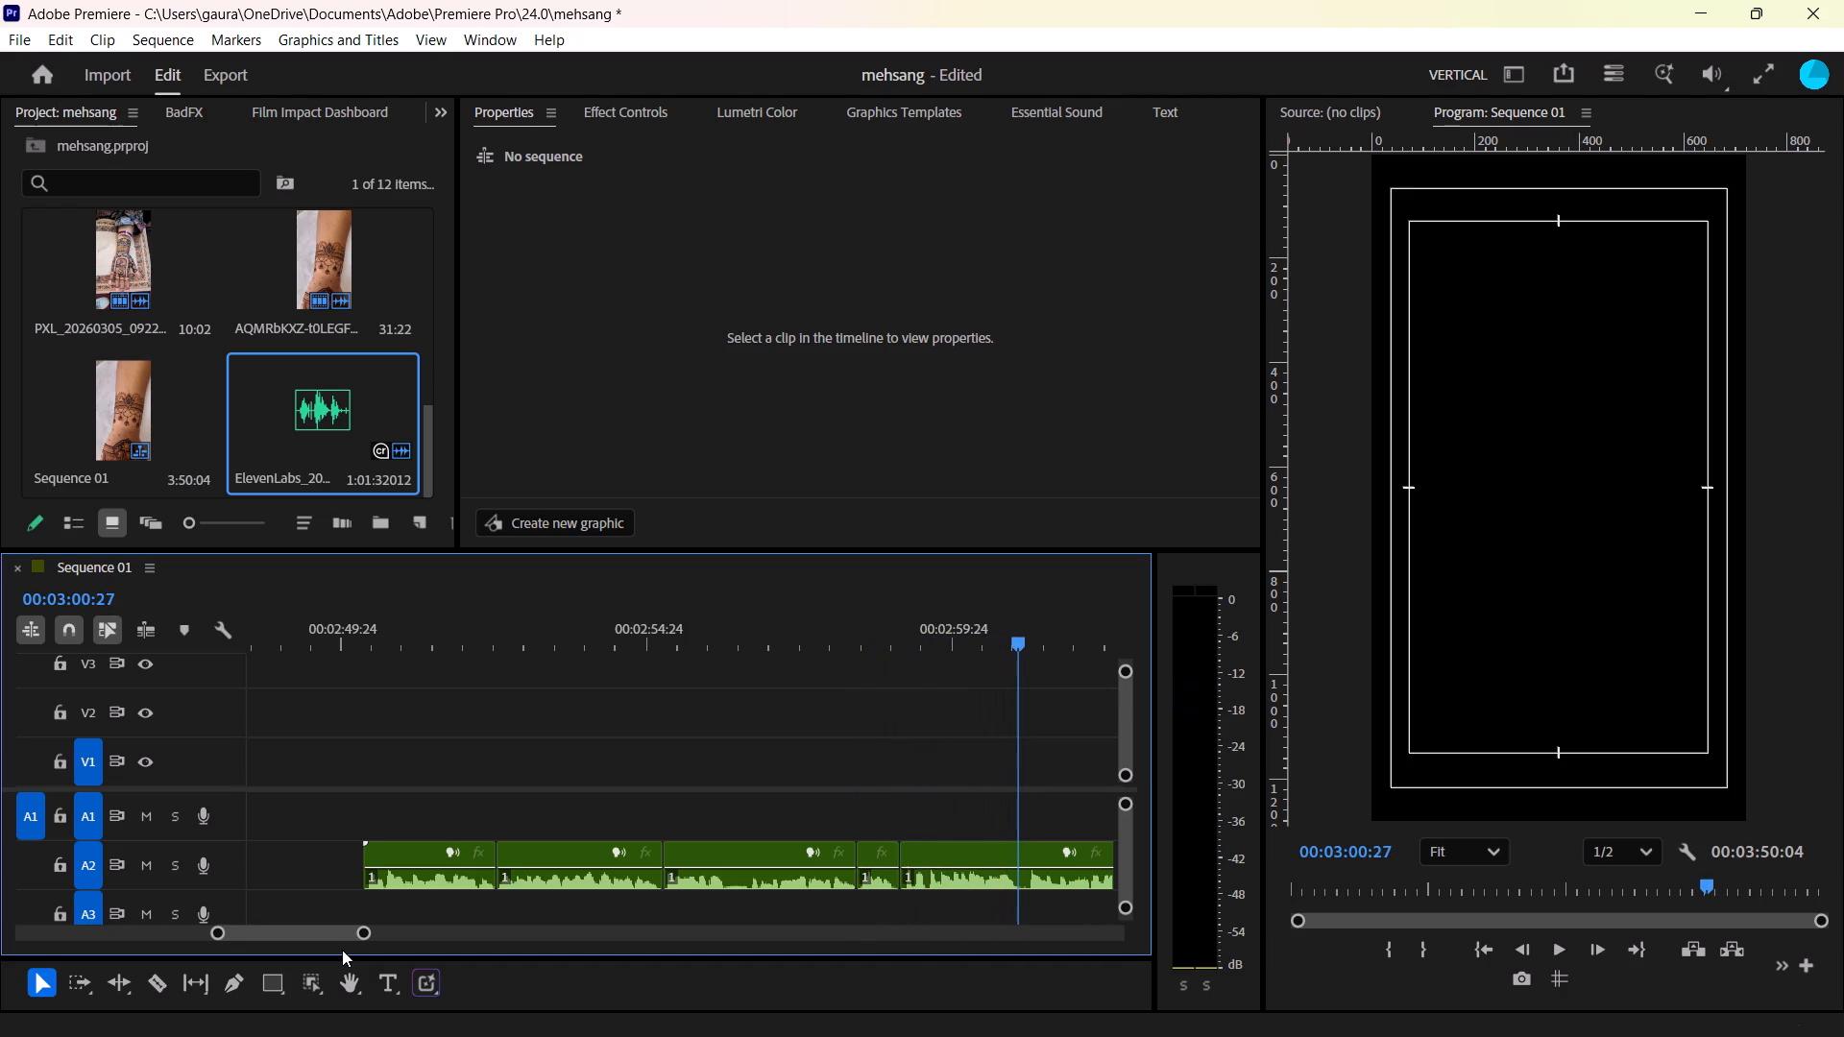
key("ctrl+k")
key("Right")
key("Right")
key("Right")
key("Right")
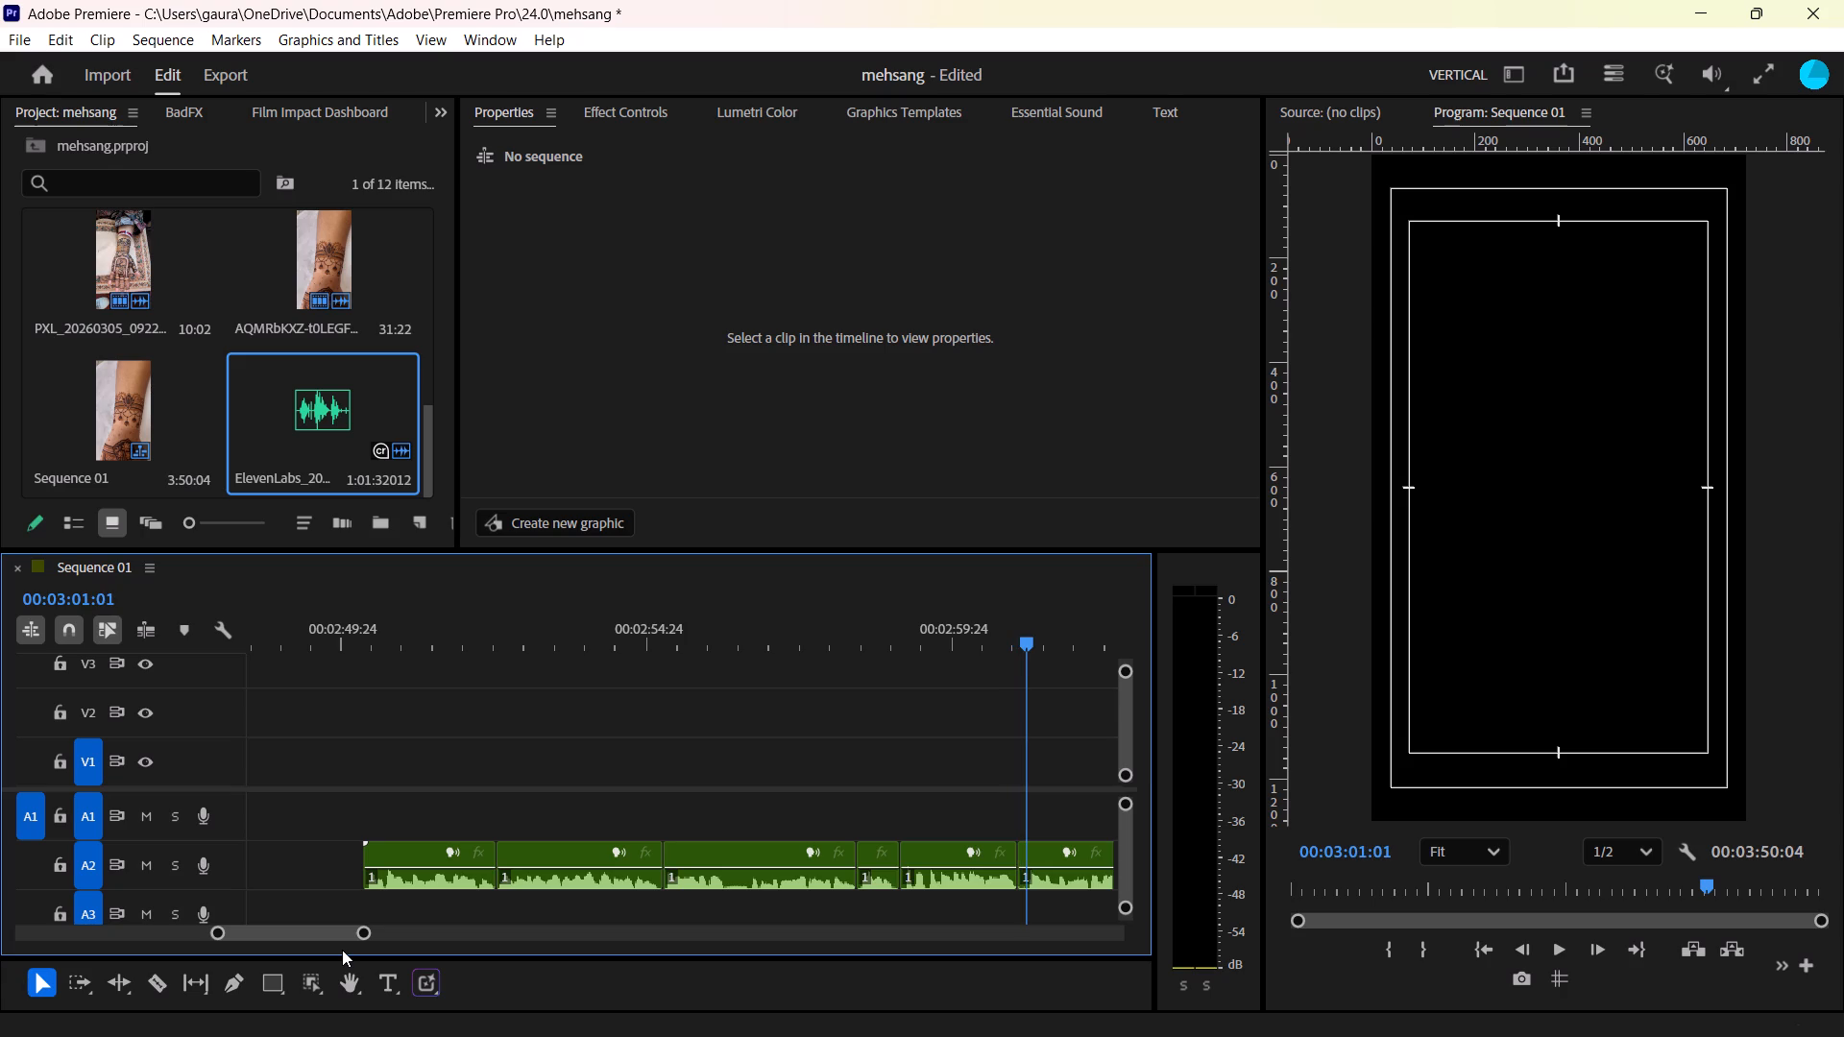
type("q")
Play the next phrase, split the A2 voiceover at about 00:03:04:15, and ripple-trim the following seven frames of pause.
key("space")
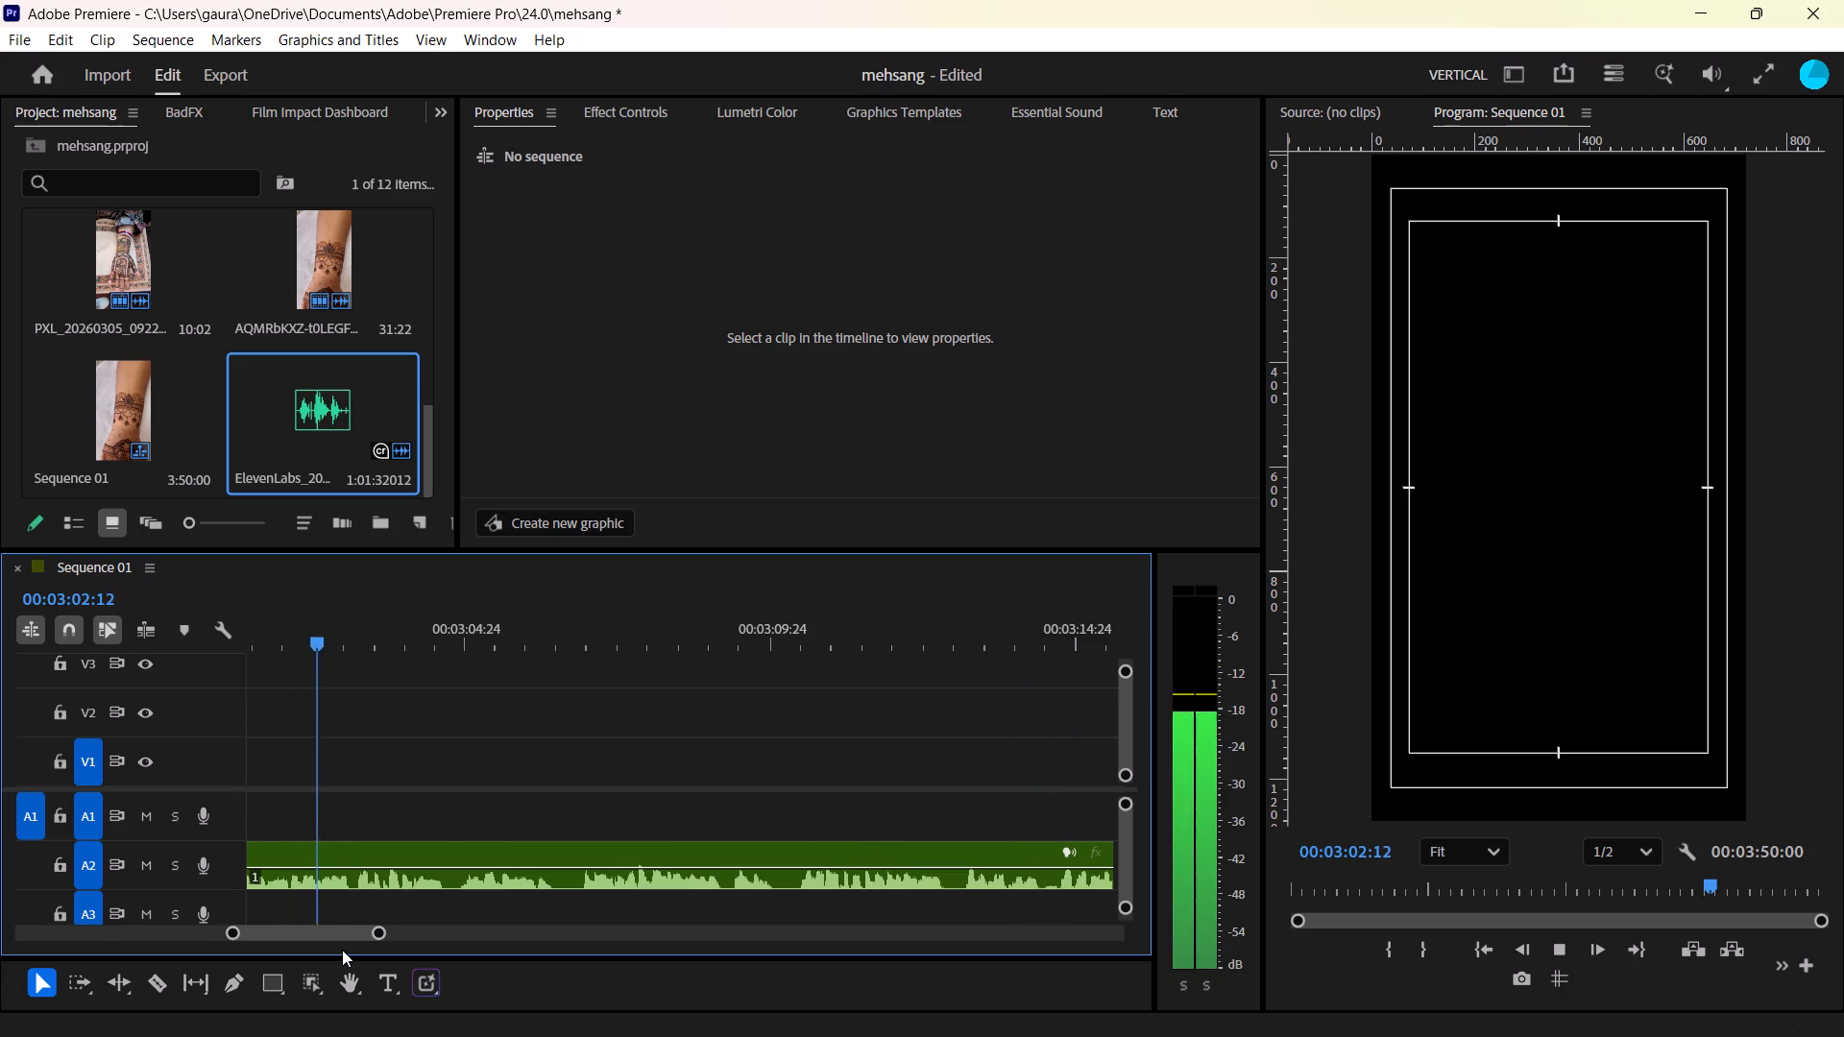
key("space")
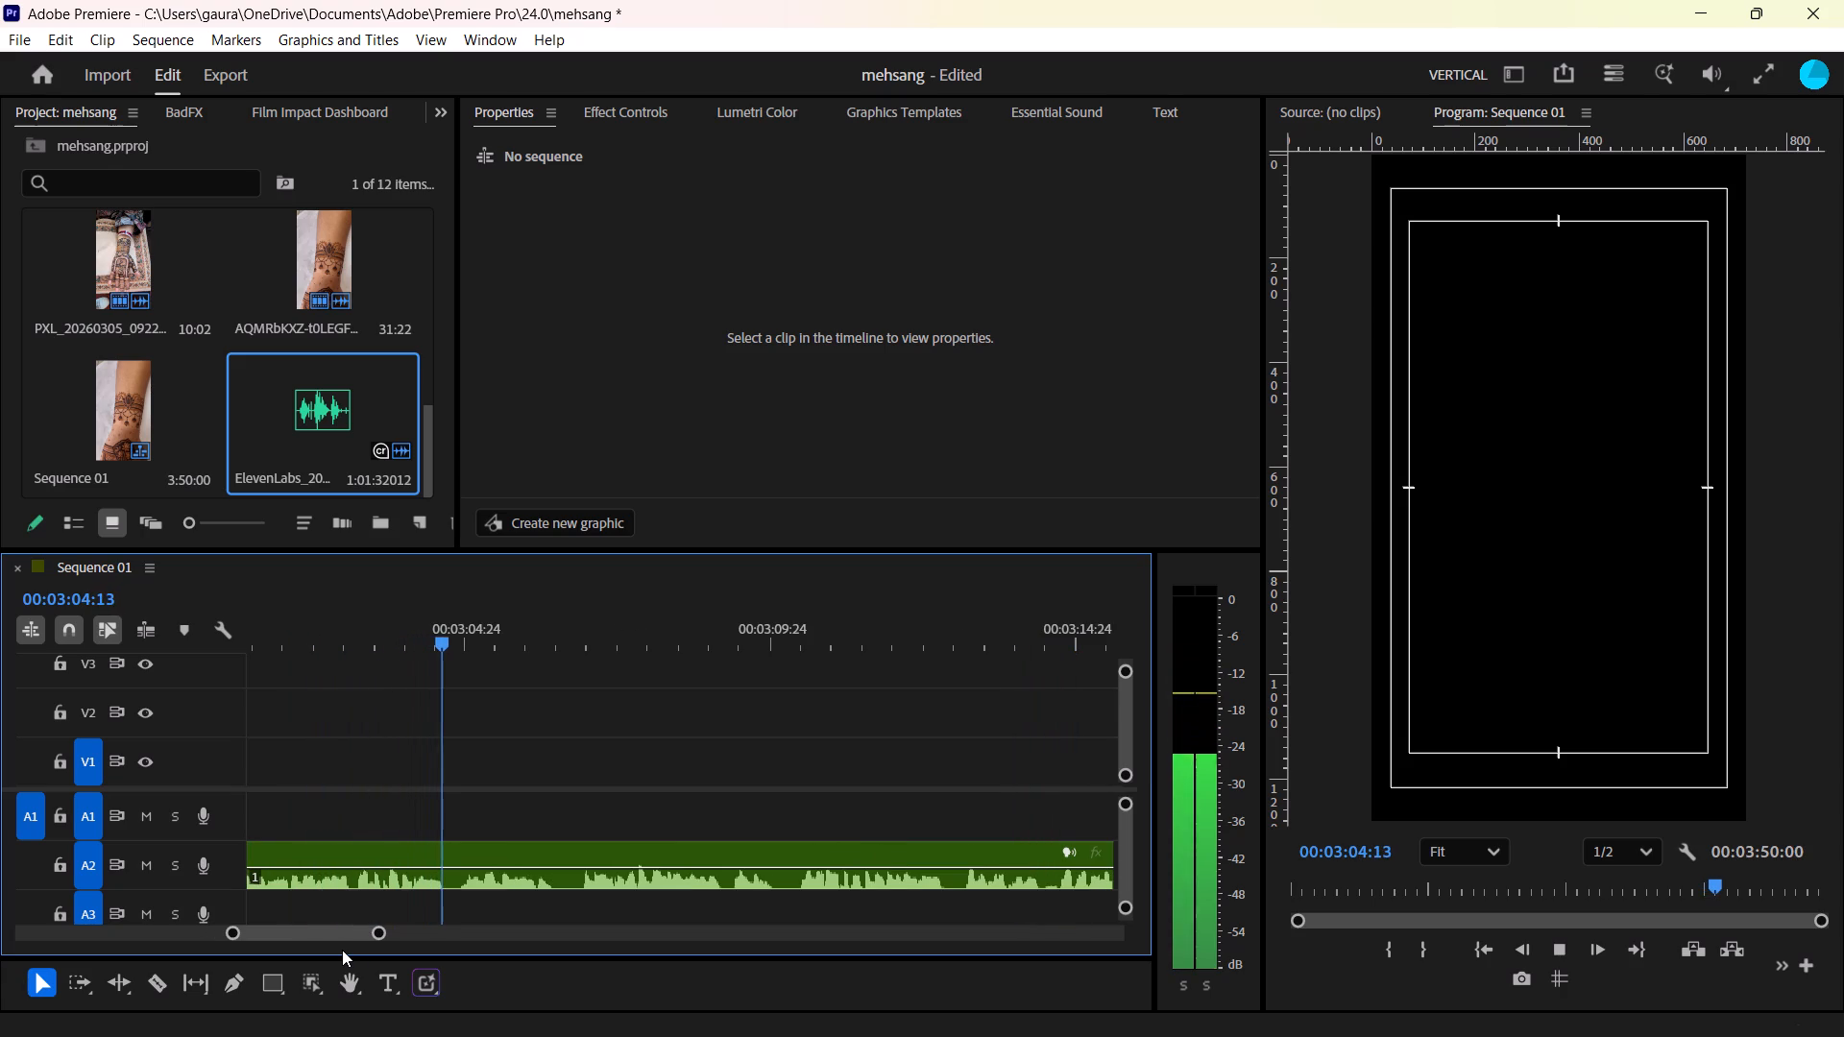
key("Right")
key("ctrl+k")
key("Right")
key("Right")
key("Right")
key("Right")
key("Right")
key("Right")
key("Right")
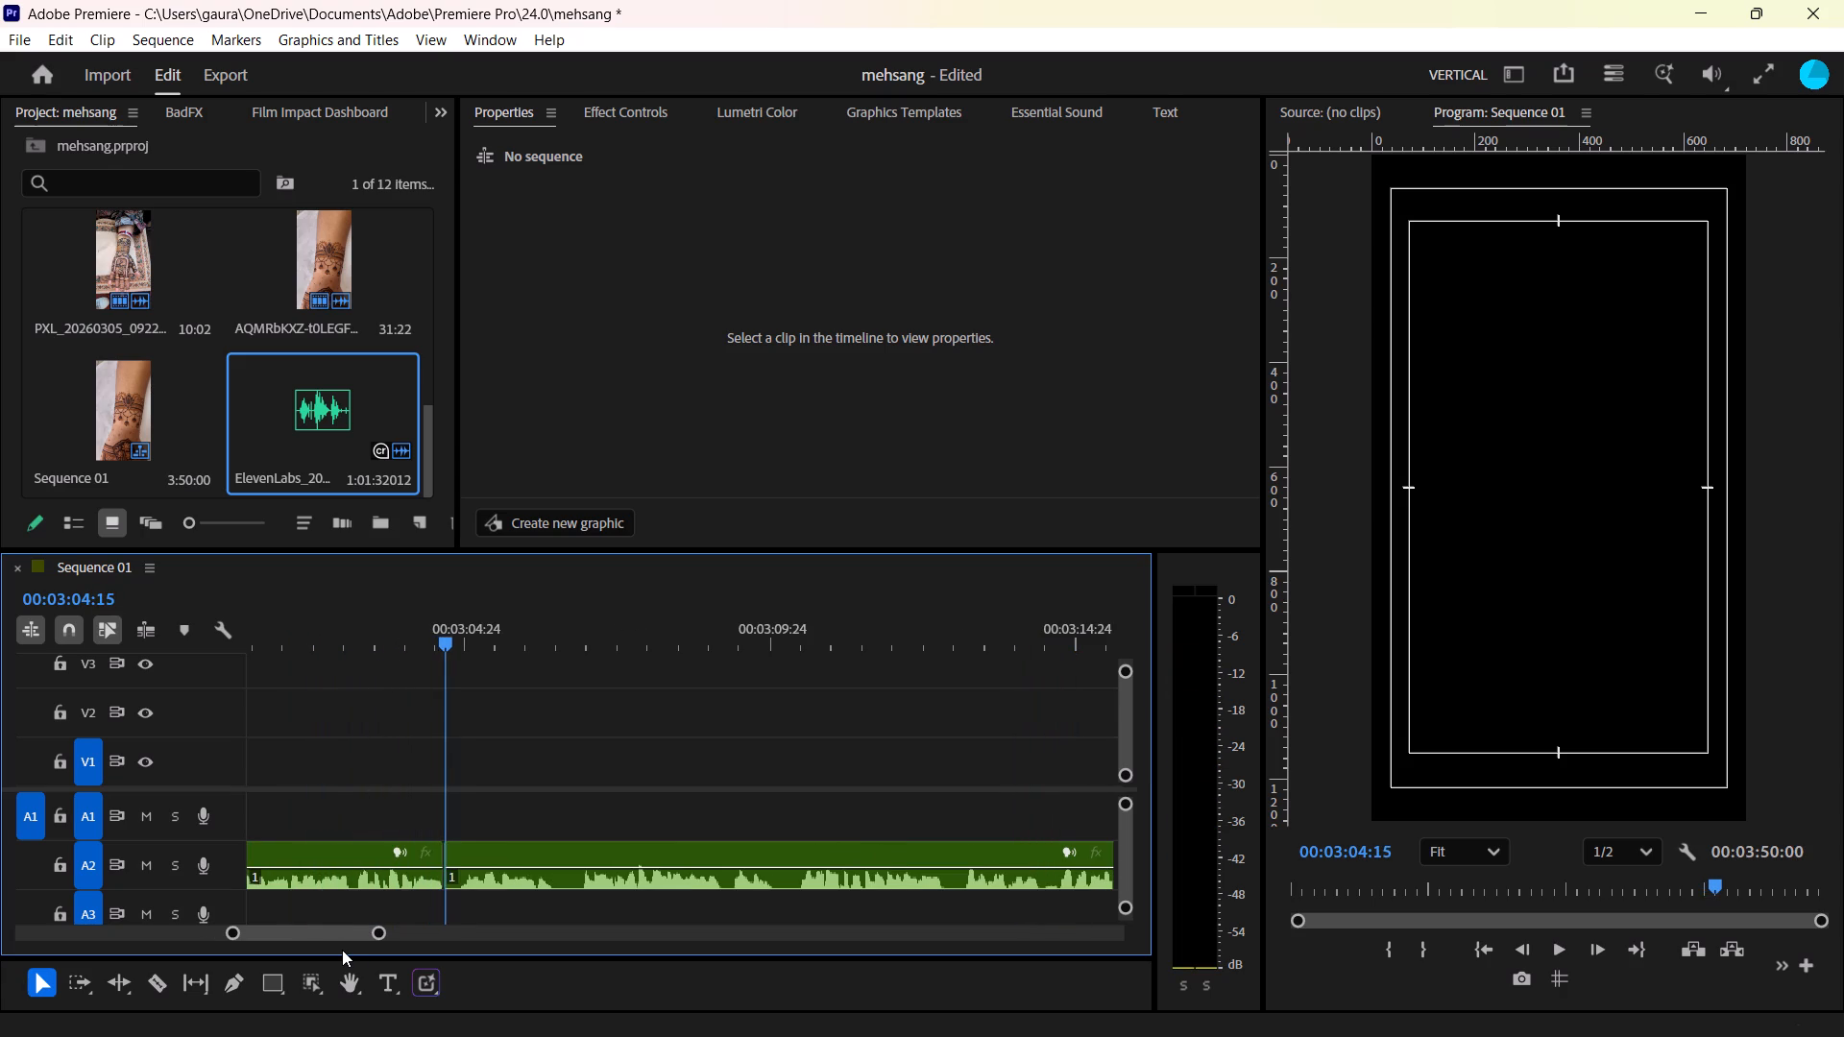
type("q")
Play the next phrase, split the A2 voiceover at 00:03:06:01, and ripple-trim the pause up to 00:03:06:14.
key("space")
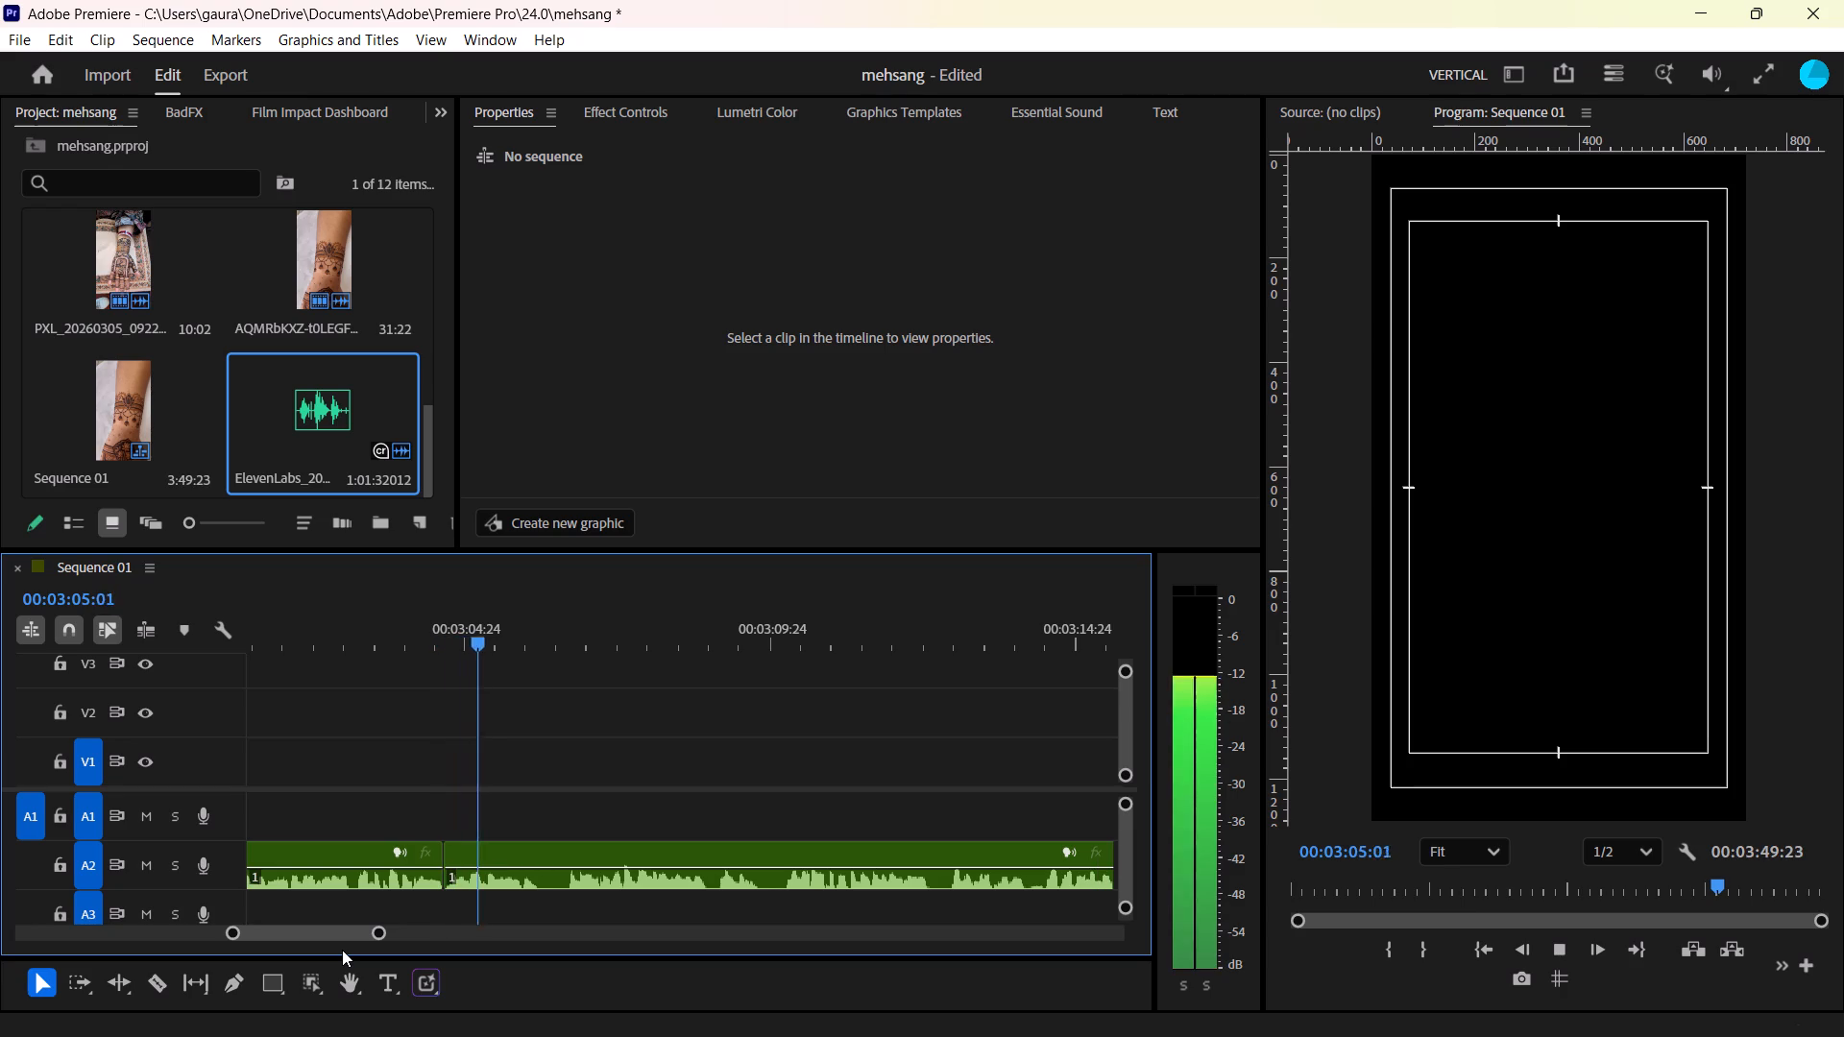
key("space")
key("Right")
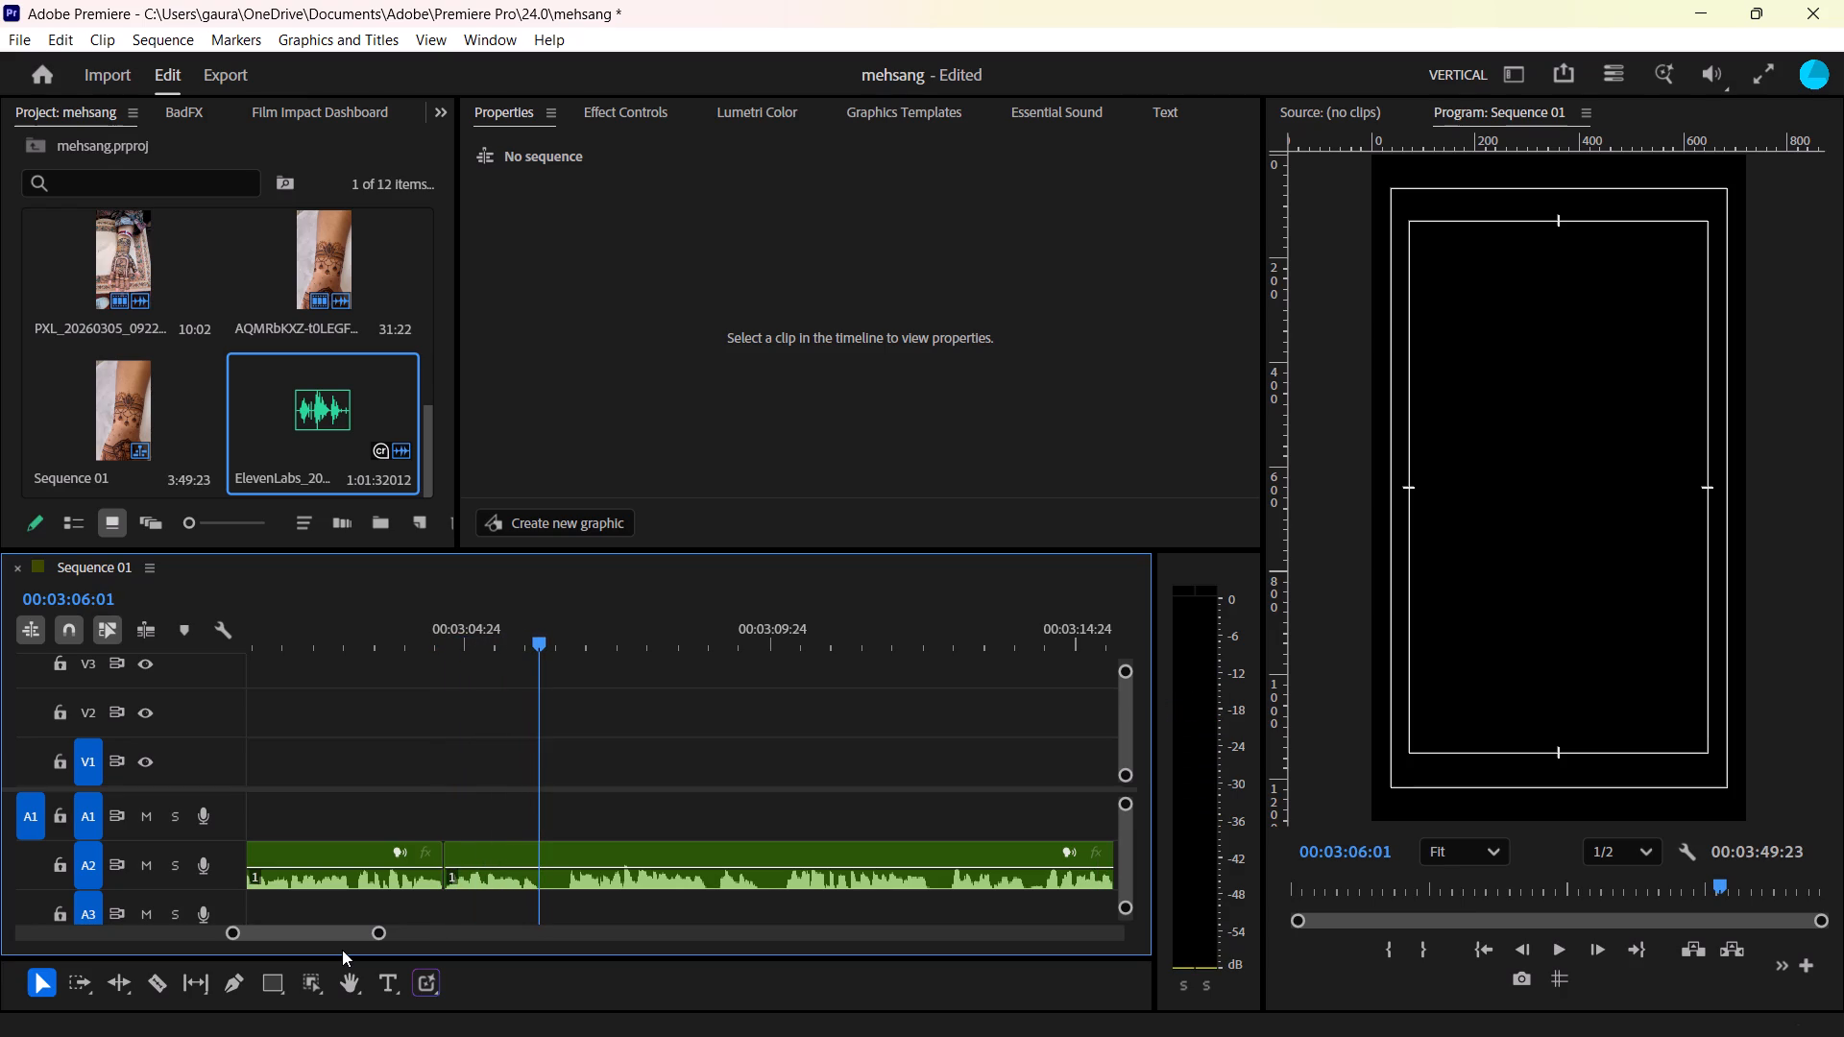
key("ctrl+k")
key("Right")
key("Right")
key("Right")
key("Right")
key("Right")
key("Right")
key("Right")
key("Right")
key("Right")
key("Right")
key("Right")
key("Right")
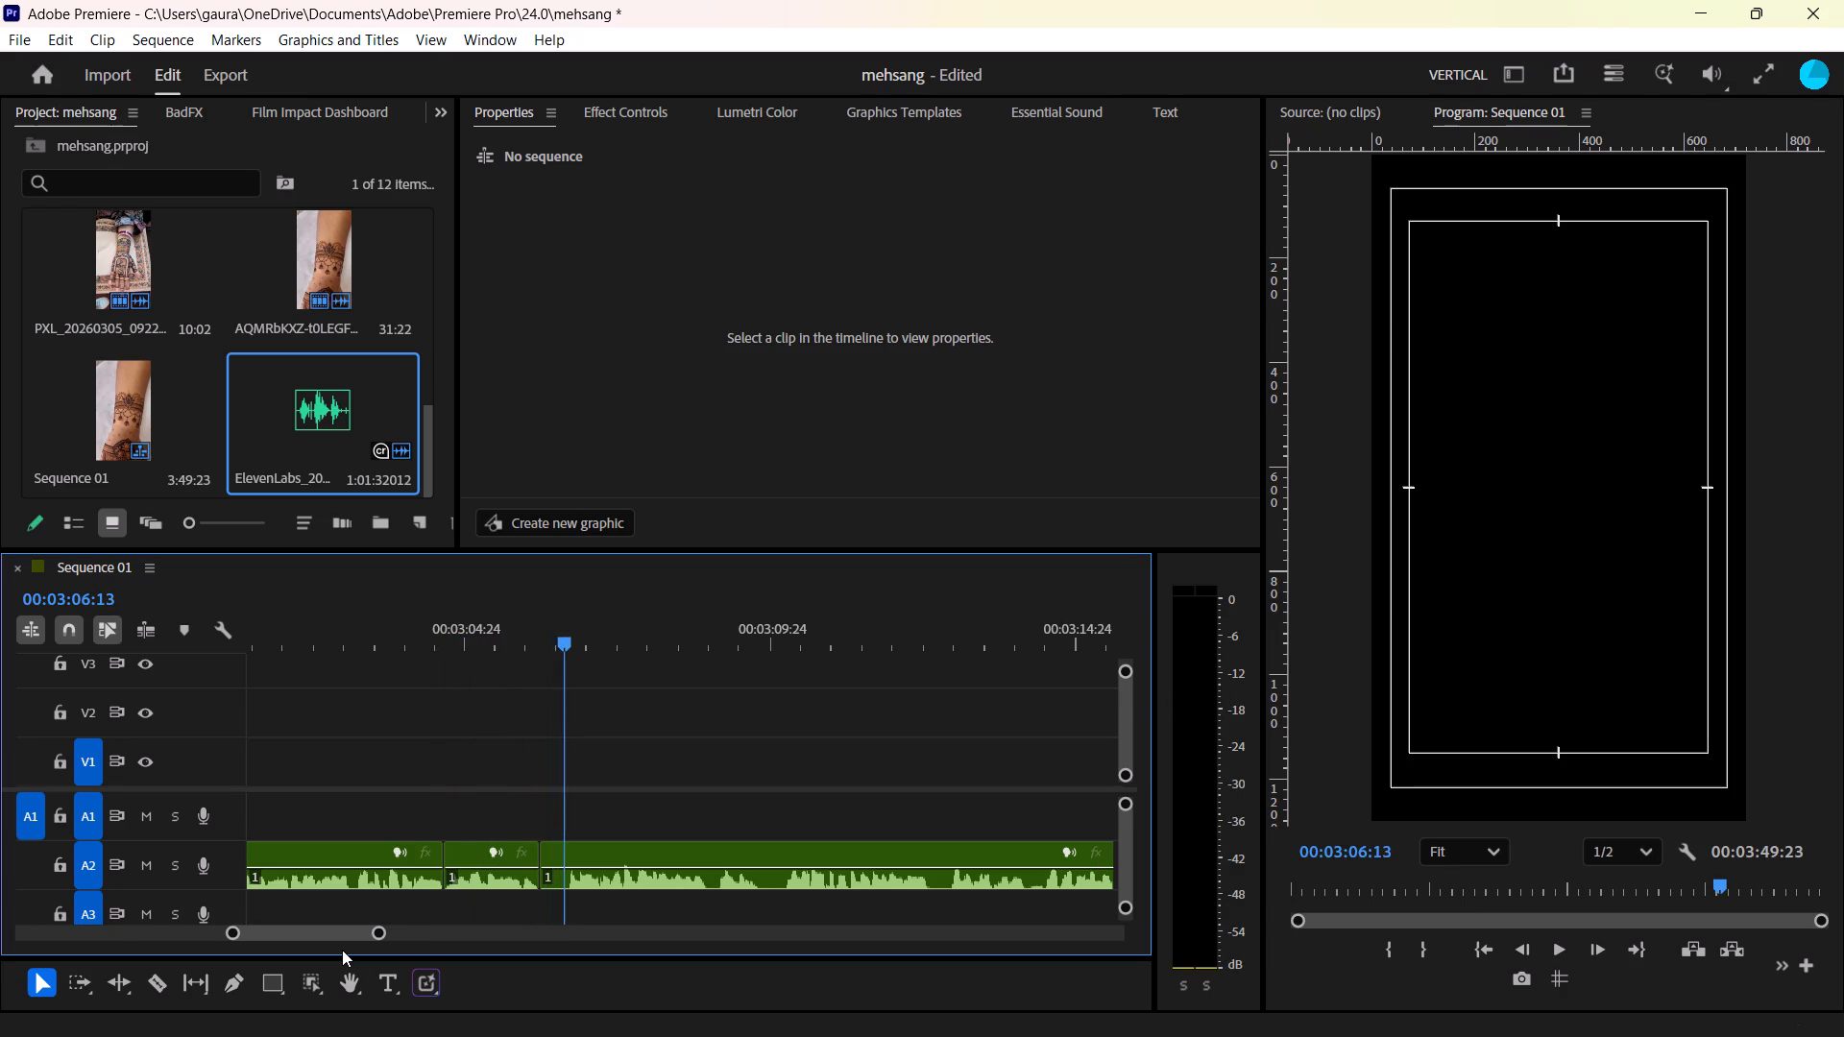
key("Right")
key("Right")
key("Left")
type("q")
Play the next phrase, split the A2 voiceover at 00:03:08:10, and ripple-trim the five frames of pause after the cut.
key("space")
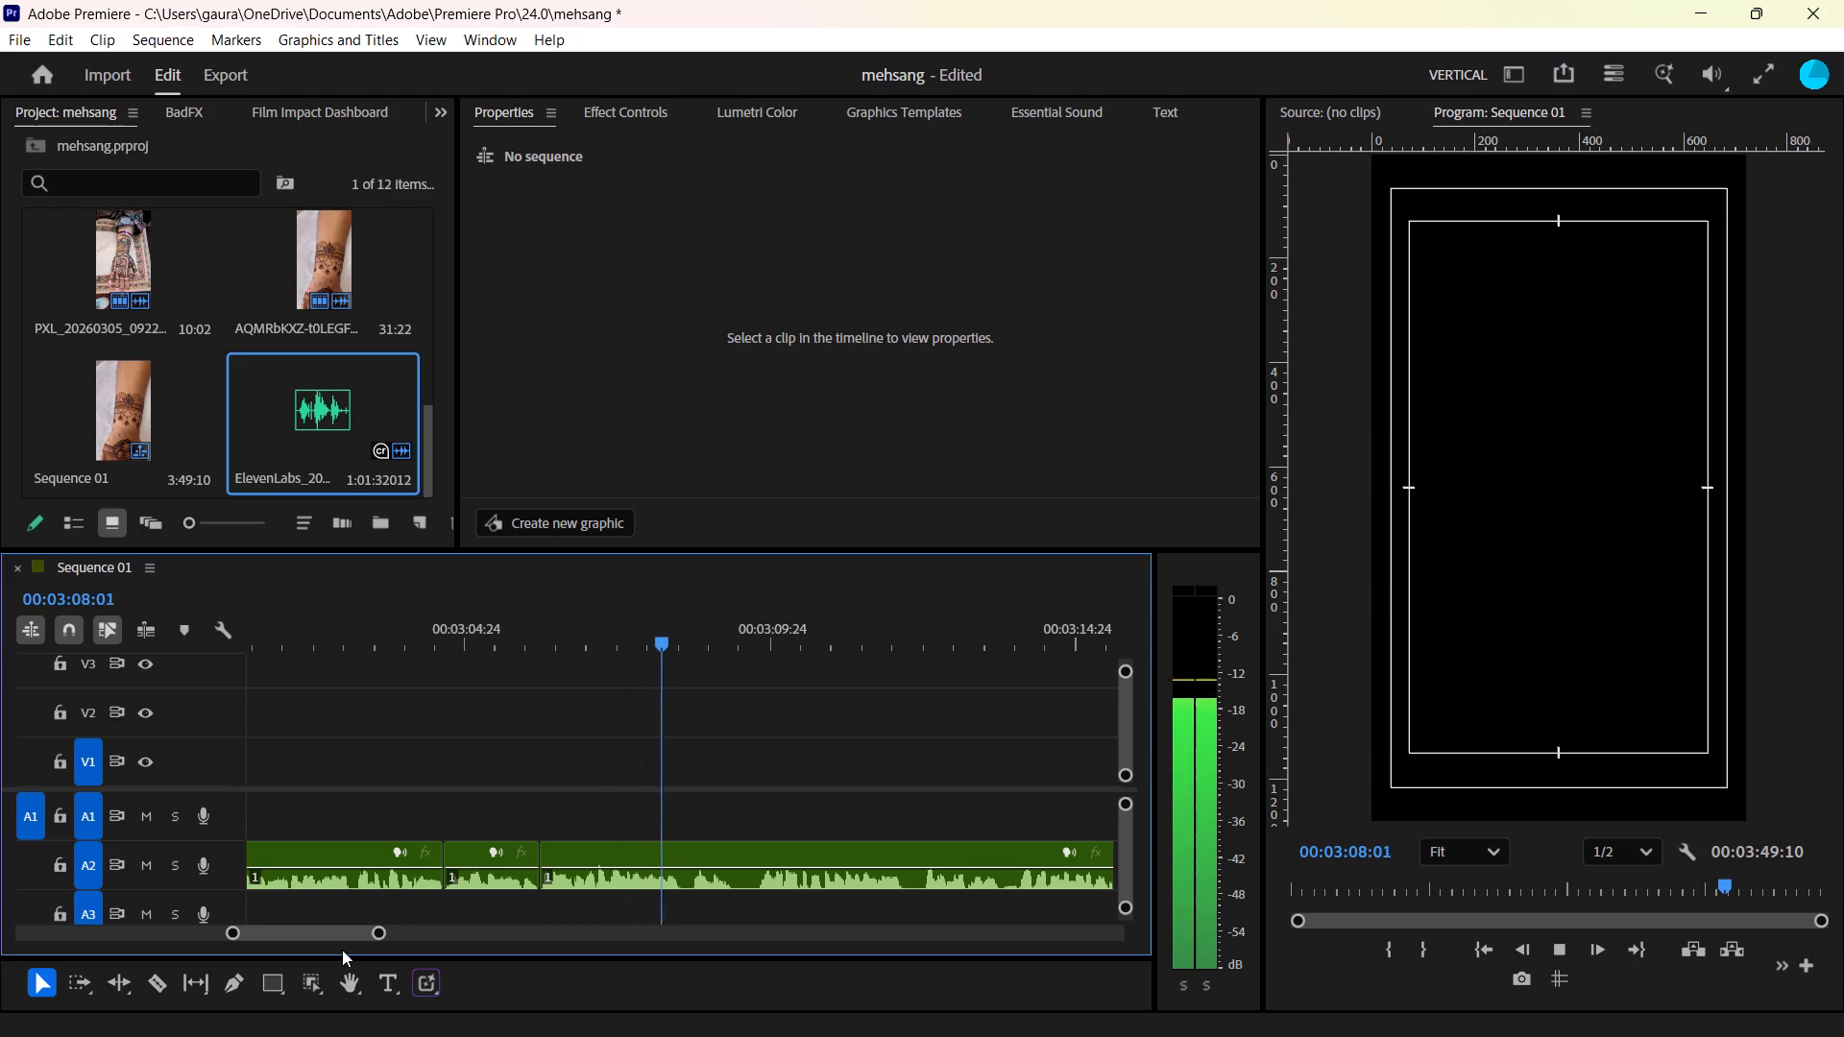
key("space")
key("Right")
key("Left")
key("ctrl+k")
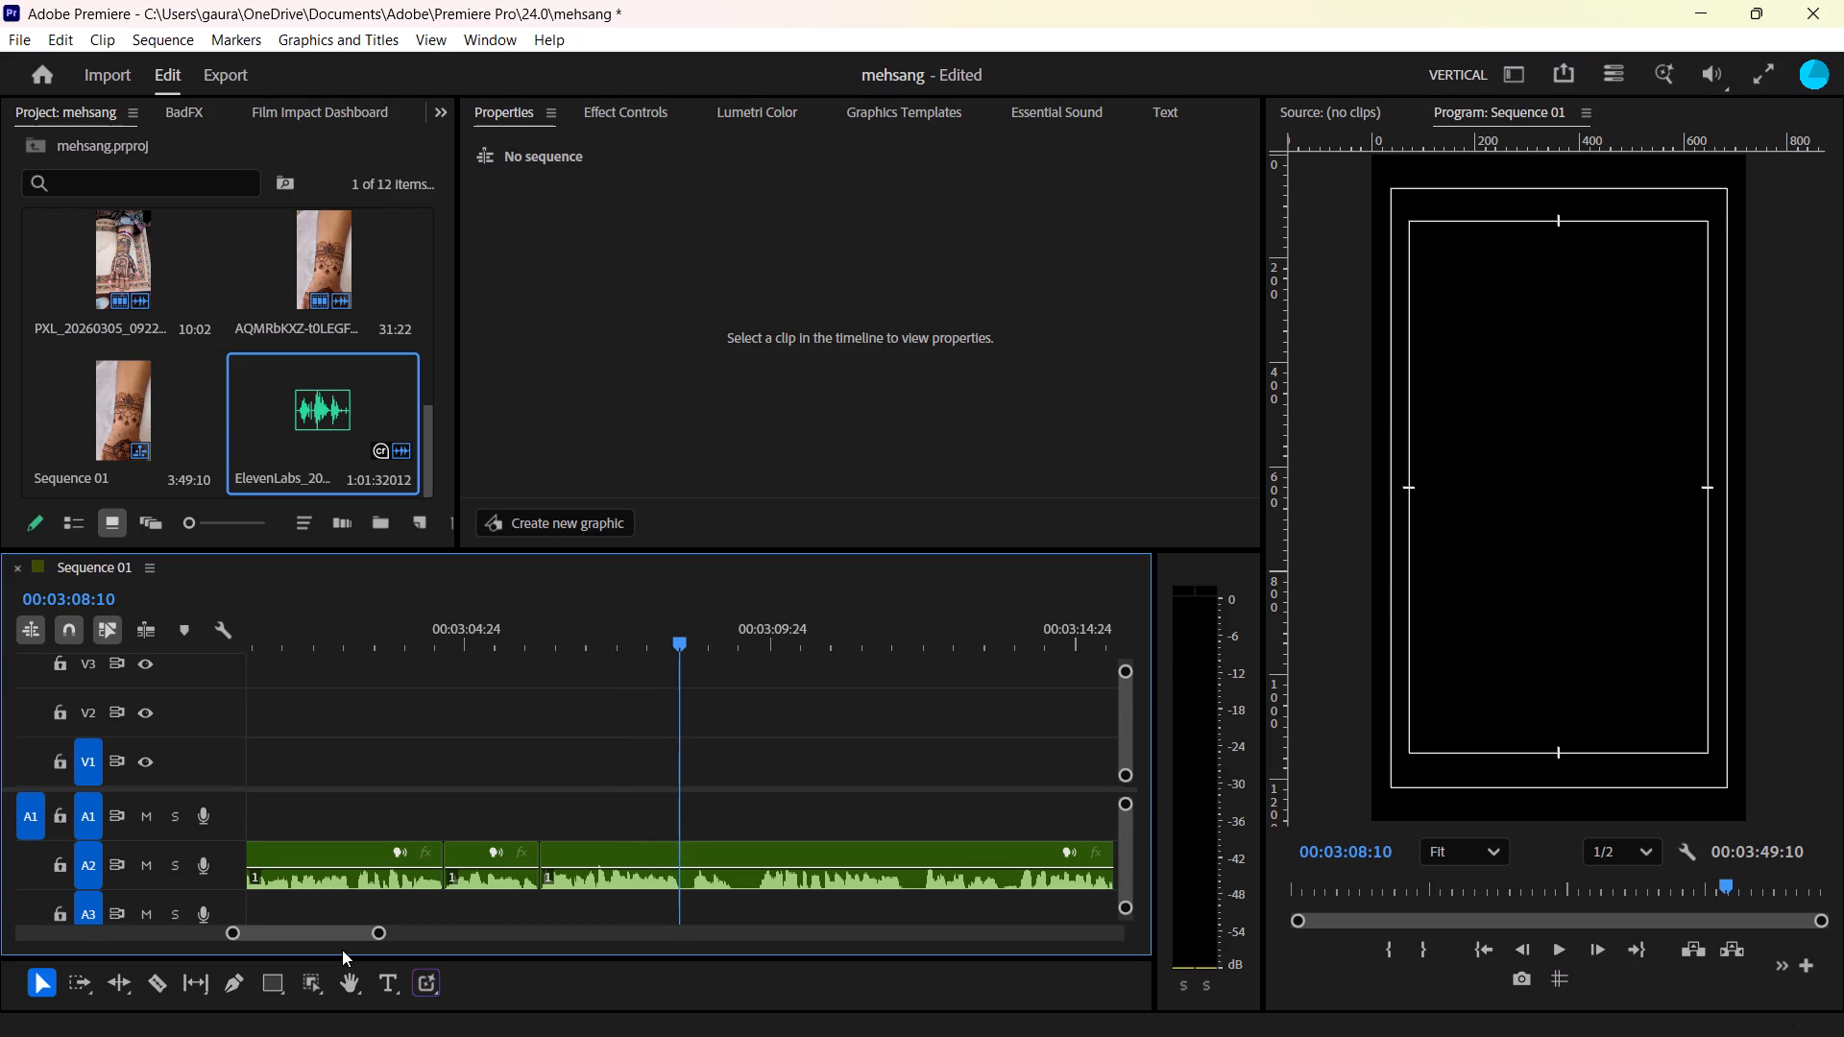
key("Right")
key("Right")
key("Right")
key("Right")
key("Right")
type("q")
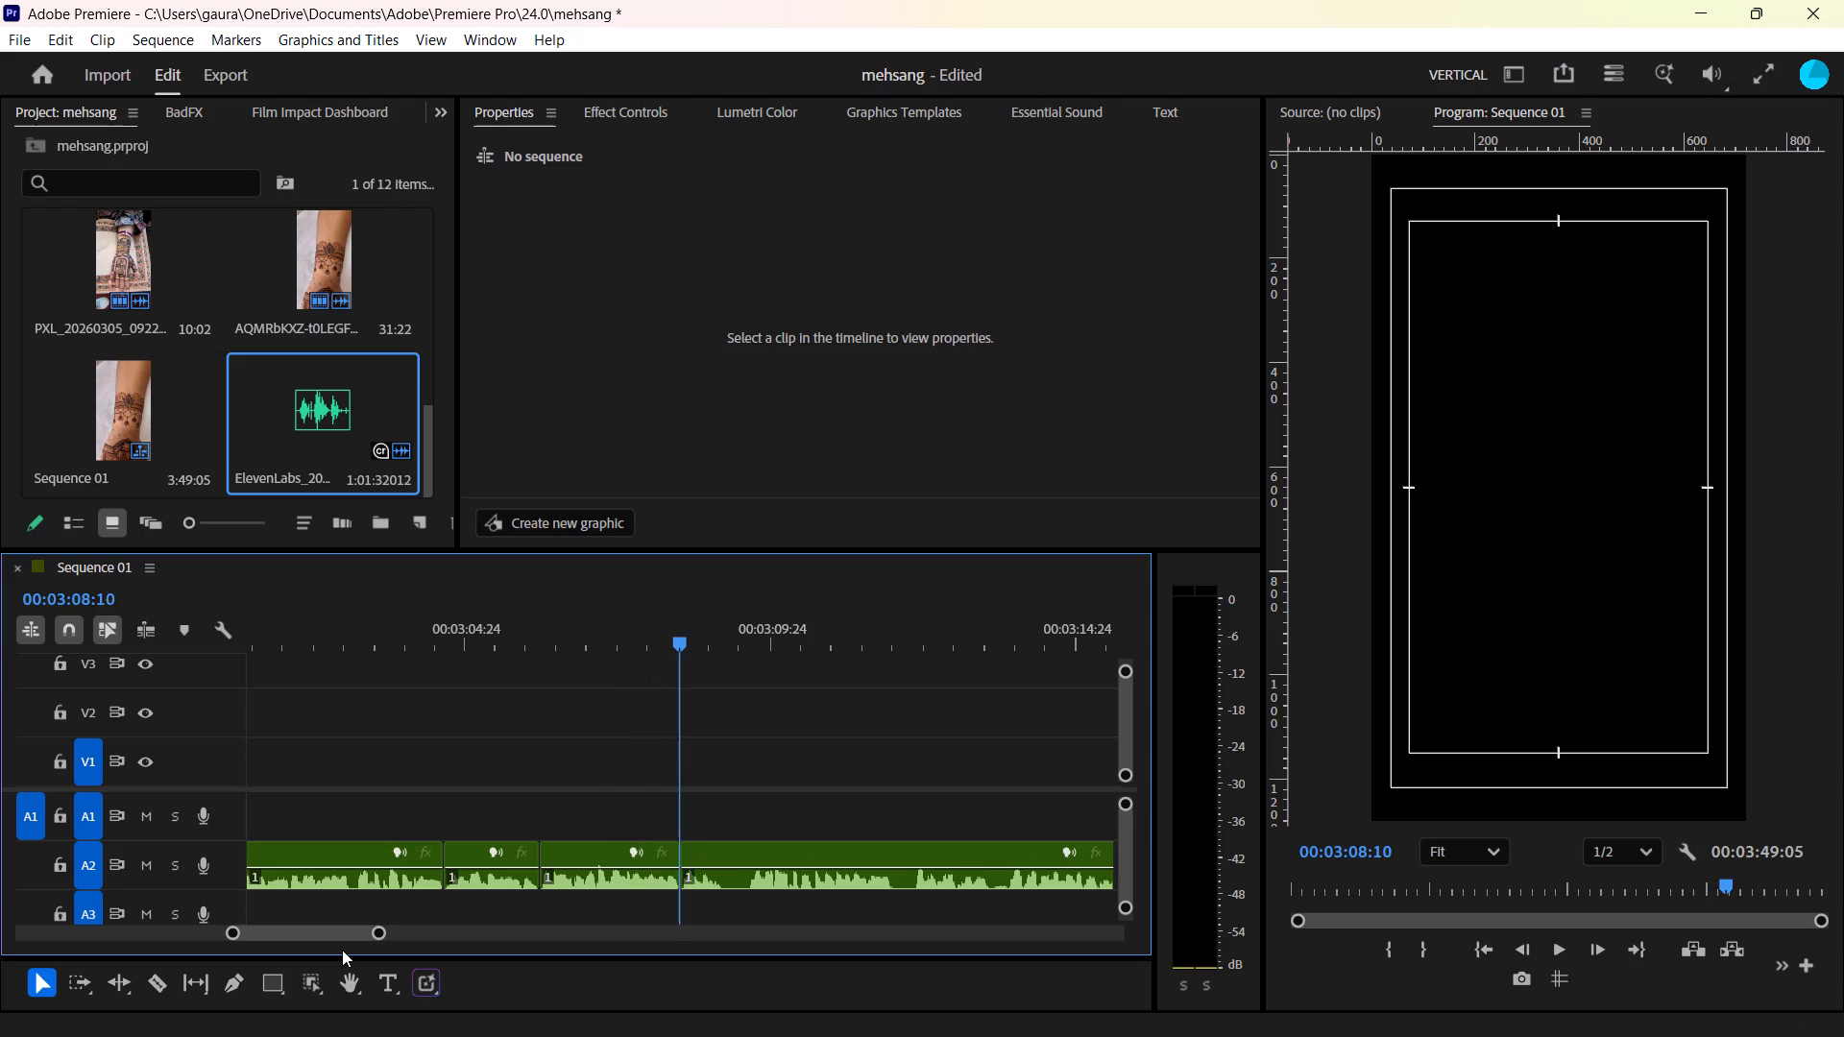
Play the next short phrase, split the A2 voiceover at 00:03:09:01, and ripple-trim the pause up to 00:03:09:13.
key("space")
key("space")
key("Left")
key("Left")
key("Left")
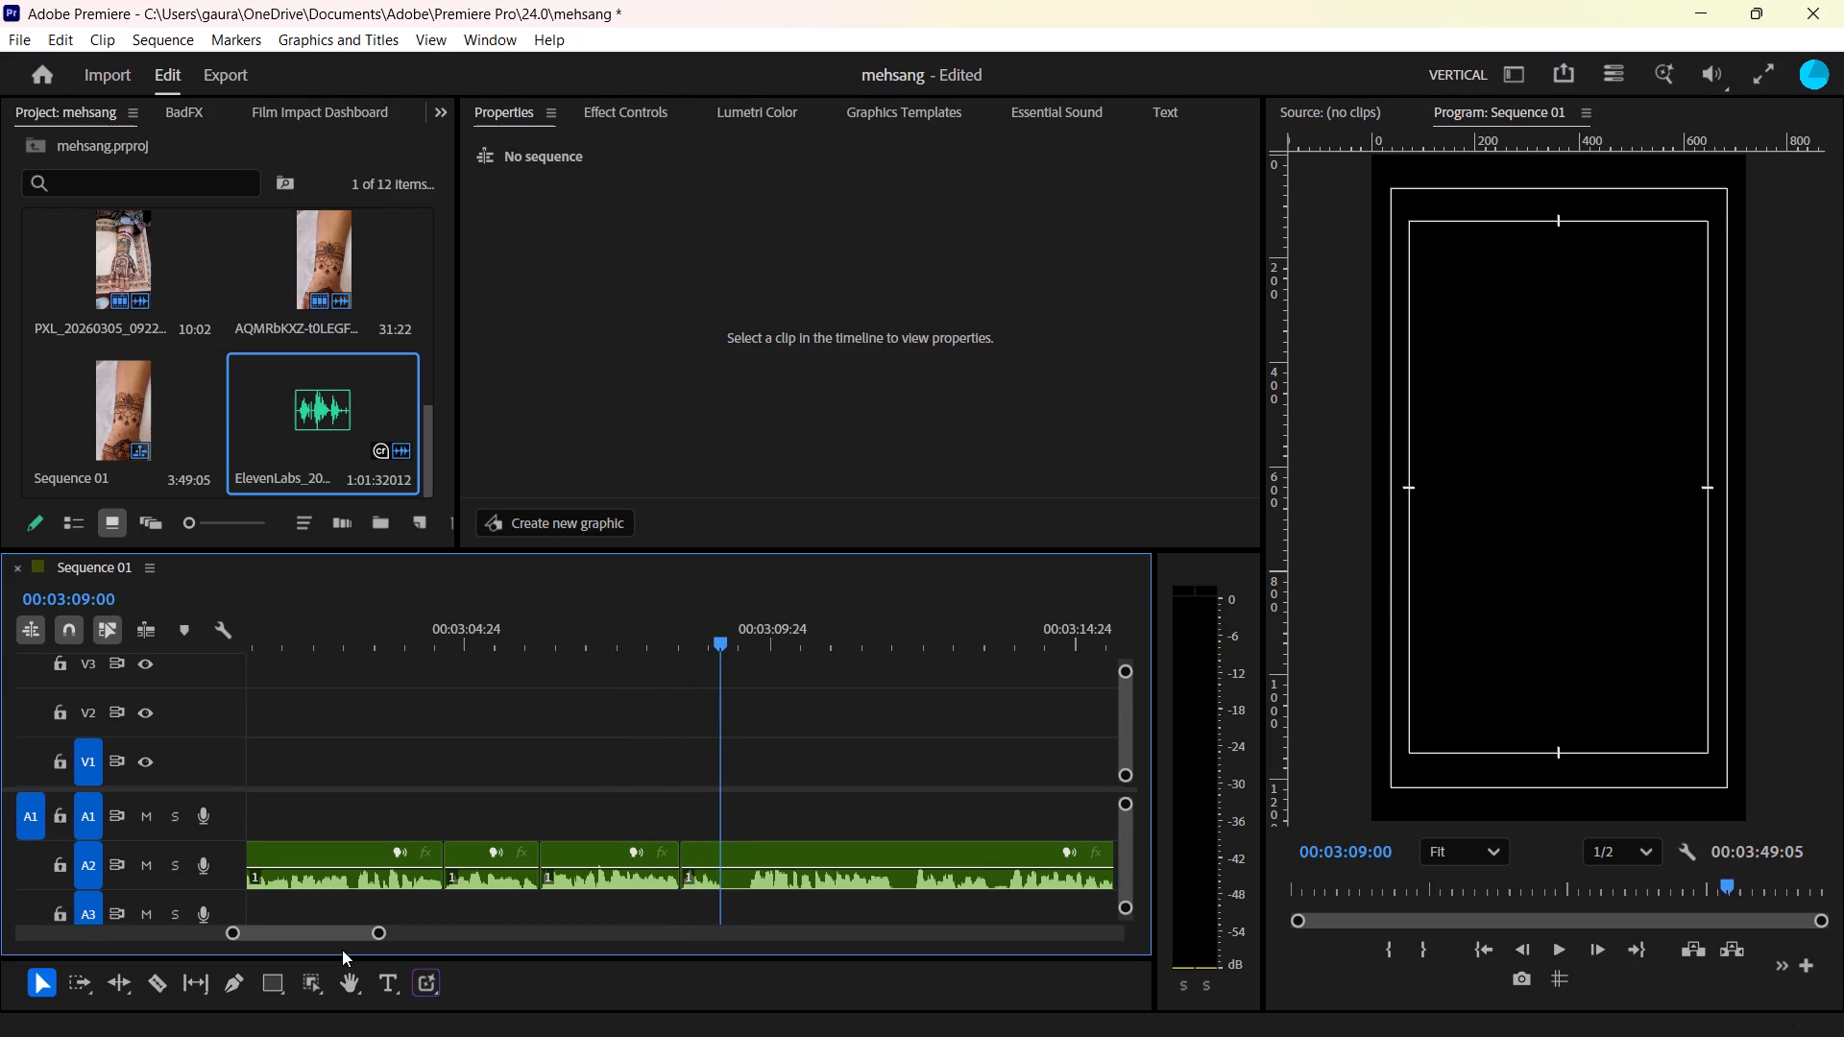
key("Right")
key("ctrl+k")
key("Right")
key("Right")
key("Right")
key("Right")
key("Right")
key("Right")
key("Right")
key("Right")
key("Right")
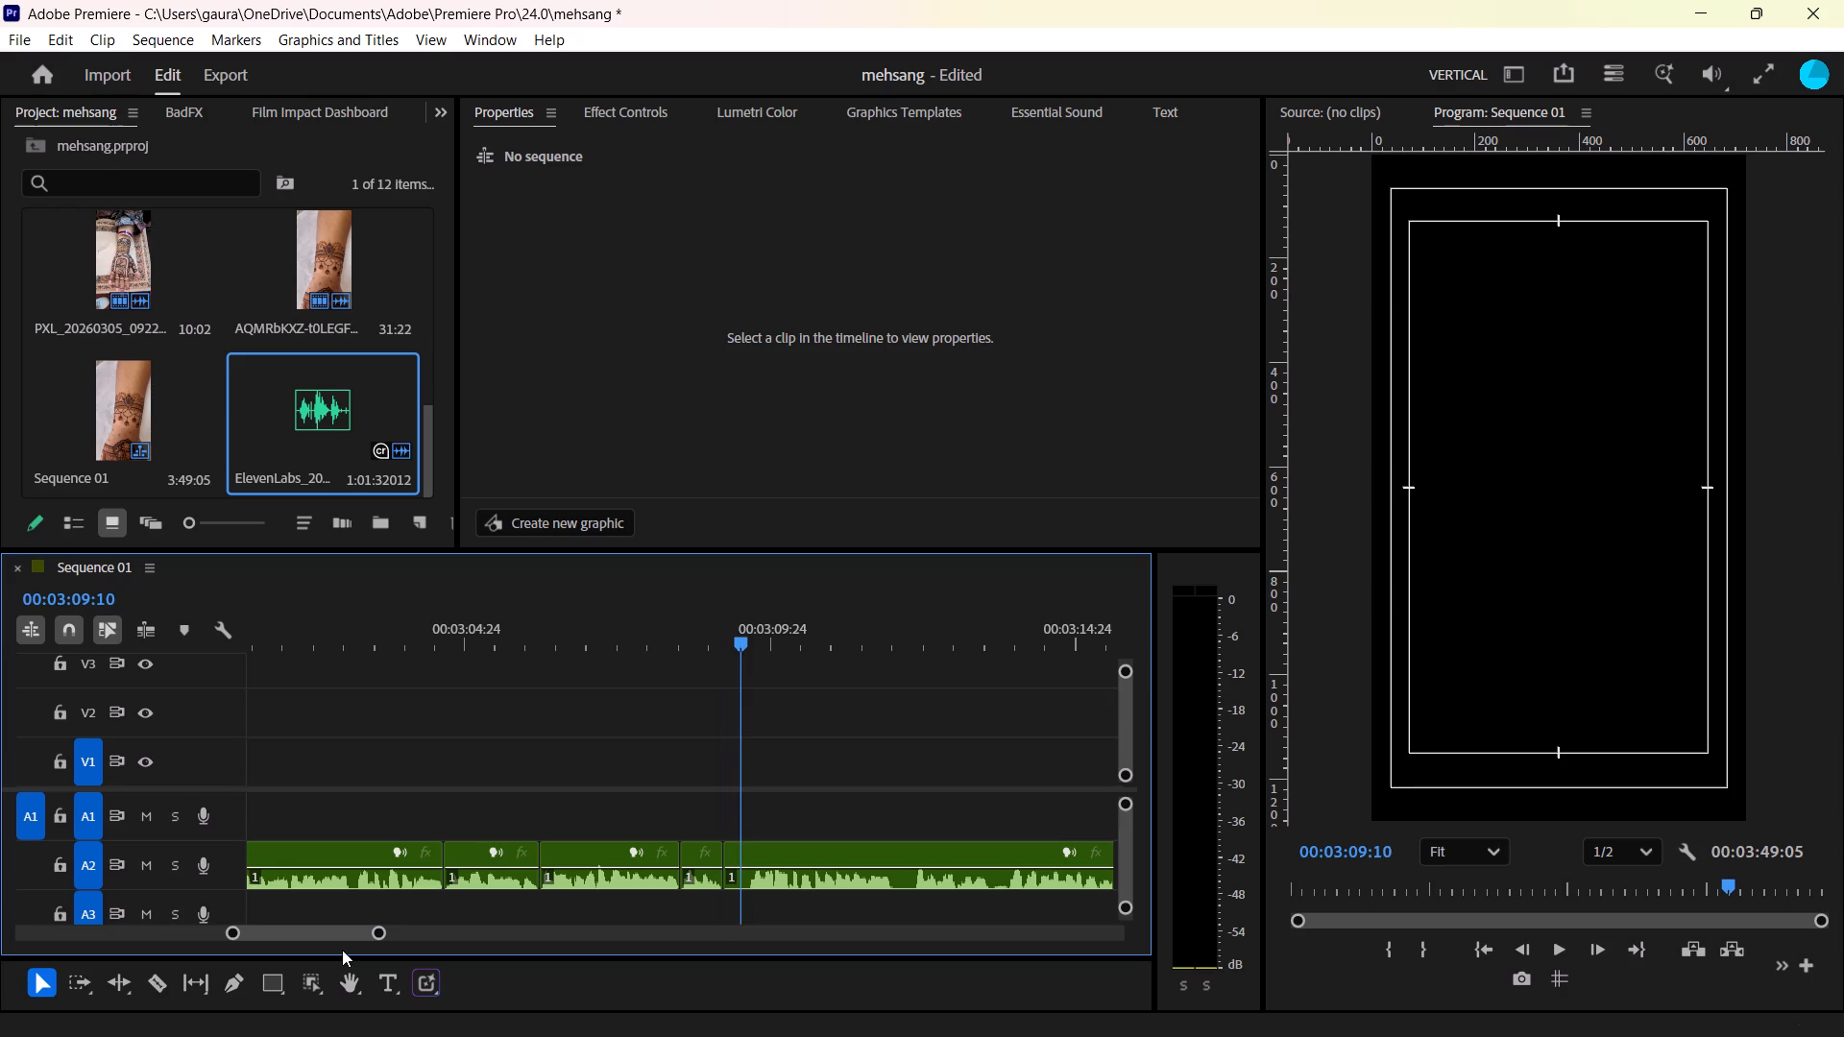
key("Right")
key("Right")
key("Right")
type("q")
Play the next phrase, split the A2 voiceover at about 00:03:11:12, and ripple-trim the pause up to 00:03:11:22.
key("space")
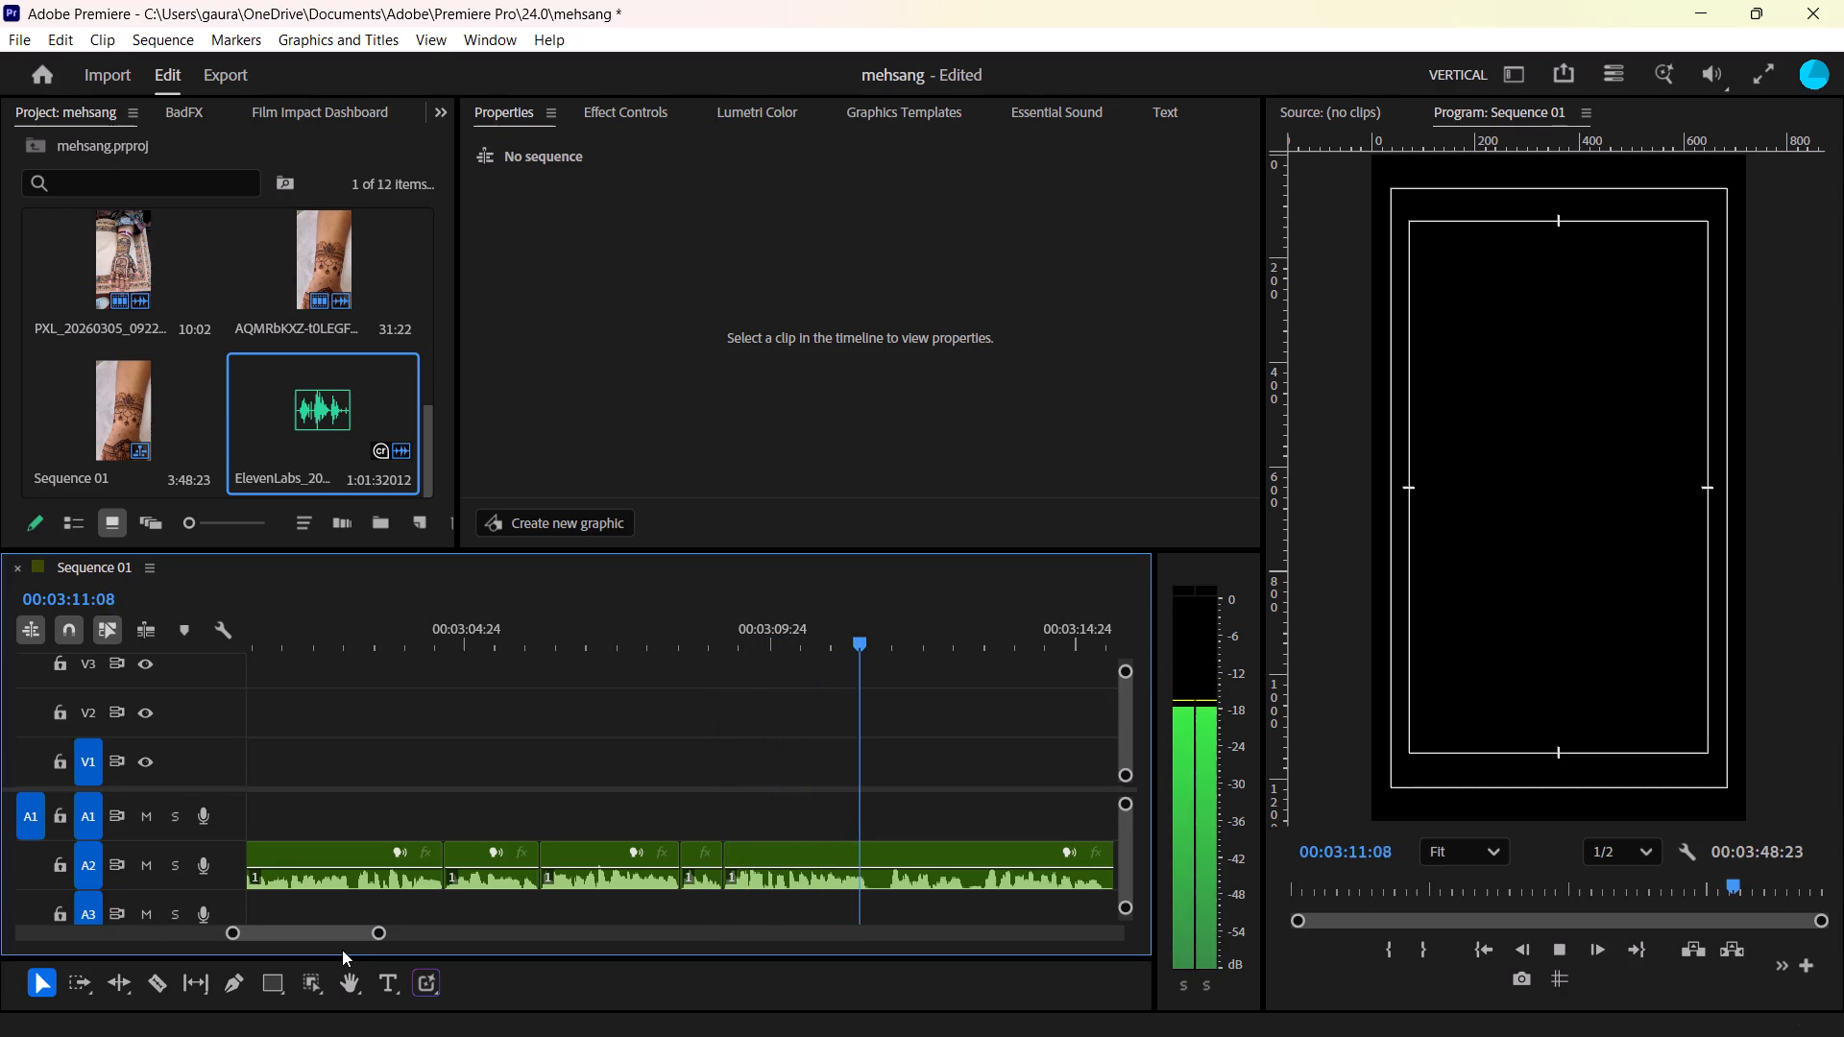
key("space")
key("ctrl+k")
key("space")
key("space")
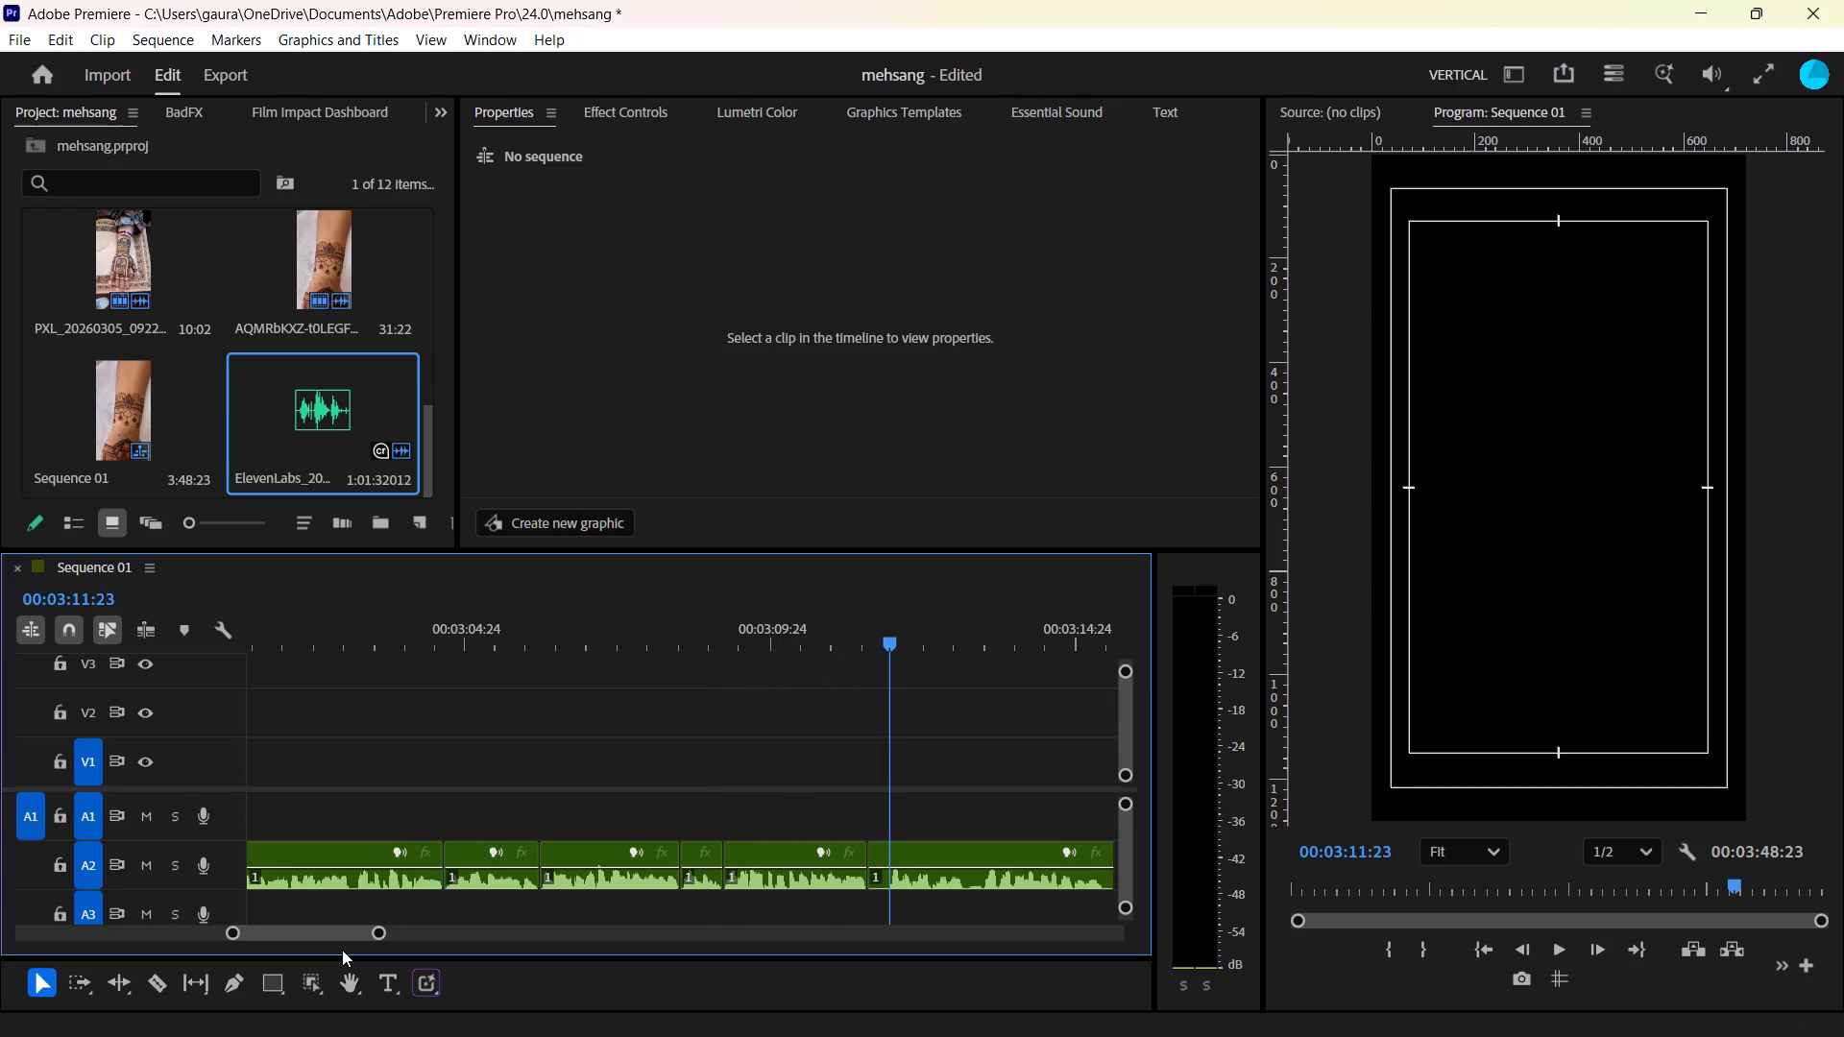
key("Left")
type("q")
Play the next phrase, split the A2 voiceover at 00:03:12:20, and ripple-trim the eight frames of pause after the cut.
key("space")
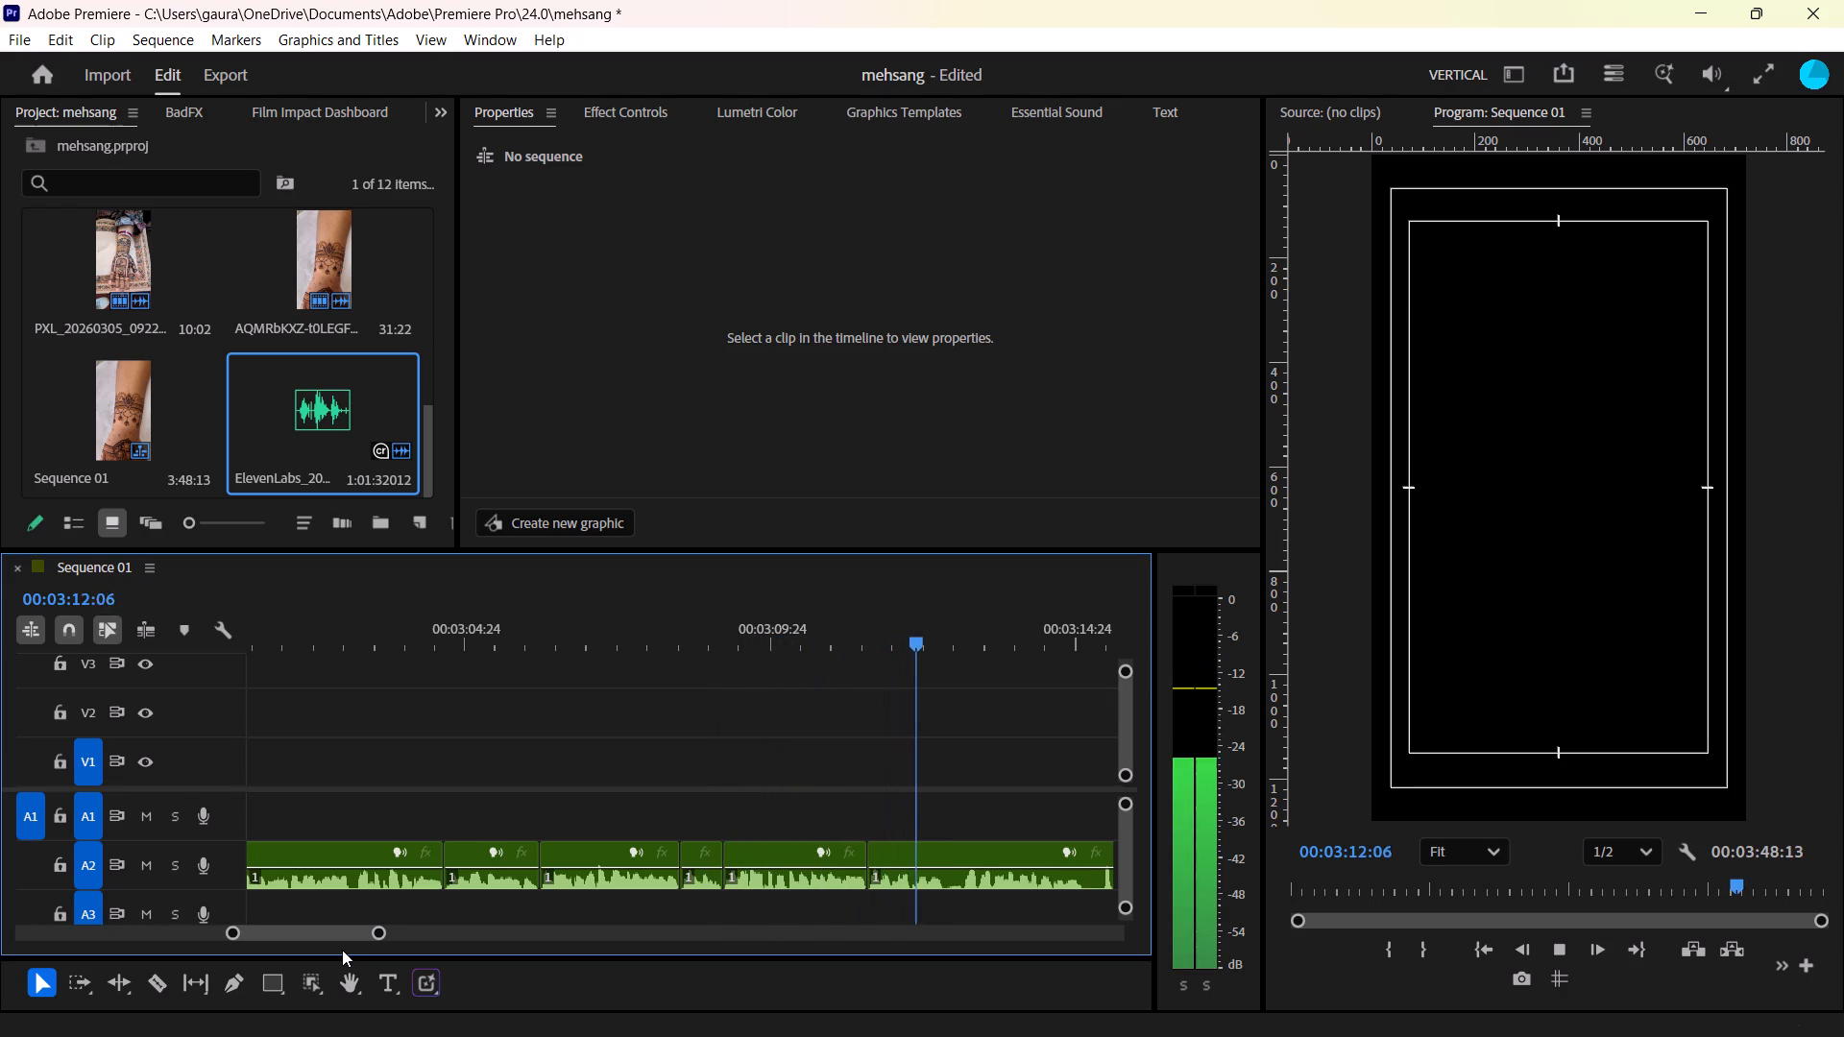
key("space")
key("Left")
key("Left")
key("Left")
key("Left")
key("Left")
key("Left")
key("Left")
key("Left")
key("Left")
key("Left")
key("Left")
key("Left")
key("Left")
key("Left")
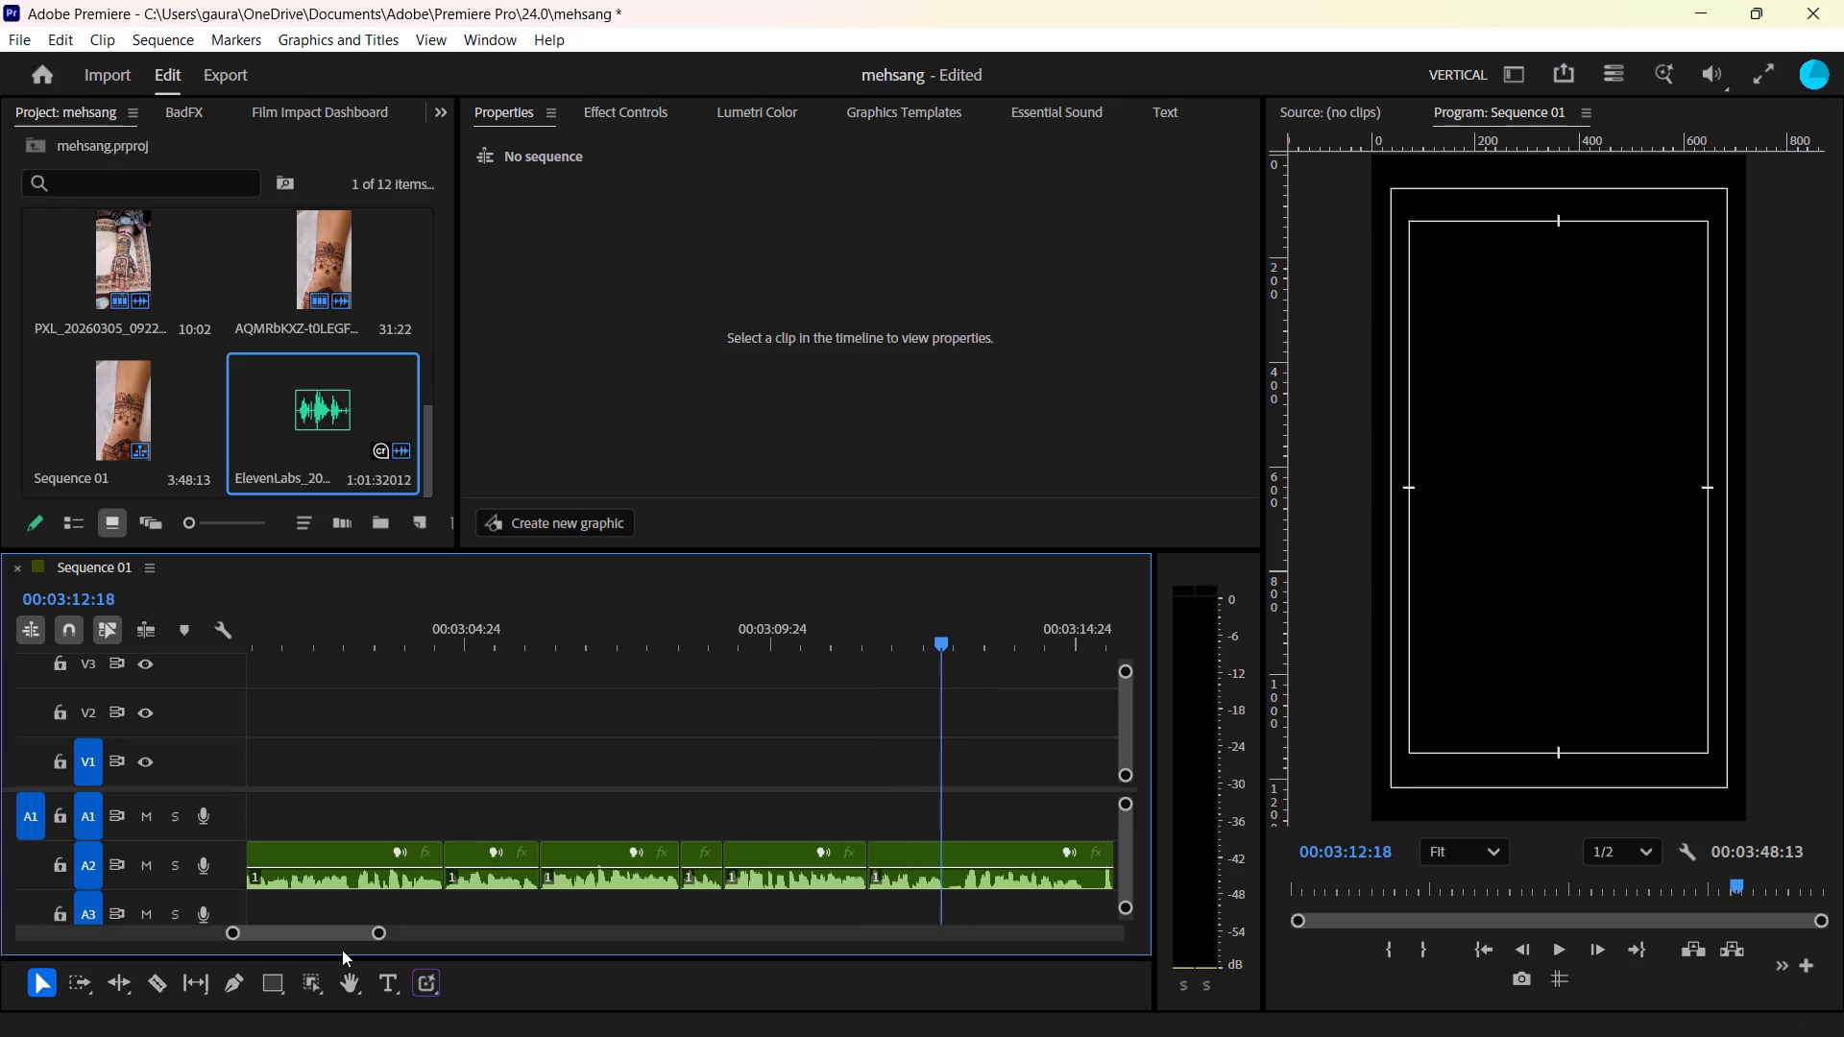
key("Right")
key("Right")
key("ctrl+k")
key("Right")
key("Right")
key("Right")
key("Right")
key("Right")
key("Right")
key("Right")
key("Right")
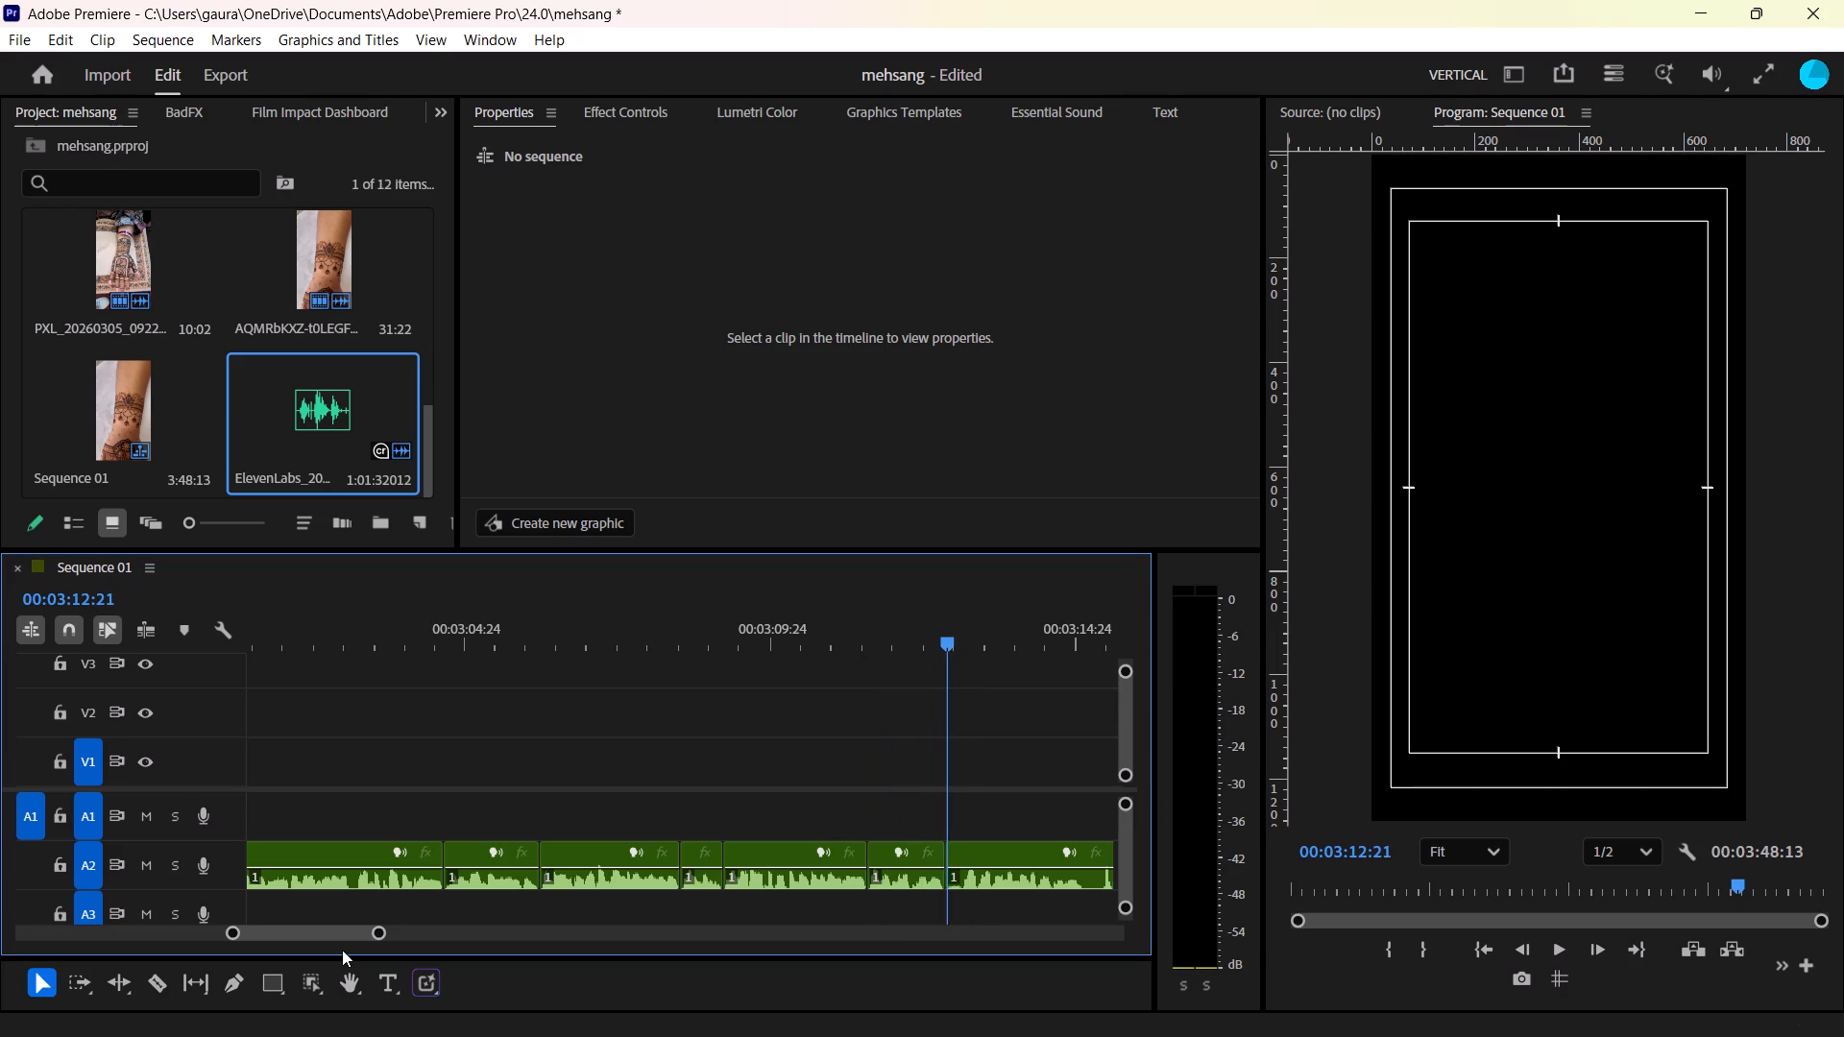
key("q")
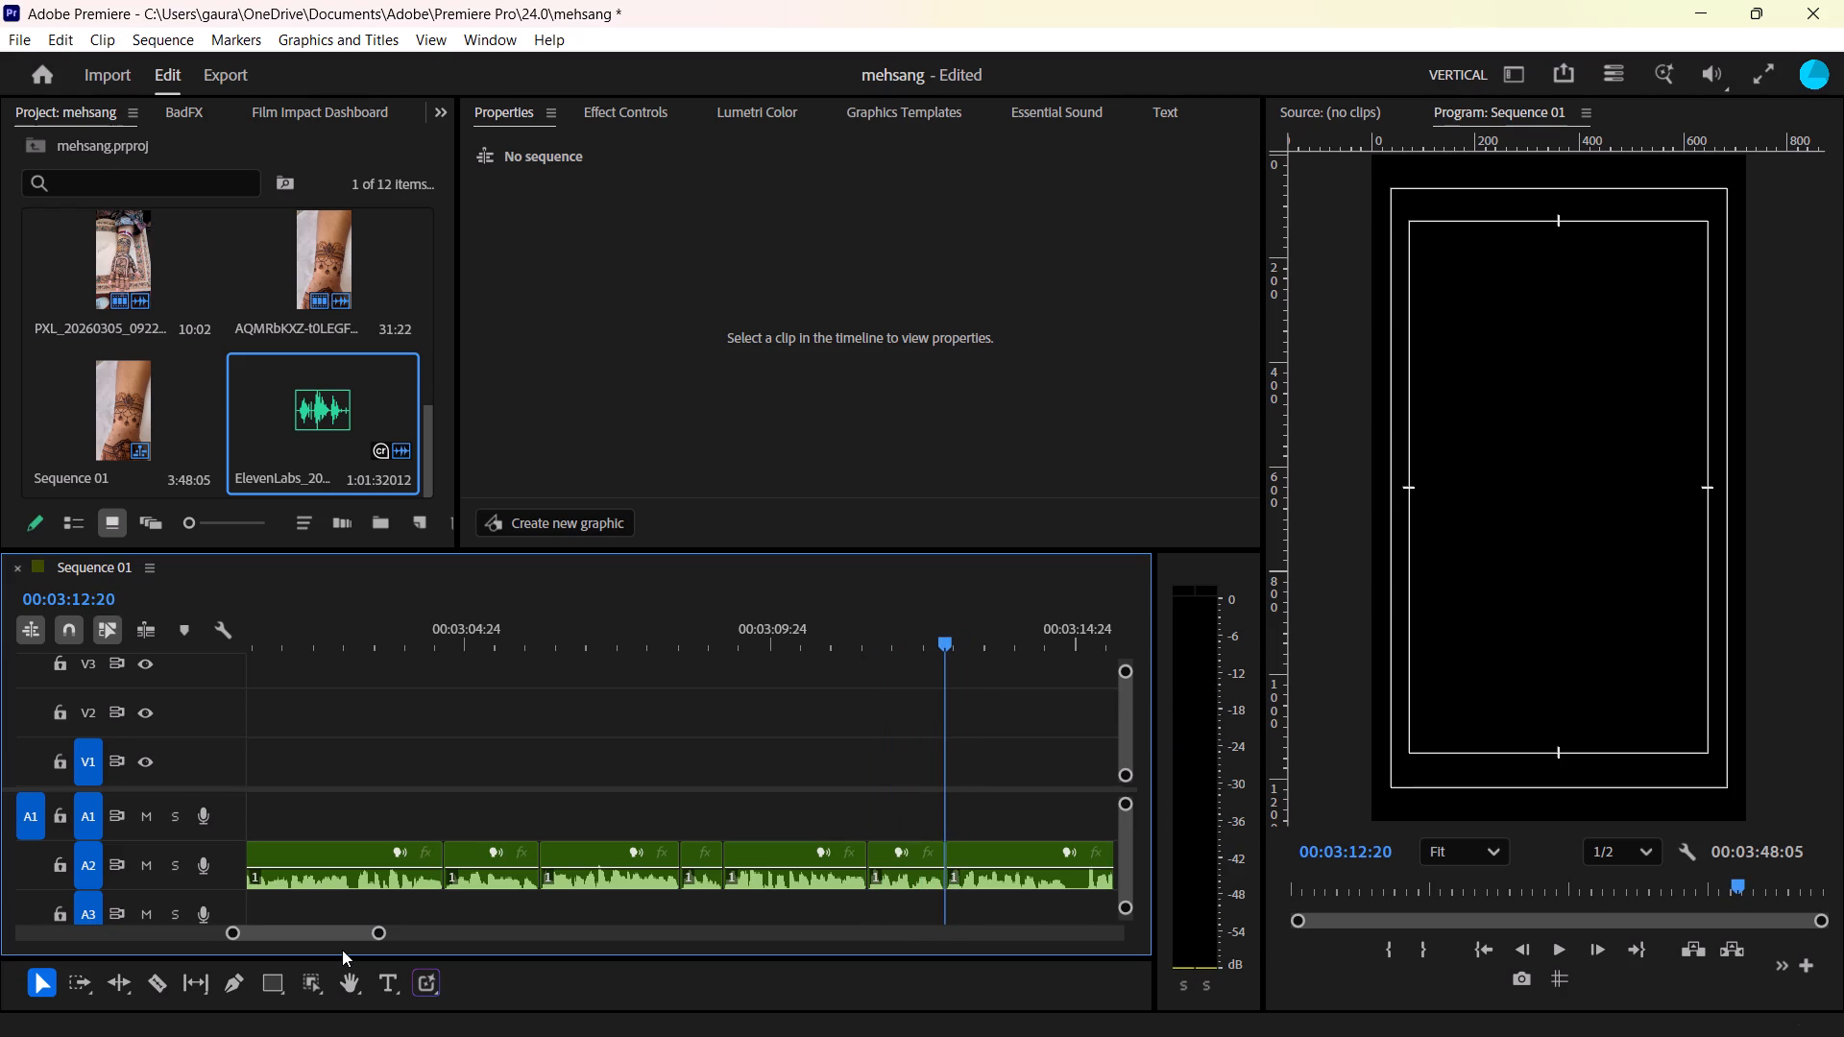
Replay from the previous cut through the next phrase, split the A2 voiceover at 00:03:14:21, and ripple-trim the eight frames of pause after it.
key("Up")
key("space")
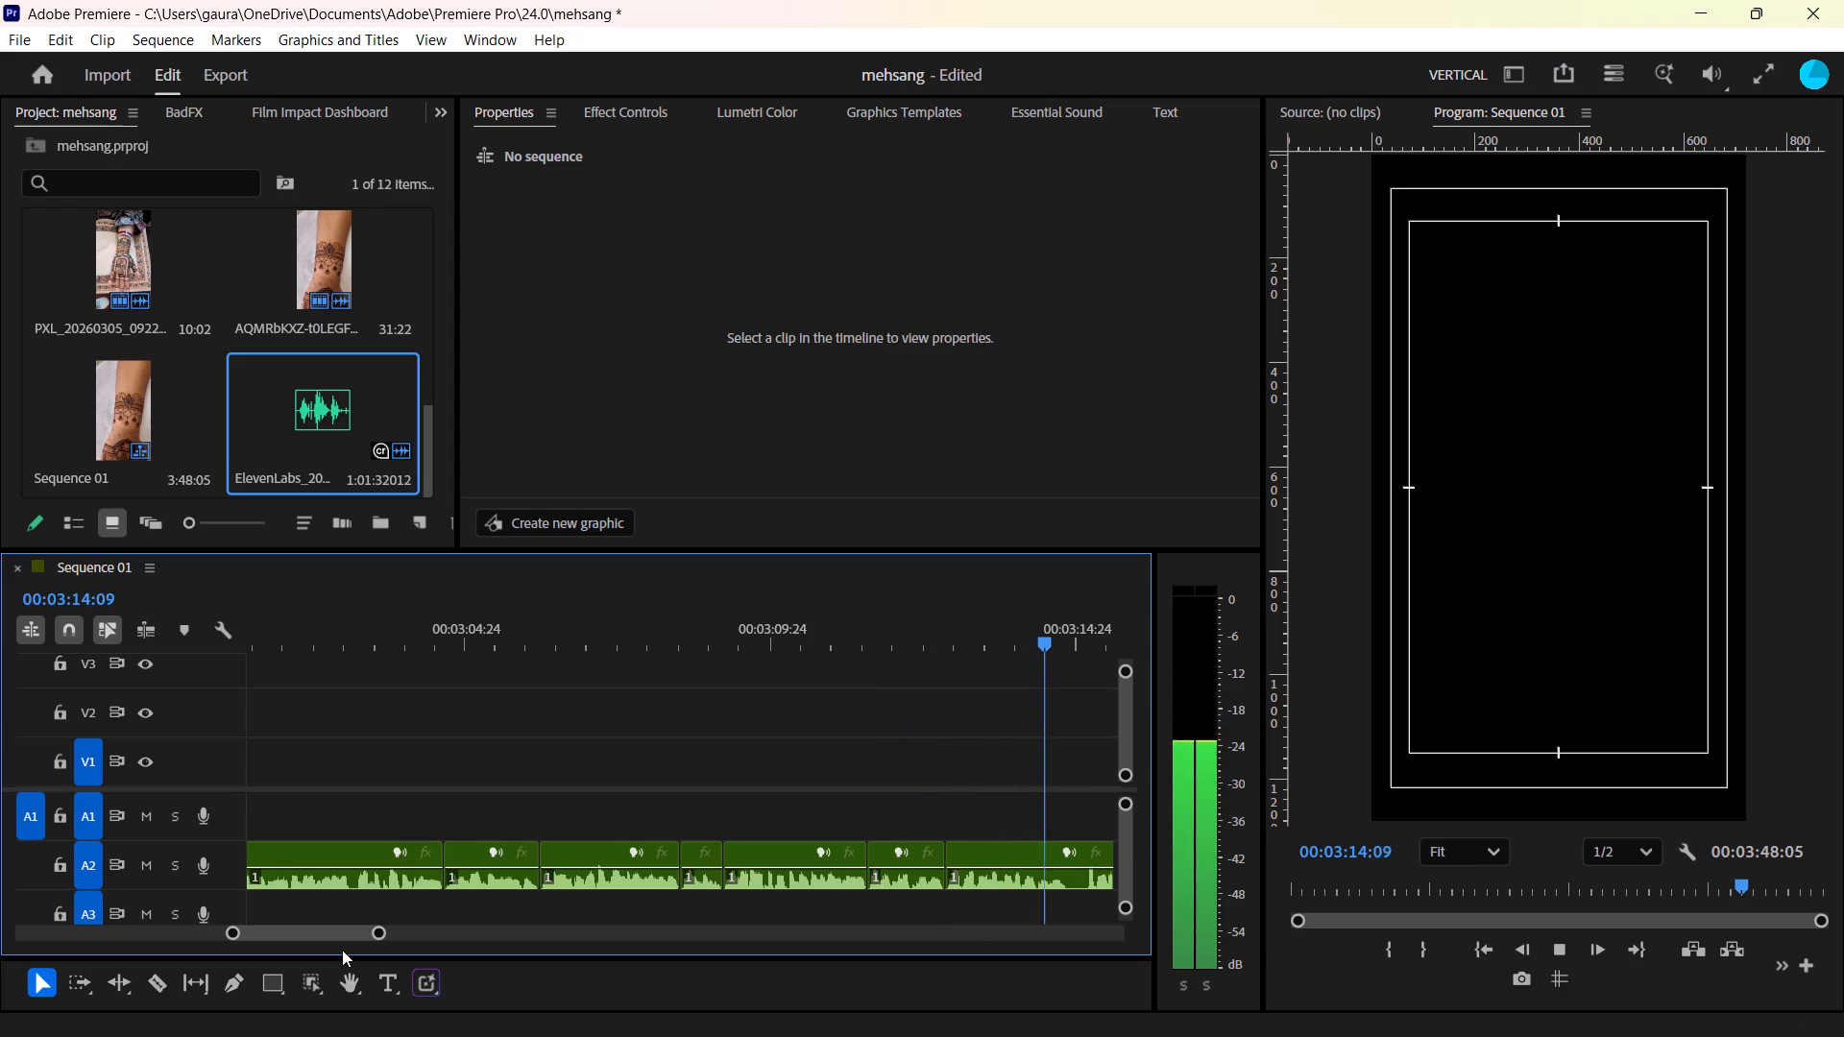
key("space")
key("Left")
key("Left")
key("Left")
key("Left")
key("Left")
key("Left")
key("Left")
key("Left")
key("Left")
key("Left")
key("Left")
key("Left")
key("Left")
key("Left")
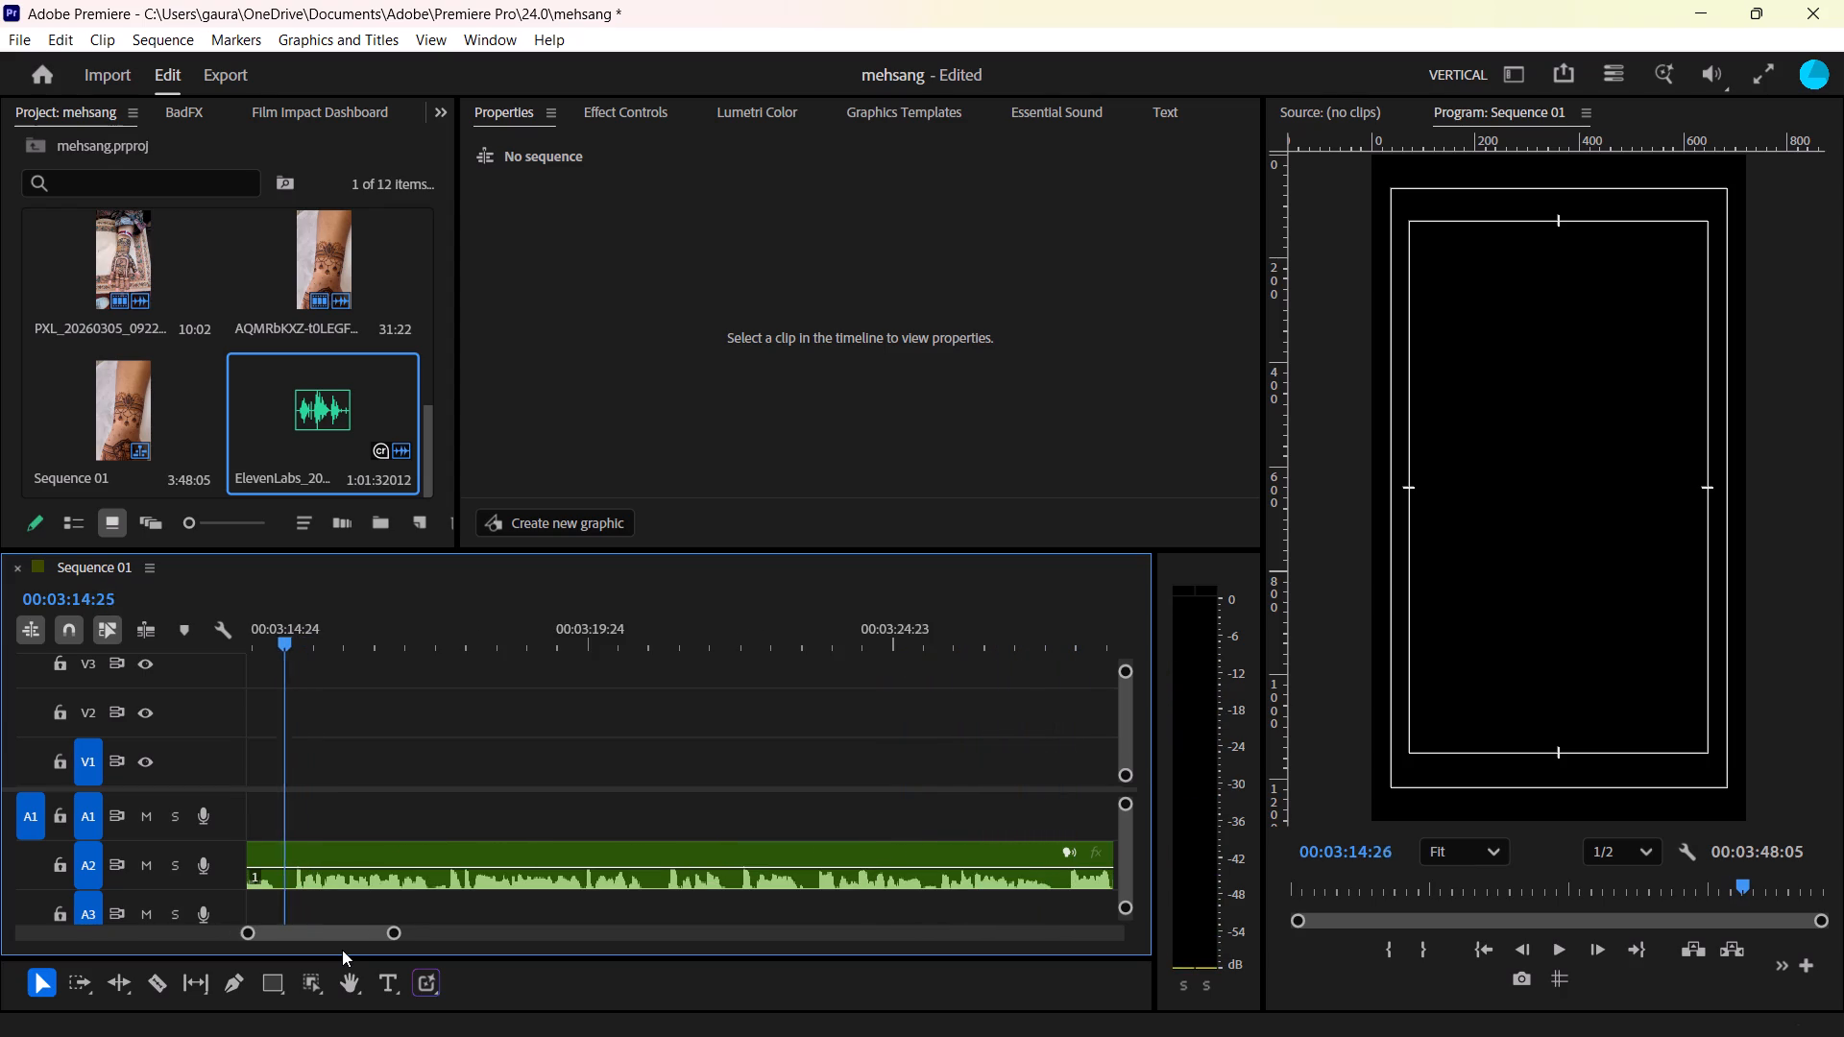
key("Left")
key("ctrl+k")
key("Right")
key("Right")
key("Right")
key("Right")
key("Right")
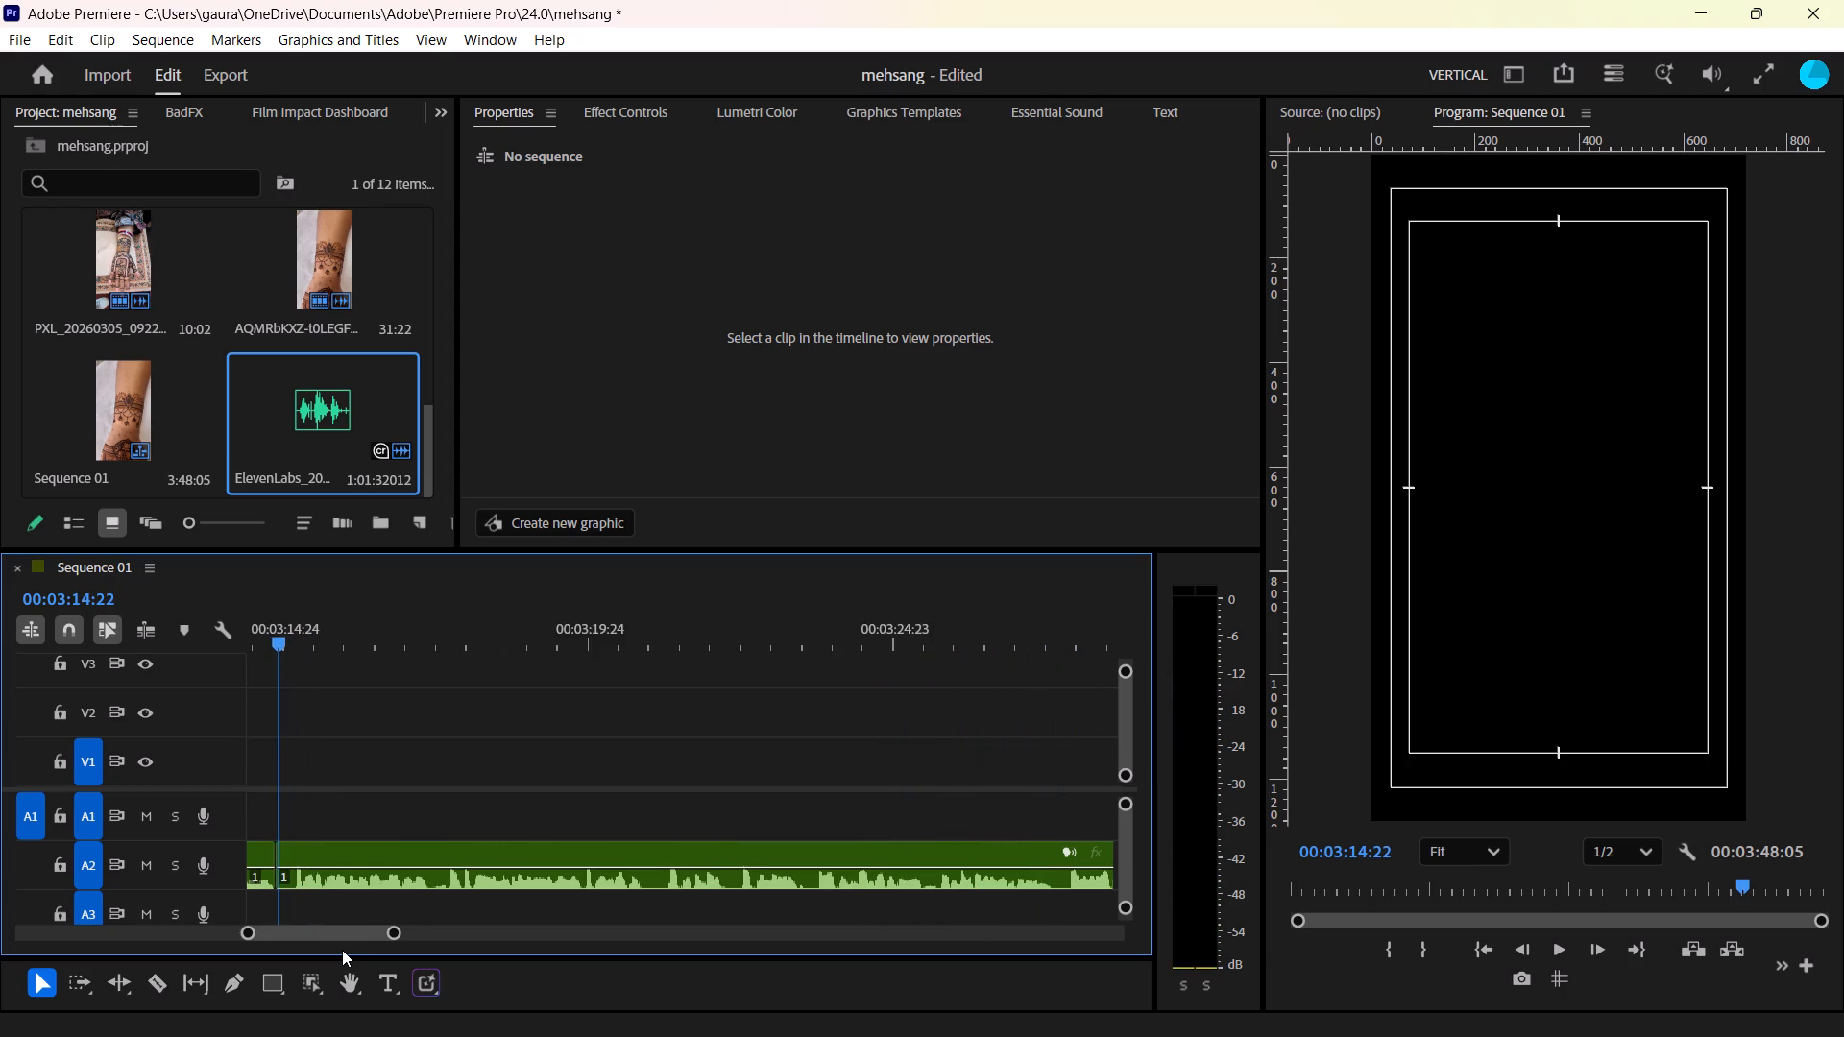
key("Right")
key("Right")
key("Right")
key("q")
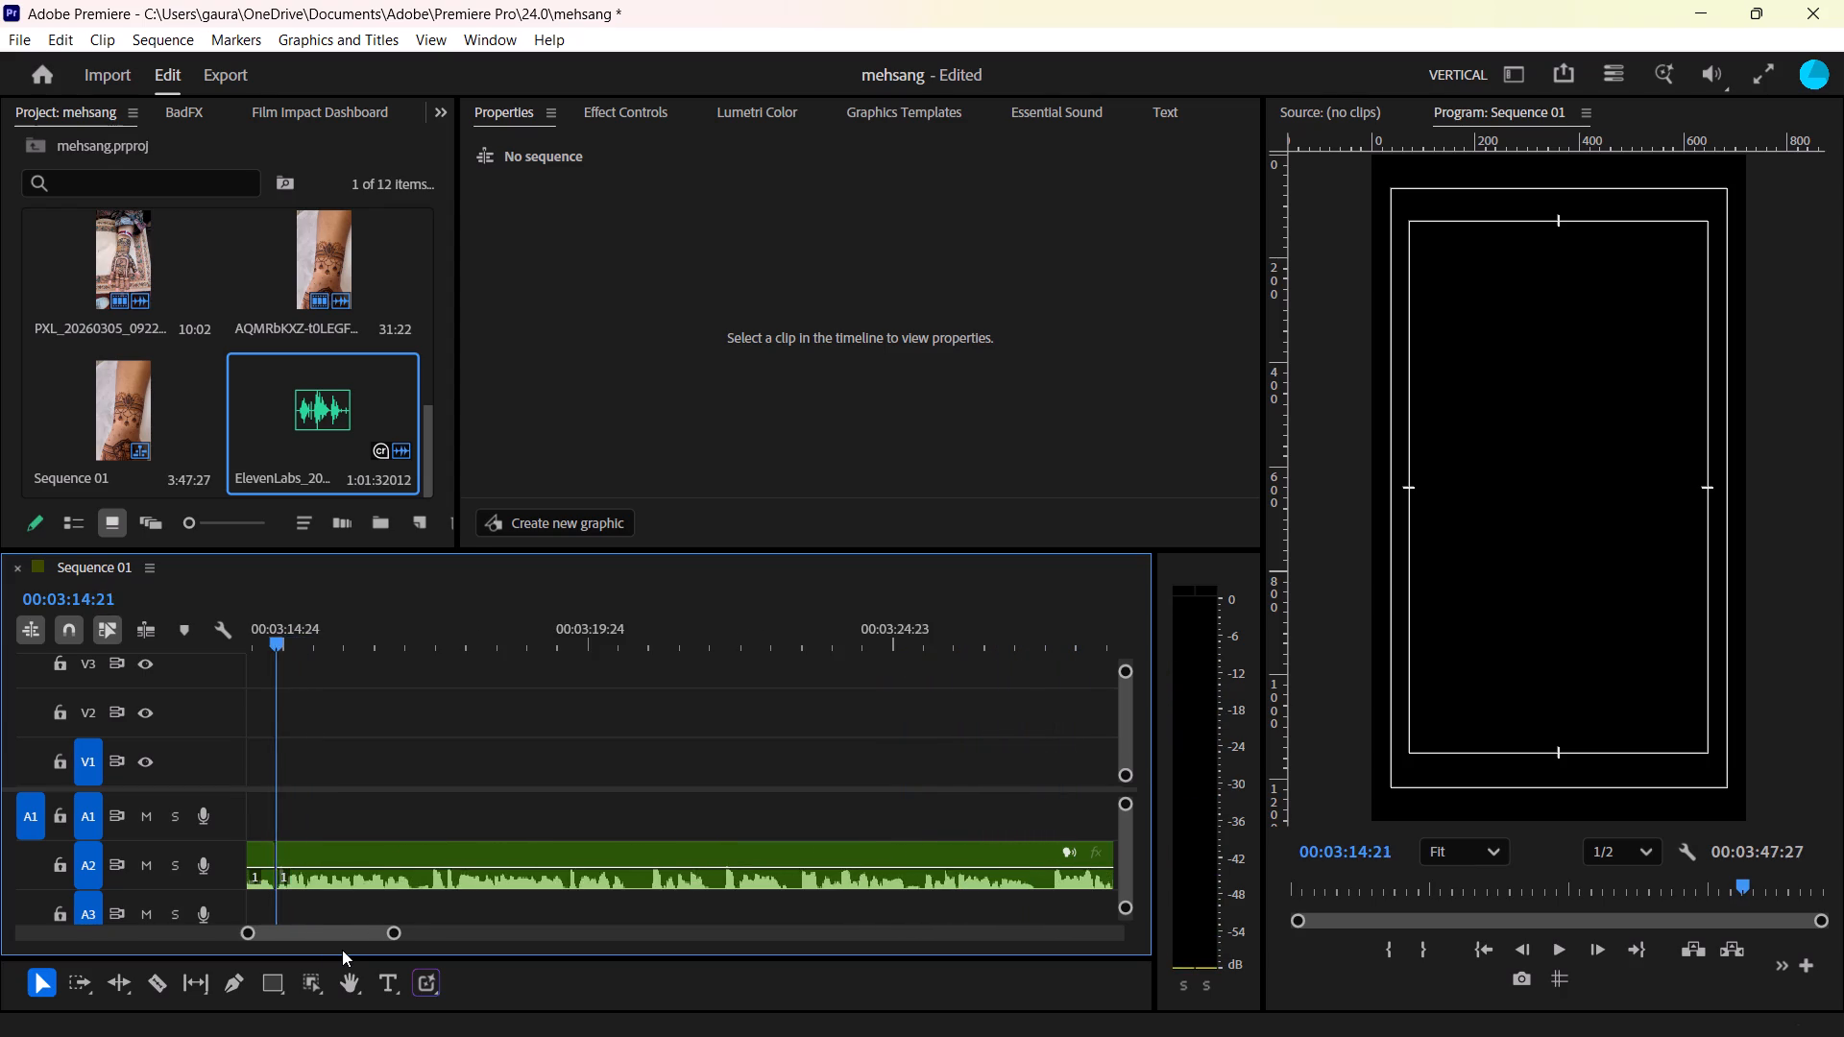
Replay from the previous cut through the next phrase, split the A2 voiceover at 00:03:16:28, and ripple-trim the pause up to 00:03:17:07.
key("Up")
key("space")
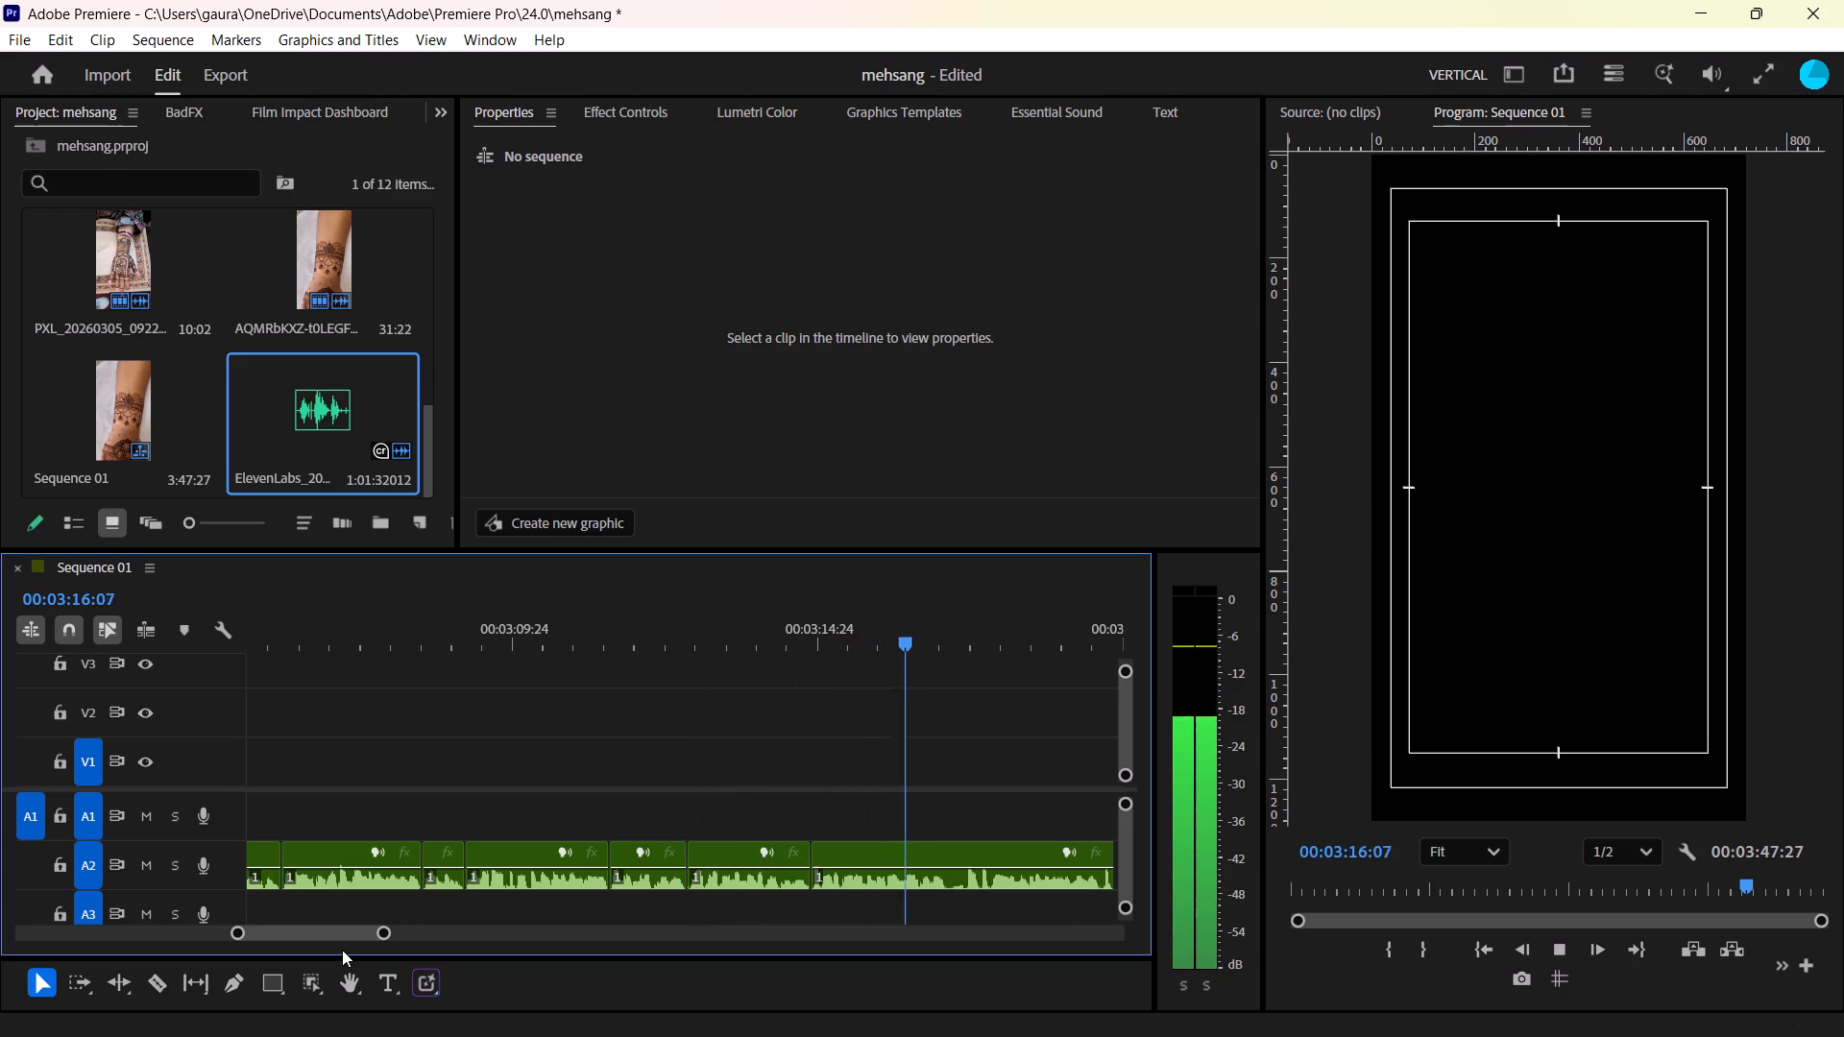
key("space")
key("Left")
key("Left")
key("Left")
key("Left")
key("Left")
key("Left")
key("Left")
key("Left")
key("Left")
key("Left")
key("Left")
key("Left")
key("Left")
key("Left")
key("Left")
key("Left")
key("Left")
key("Left")
key("Left")
key("Left")
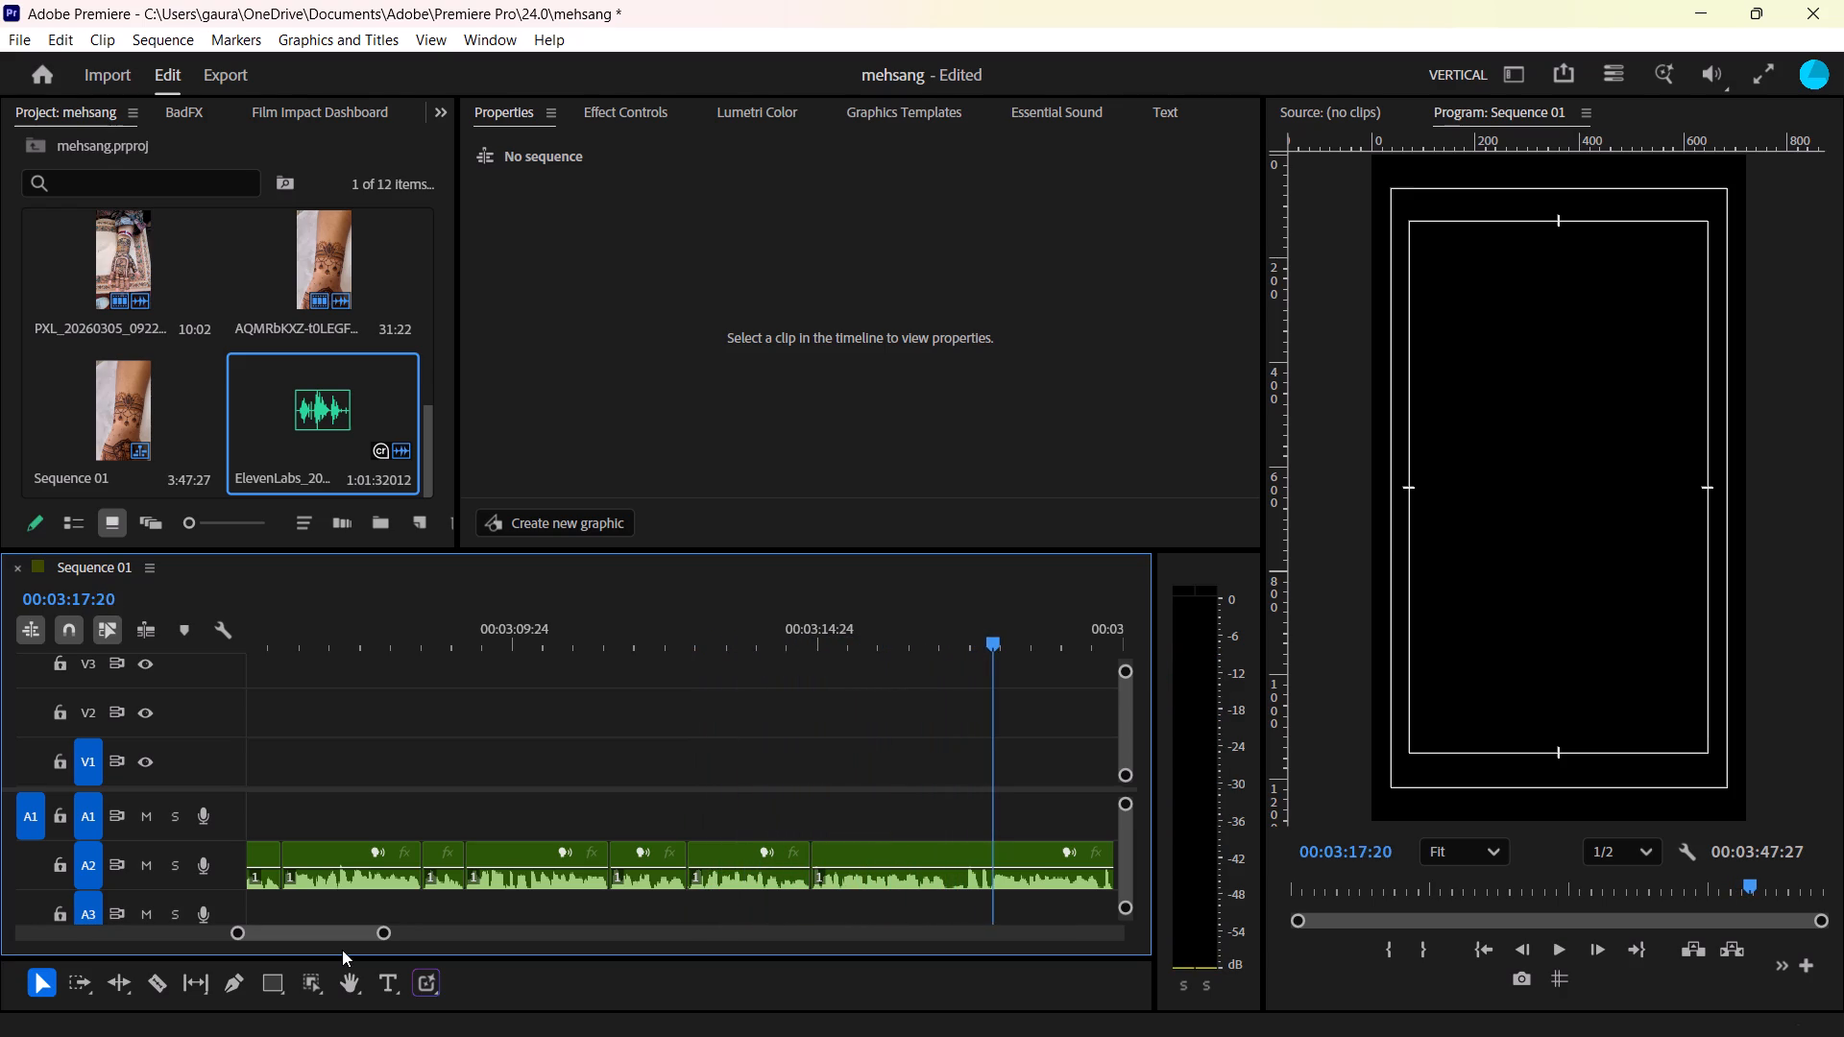
key("Left")
key("Right")
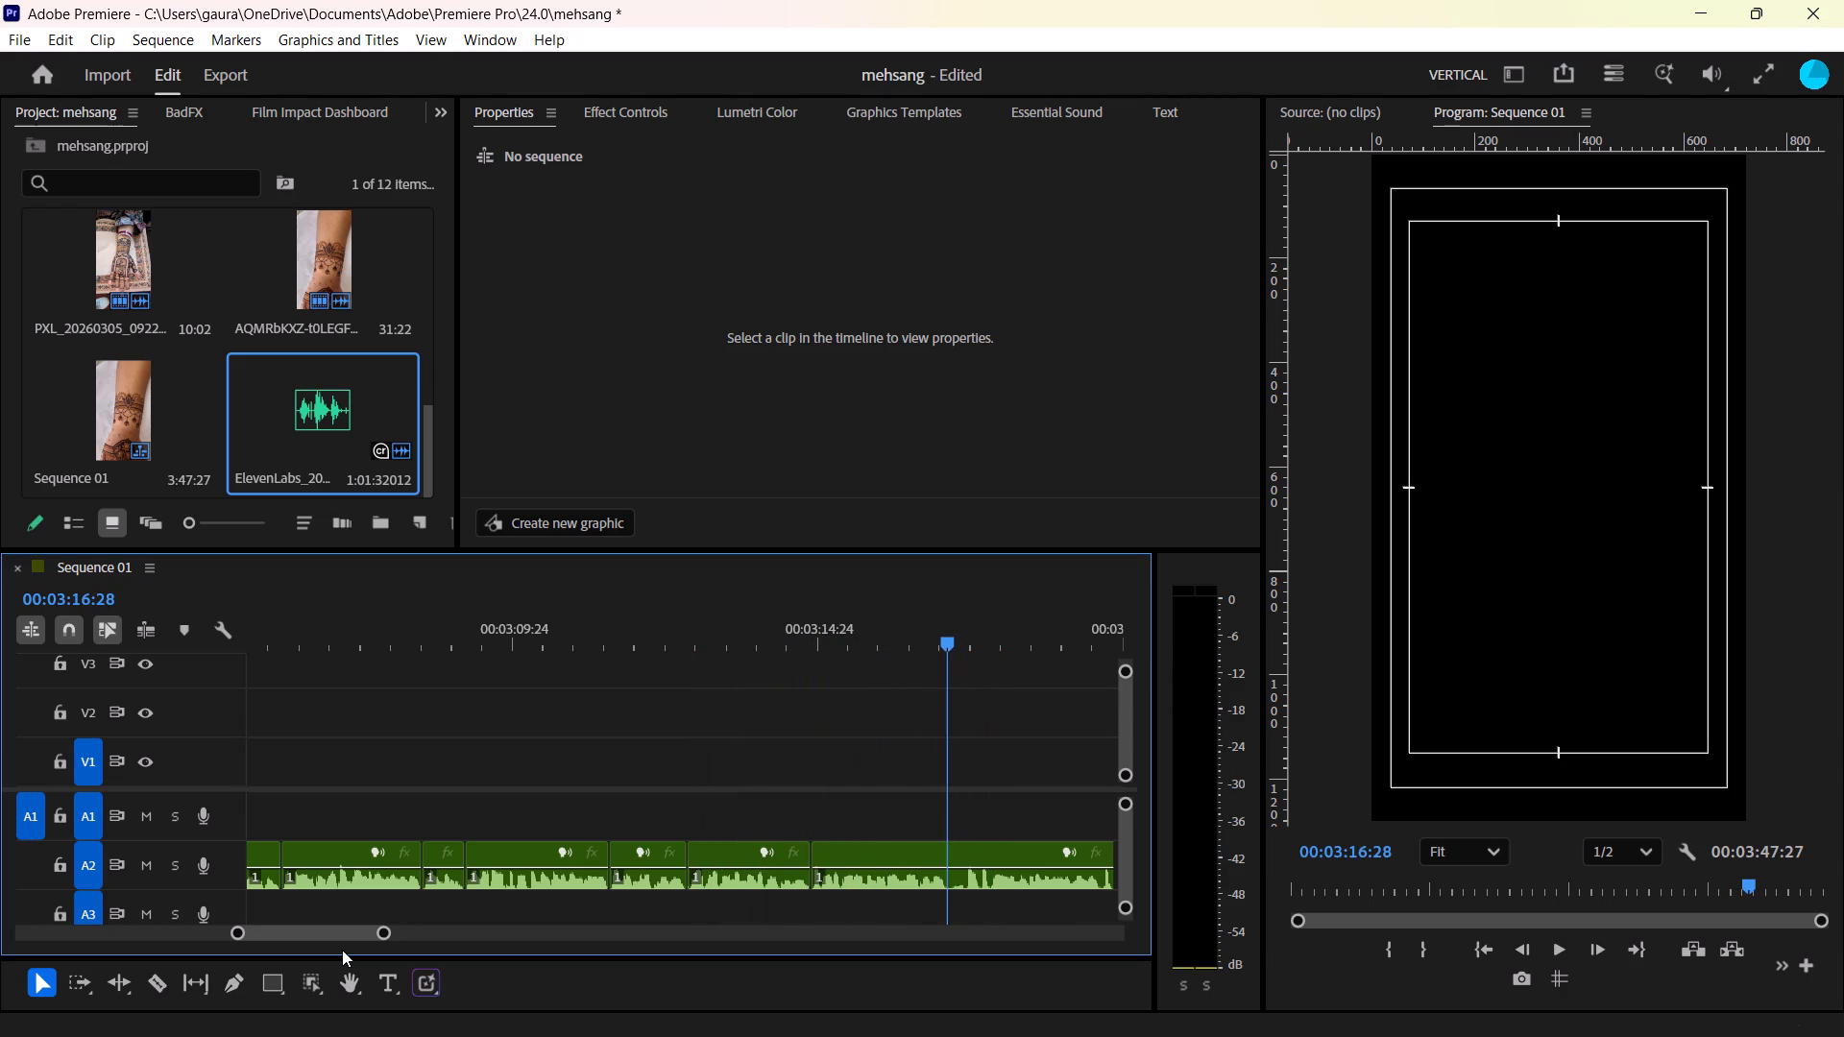
key("ctrl+k")
key("Right")
key("Right")
key("Right")
key("Right")
key("Right")
key("Right")
key("Right")
key("Right")
key("Right")
key("Right")
key("Left")
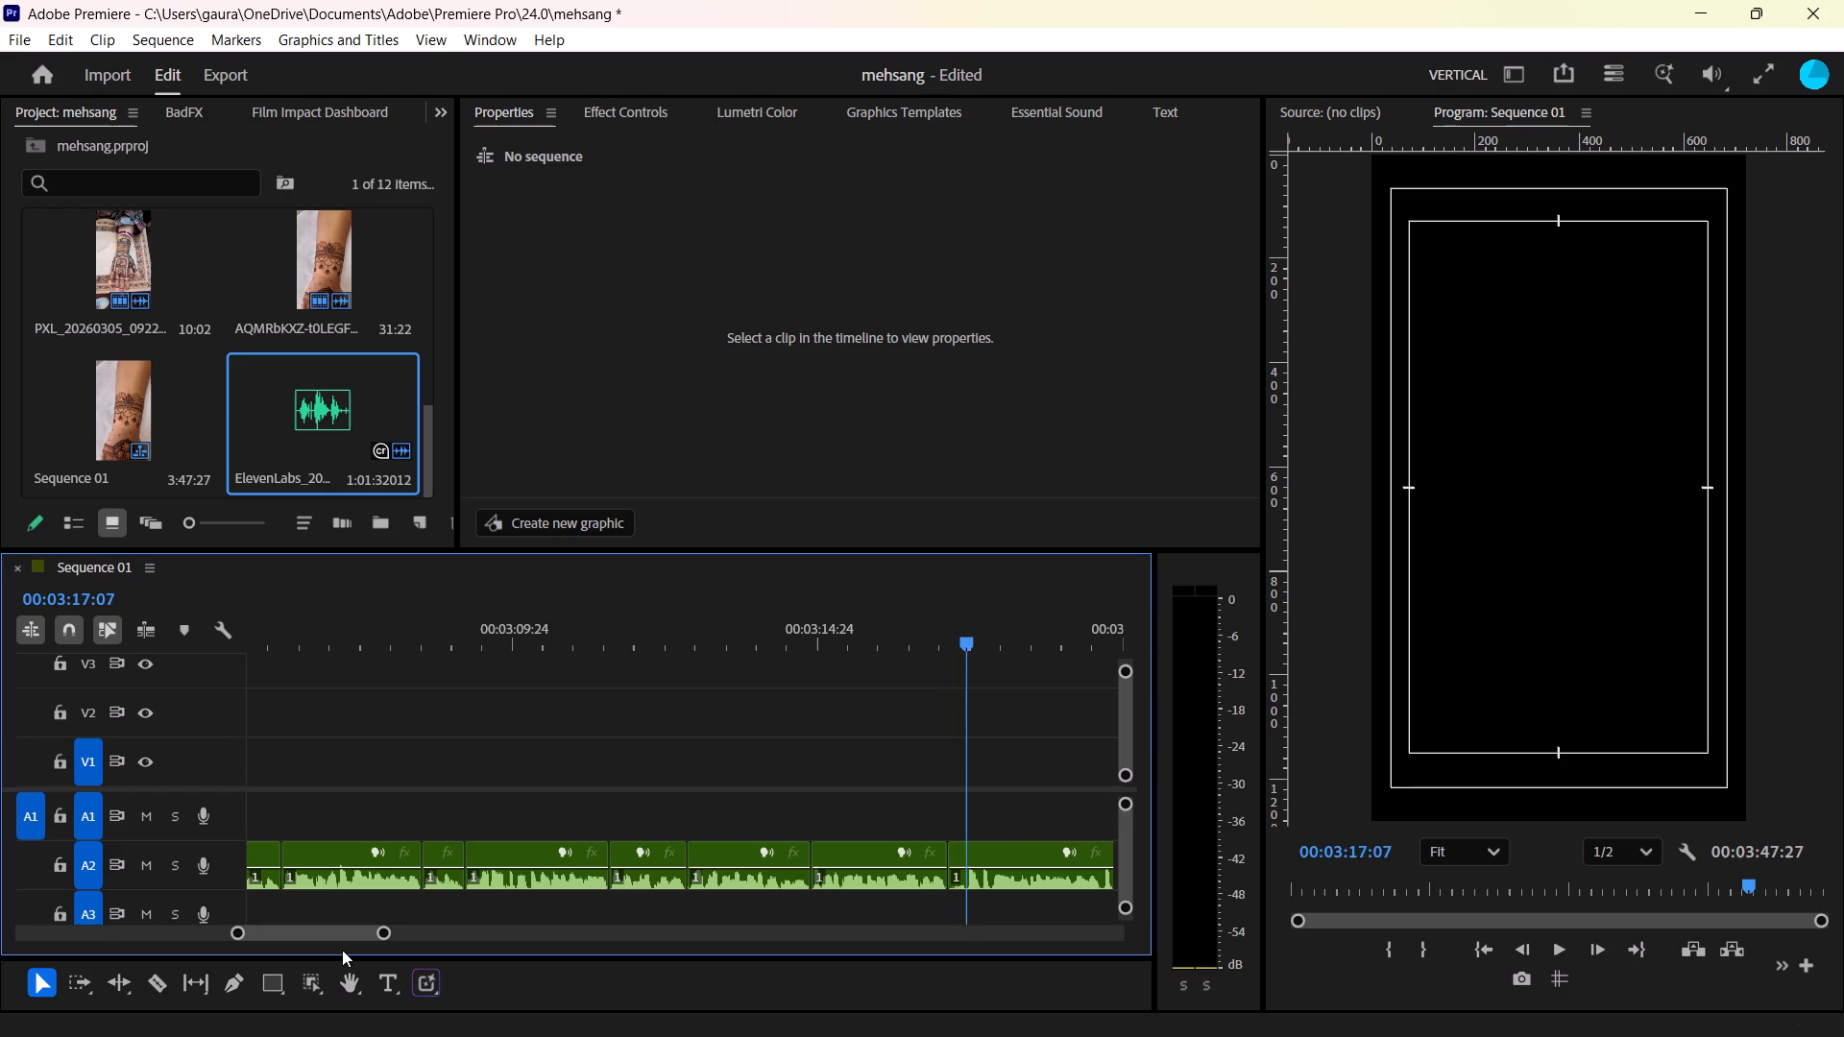
key("q")
Play the next phrase, split the A2 voiceover at 00:03:20:04, and ripple-trim the pause up to 00:03:20:16.
key("space")
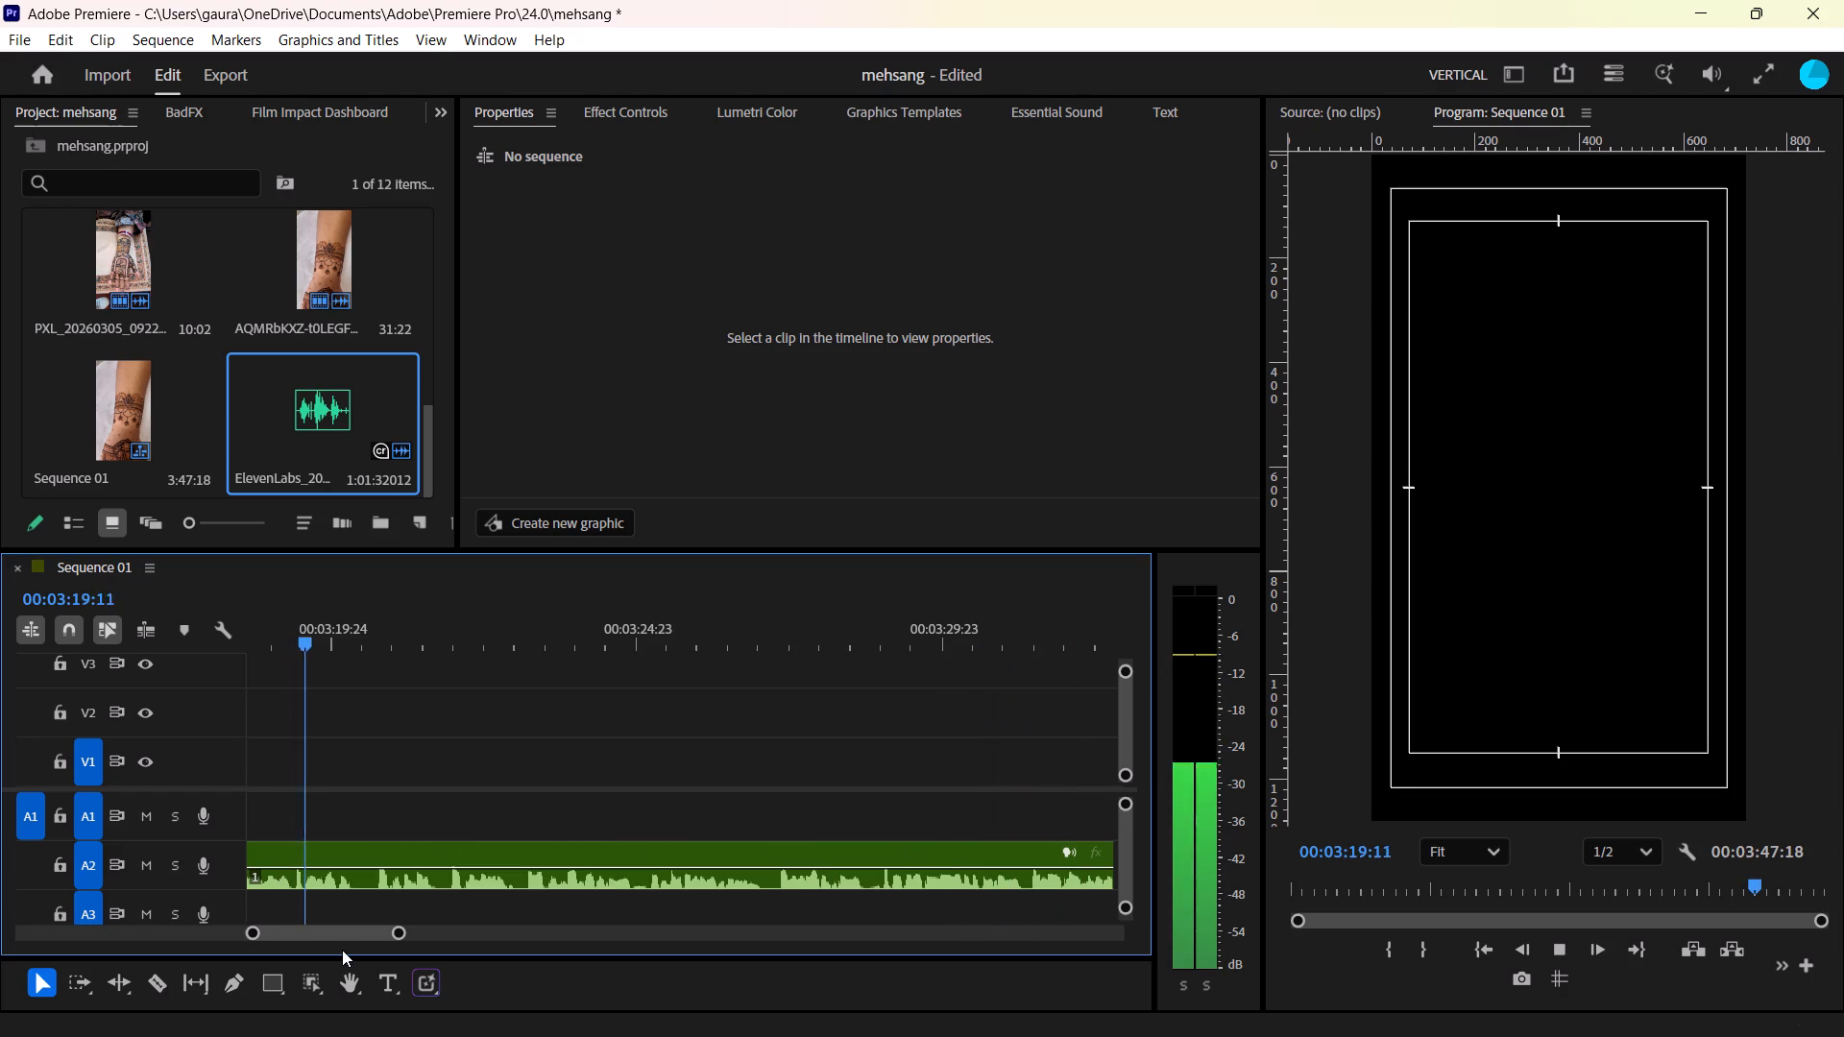
key("space")
key("Left")
key("ctrl+k")
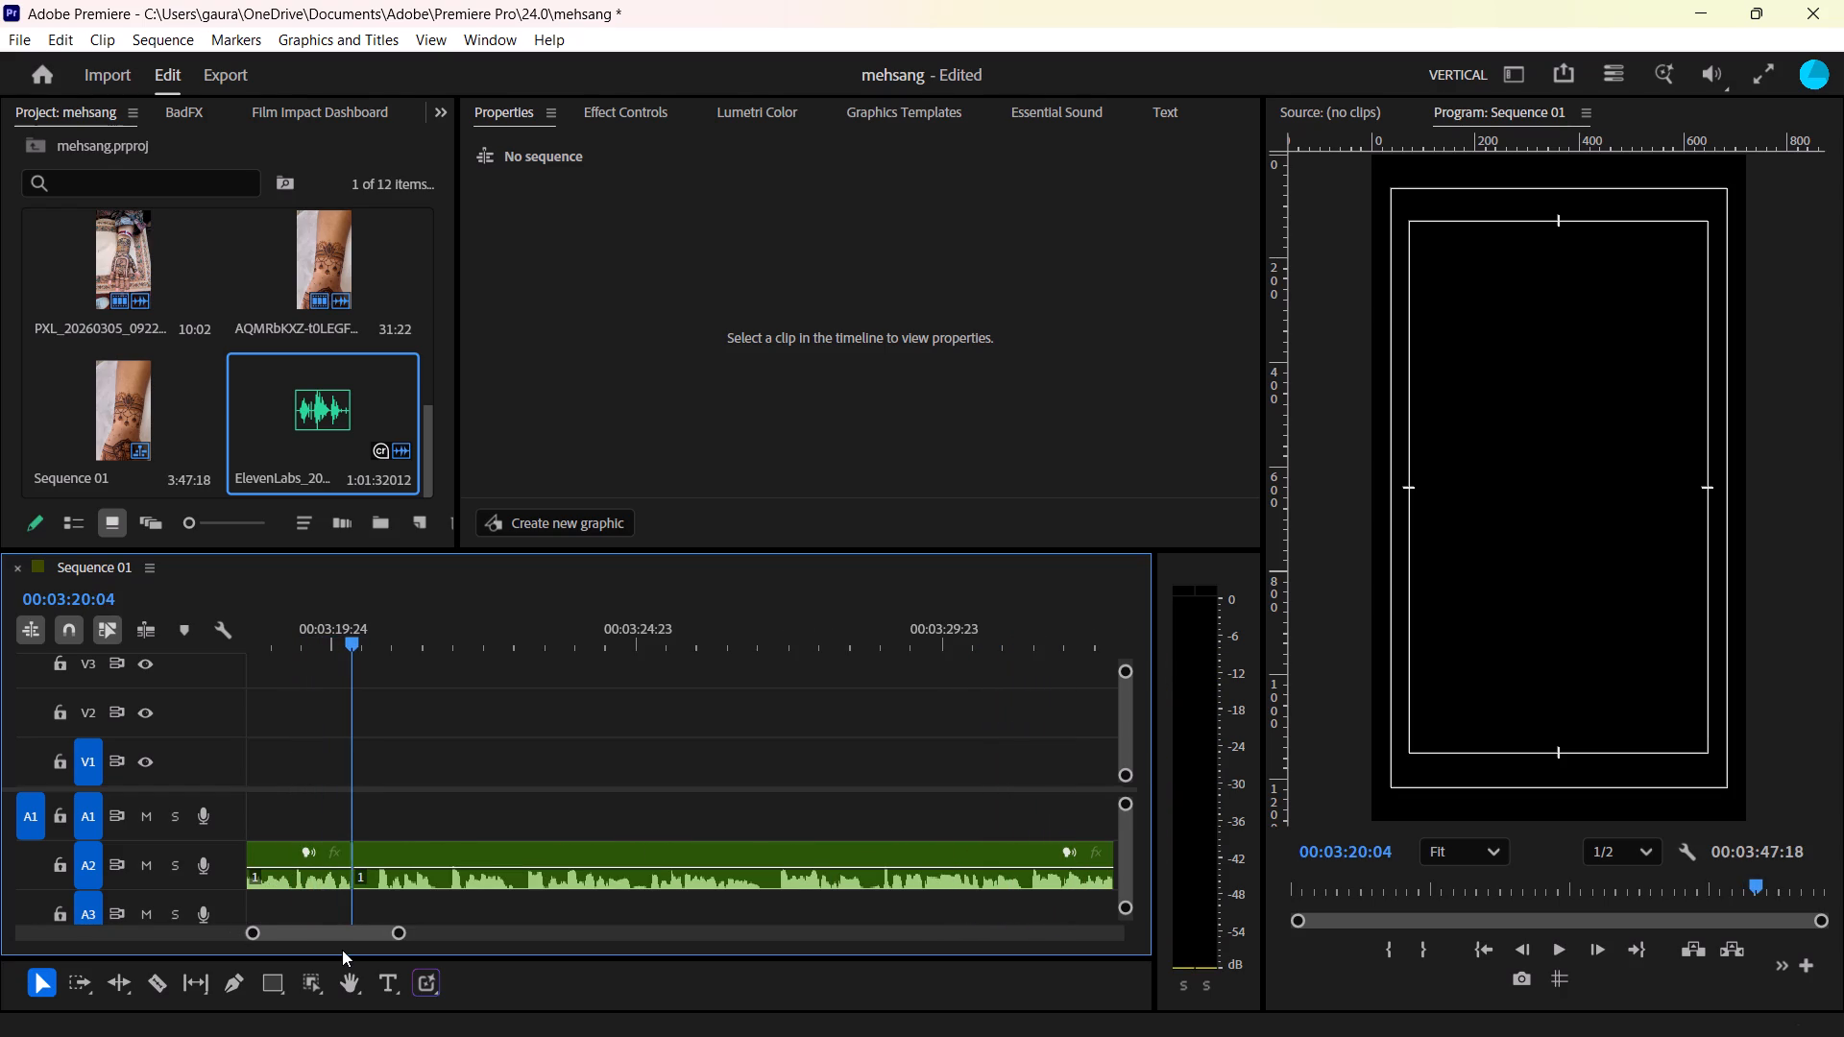
key("Right")
key("Right")
key("Right")
key("Right")
key("Right")
key("Right")
key("Right")
key("Right")
key("Right")
key("Right")
key("Right")
key("Right")
key("Right")
key("Left")
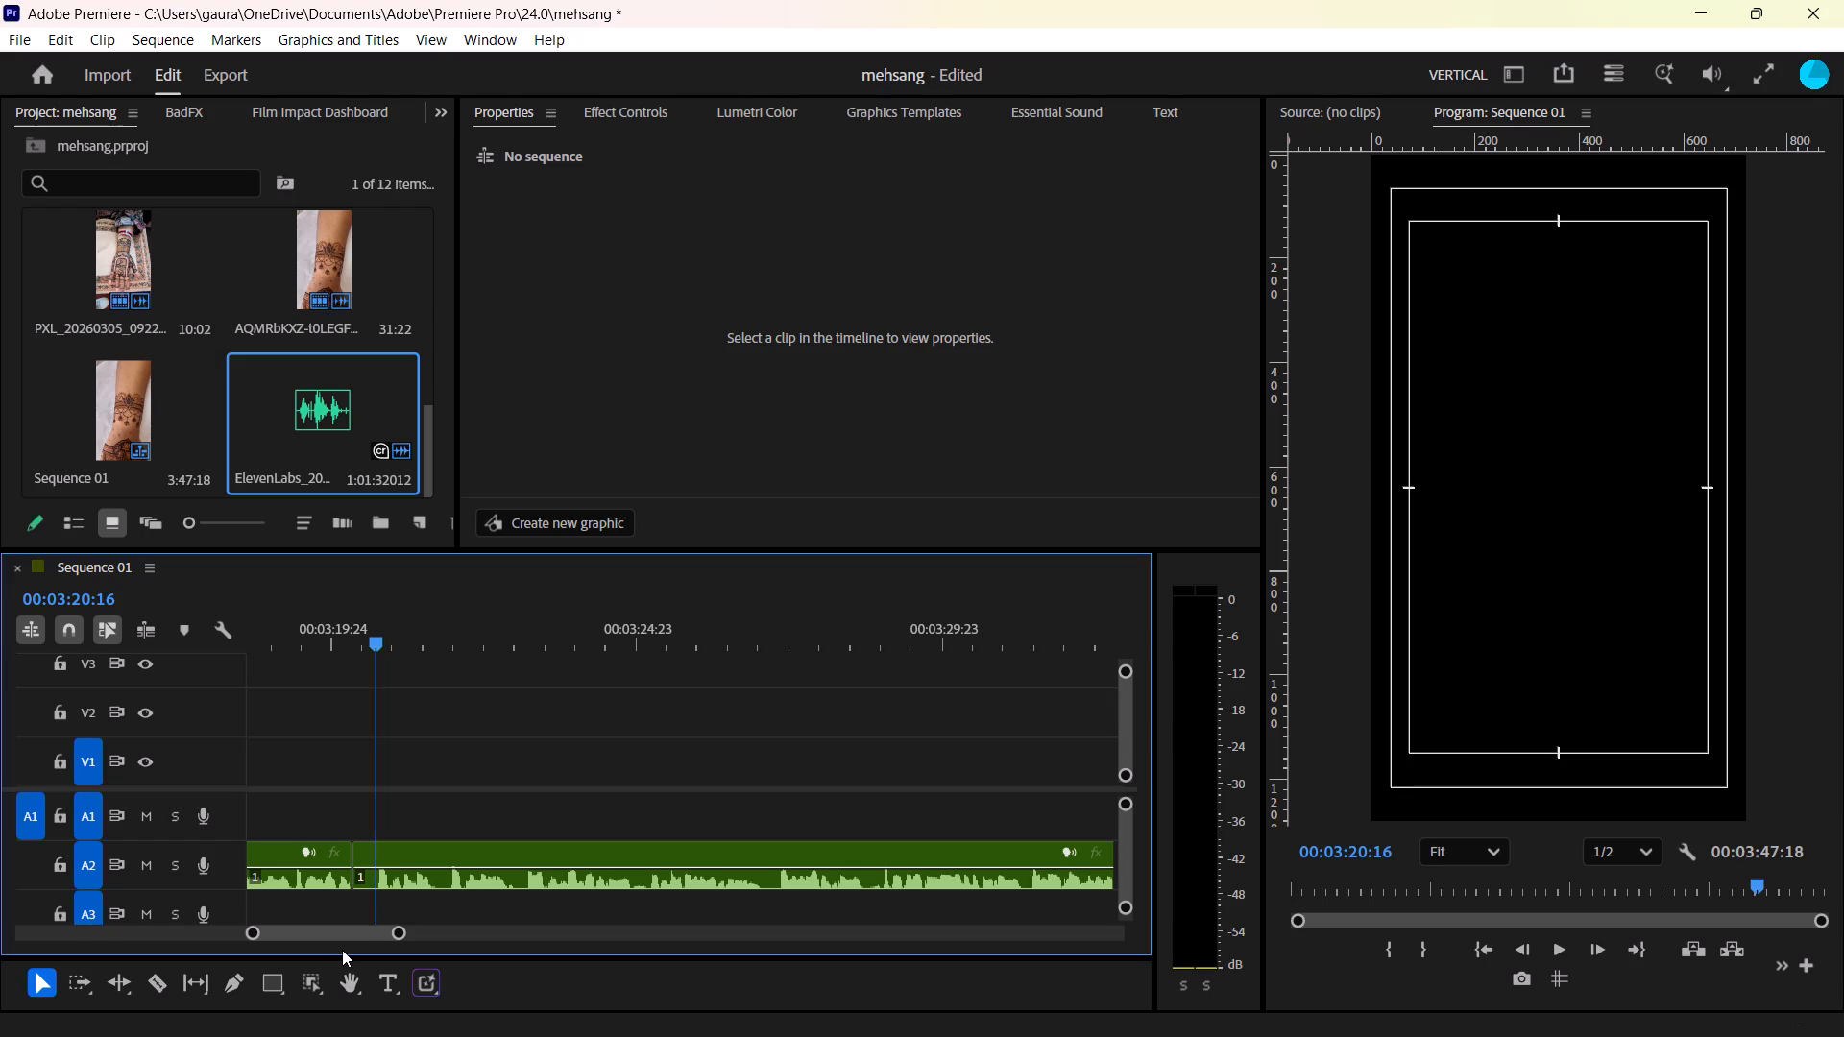
key("q")
Replay from the previous cut through the next phrase, split the A2 voiceover at 00:03:21:03, and ripple-trim the pause up to 00:03:21:09.
key("Up")
key("space")
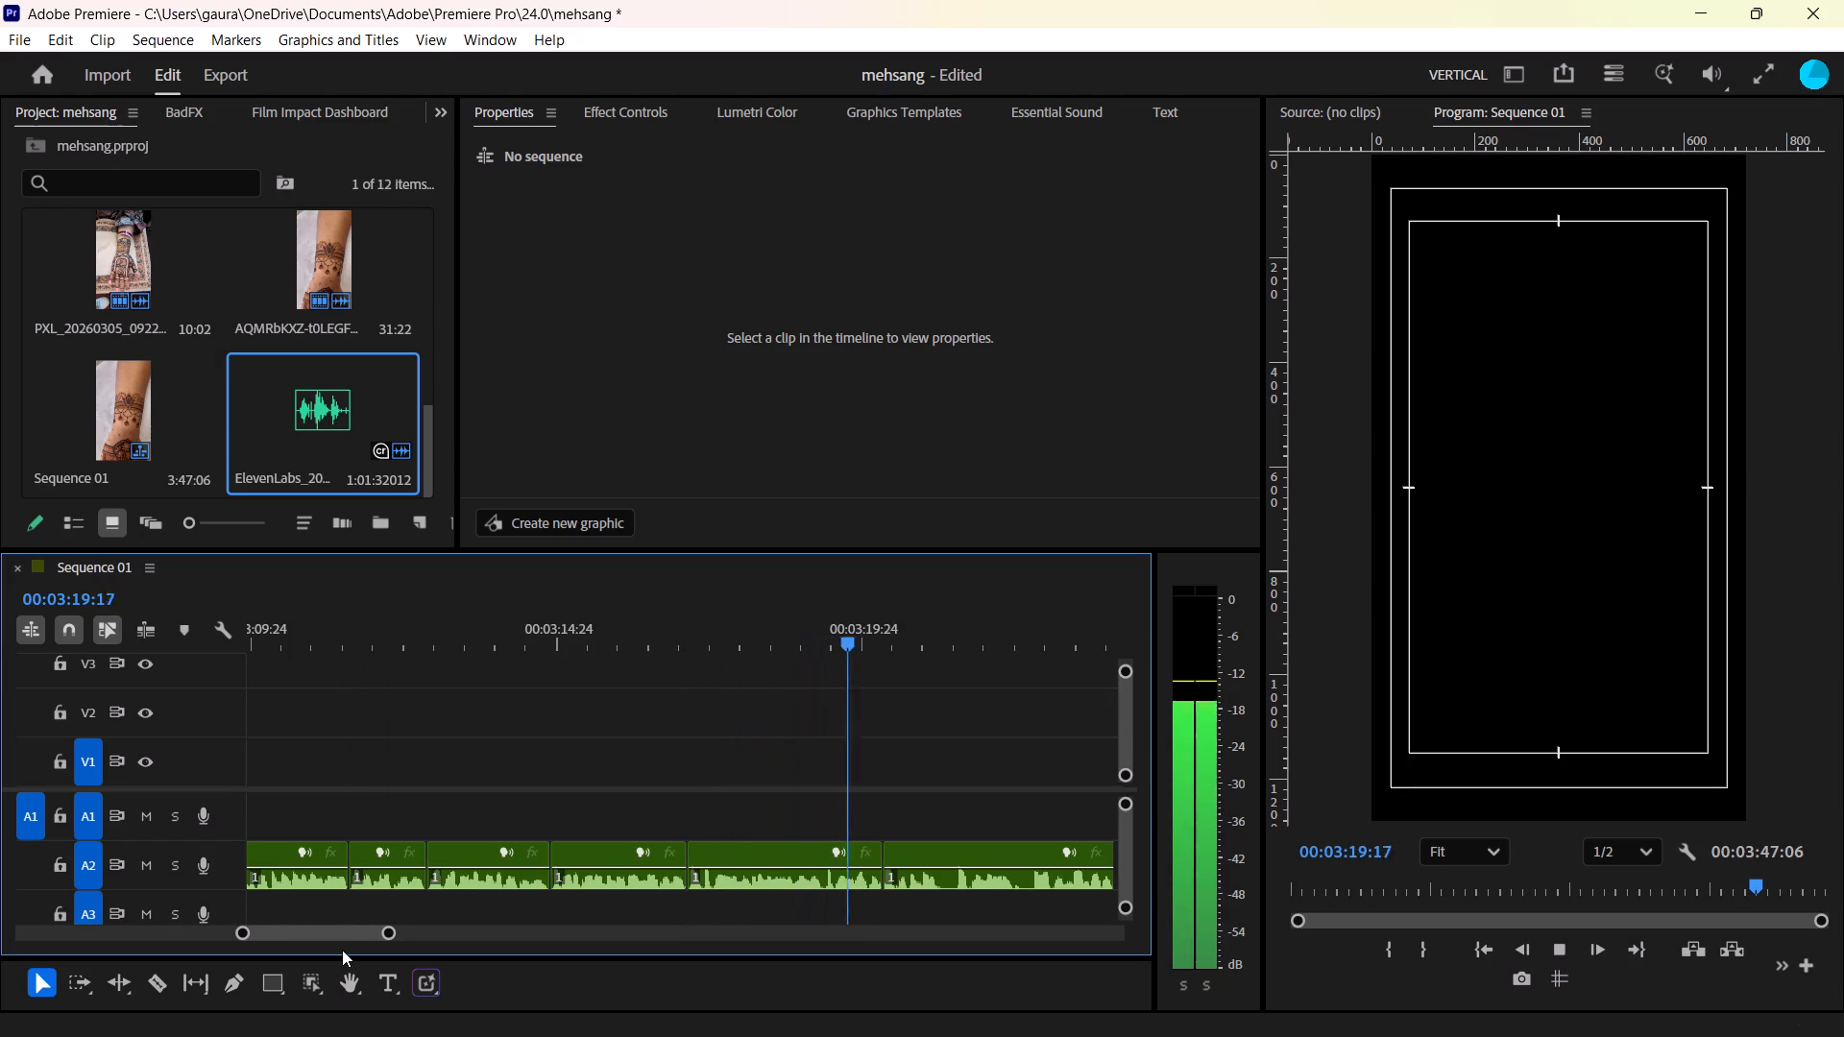
key("space")
key("Right")
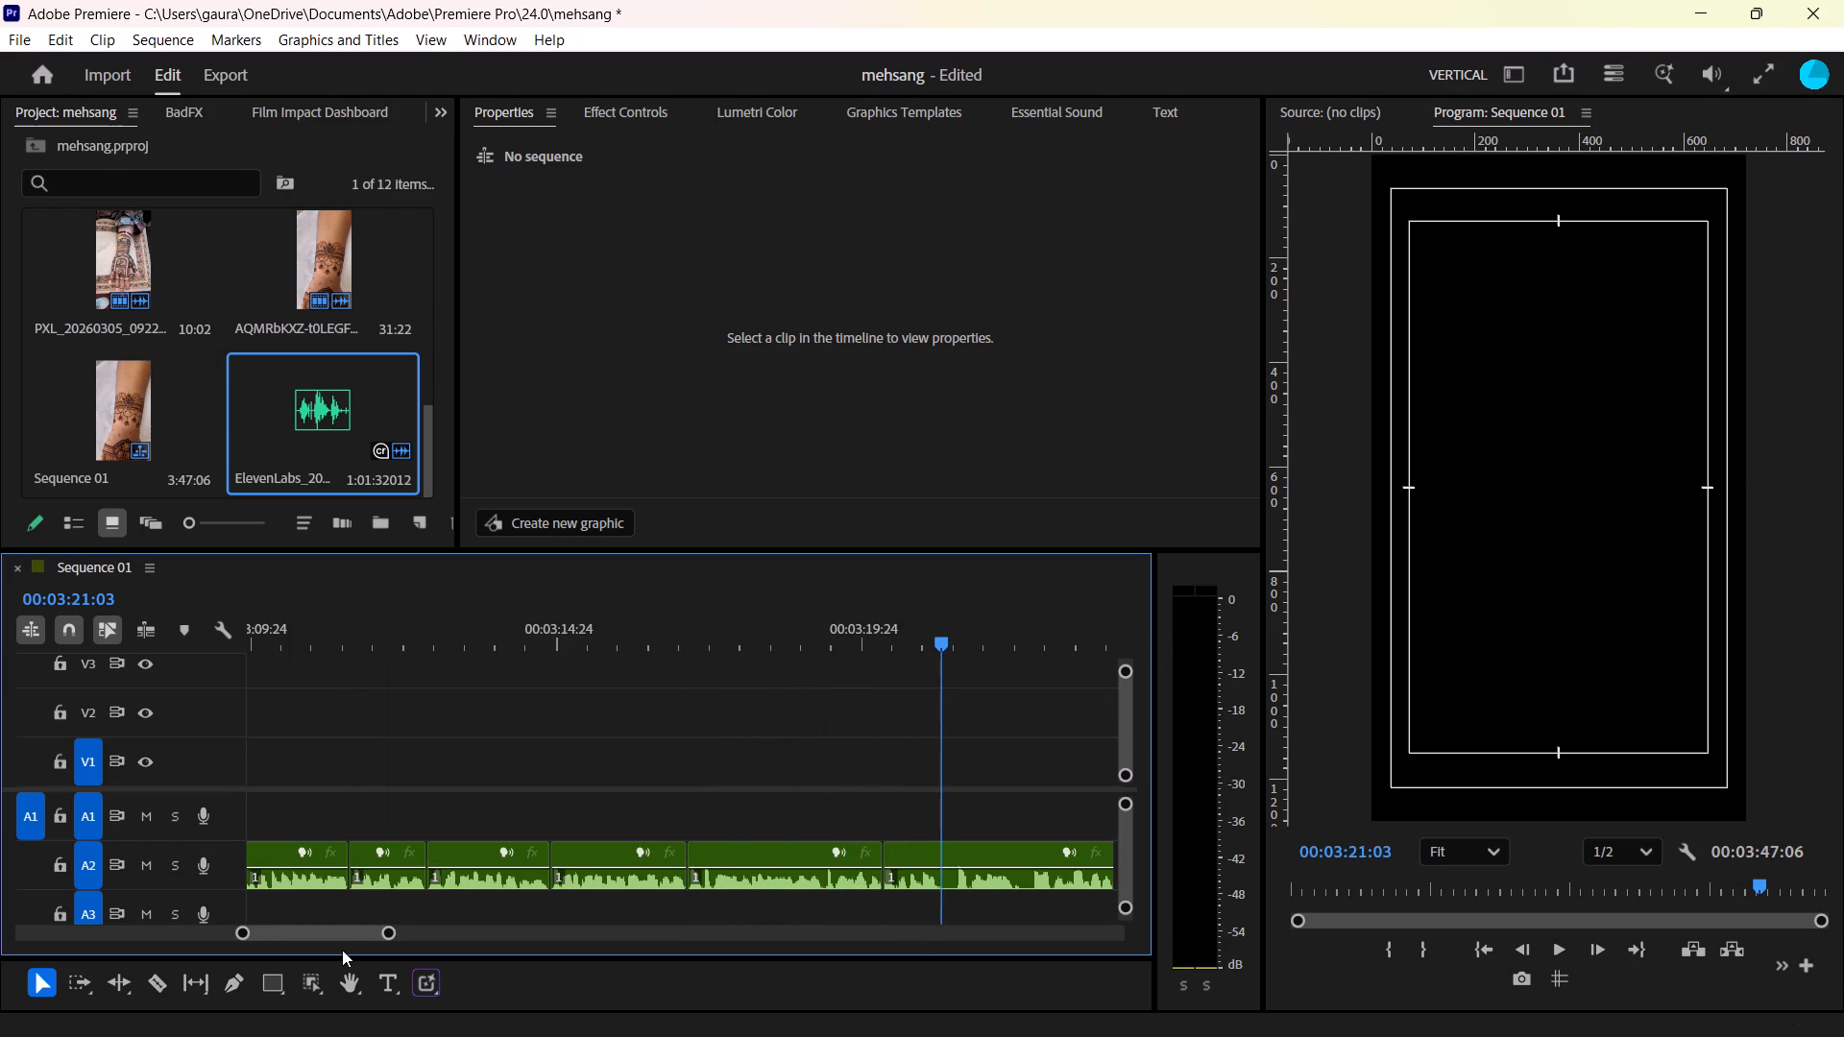
key("ctrl+k")
key("Right")
key("Right")
key("Right")
key("Right")
key("Right")
key("Right")
key("Right")
key("Right")
key("Right")
key("Right")
key("Right")
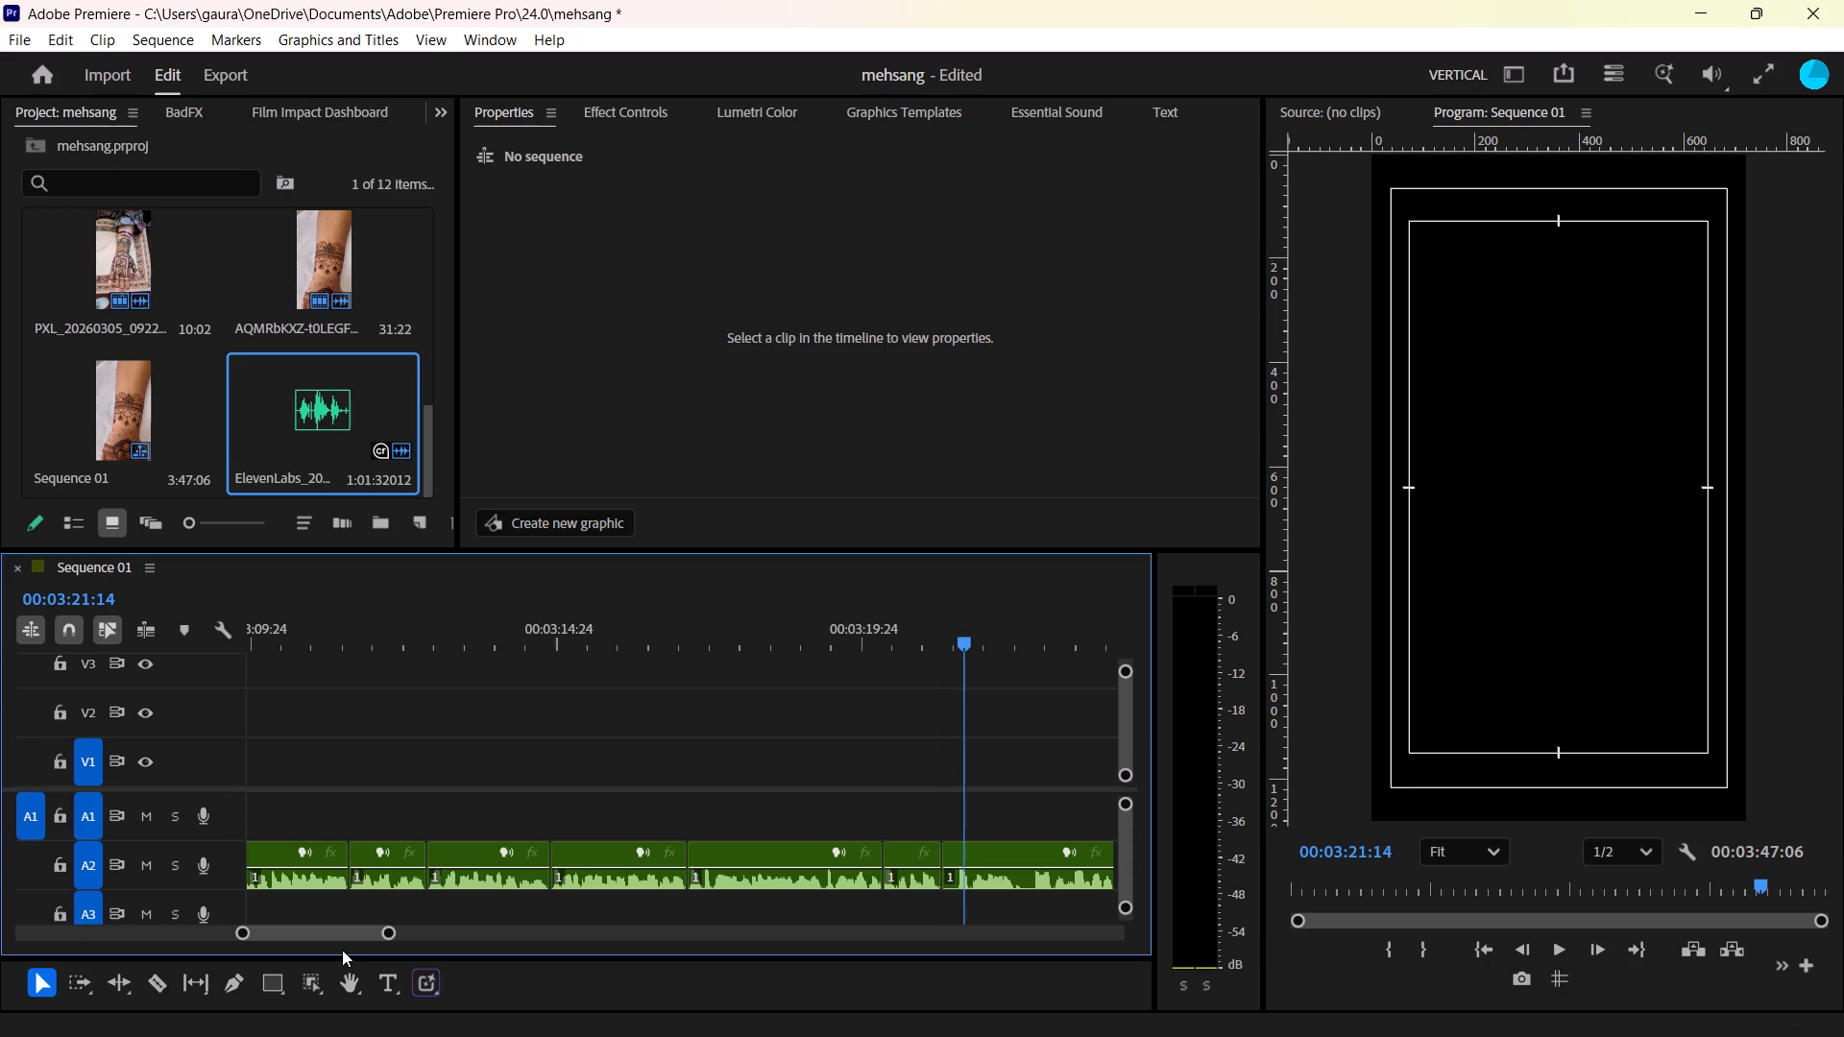
key("Left")
key("Left")
key("Left")
key("Left")
key("Left")
type("q")
Play the next short phrase, split the A2 voiceover at 00:03:22:06, and ripple-trim the five frames of pause after the cut.
key("space")
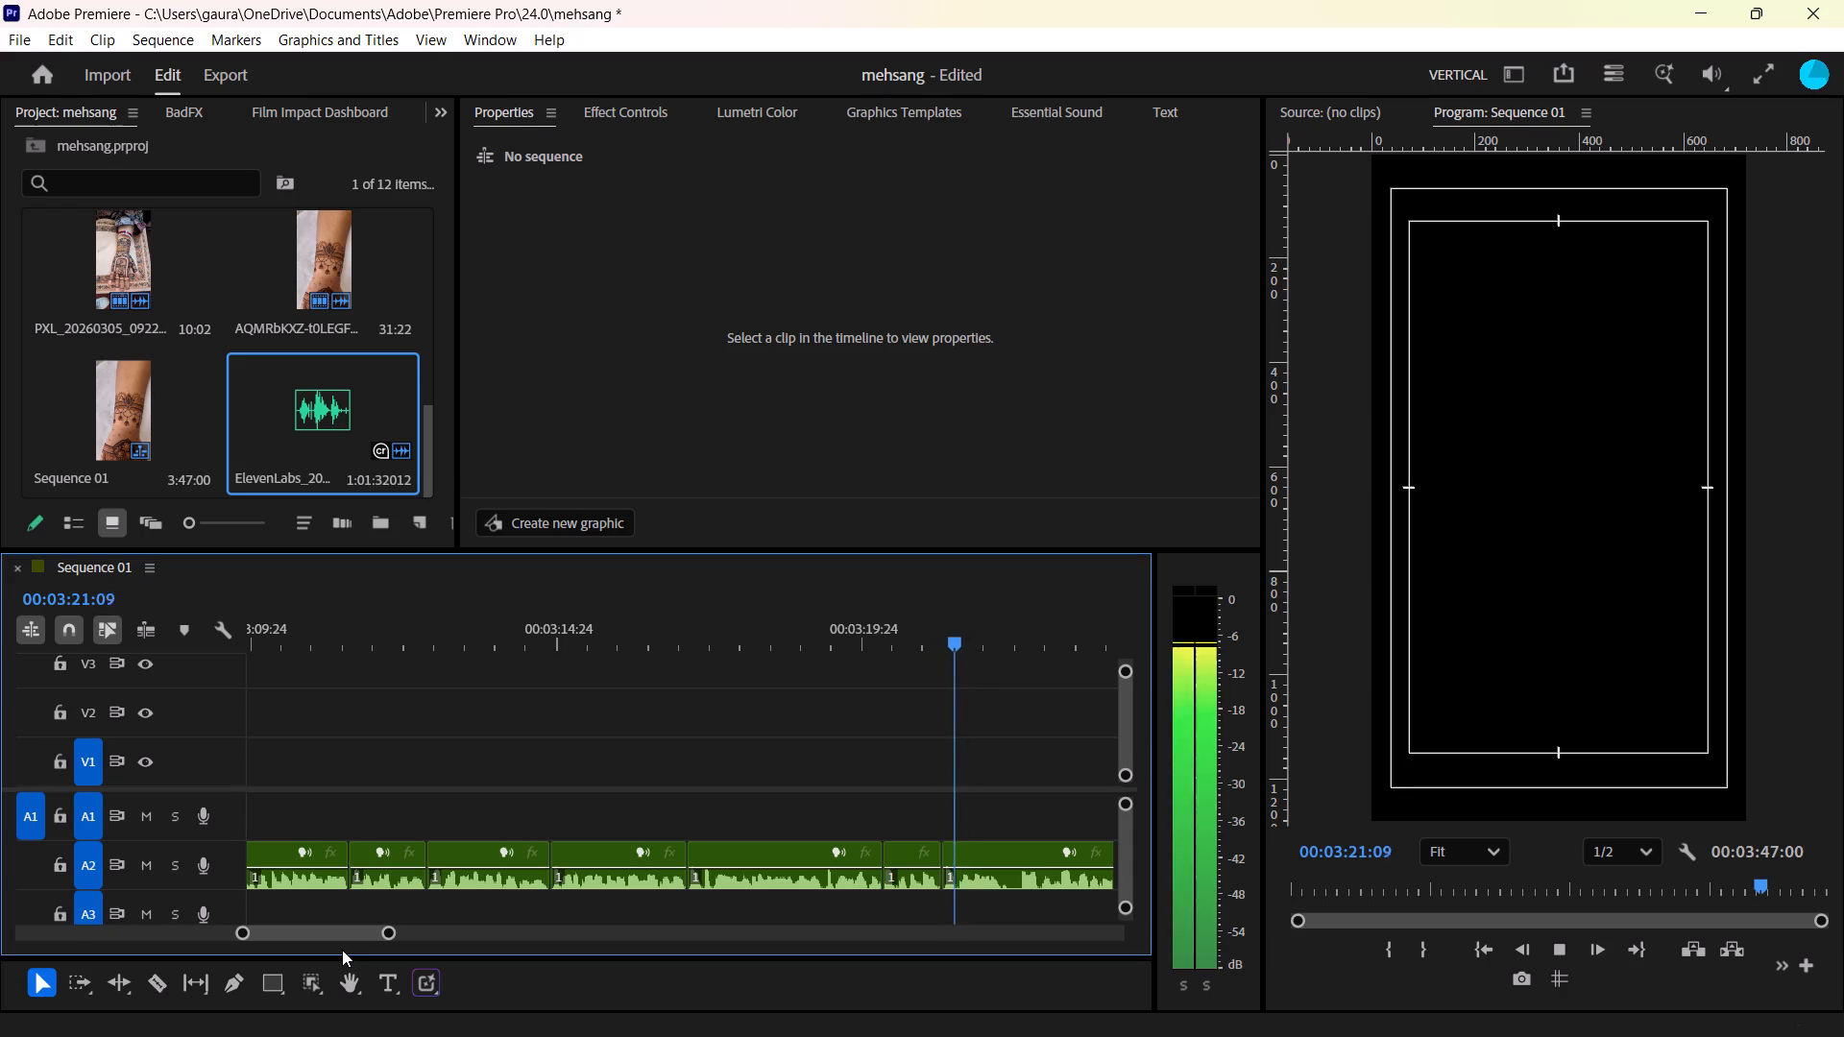
key("space")
key("Left")
key("Right")
key("ctrl+k")
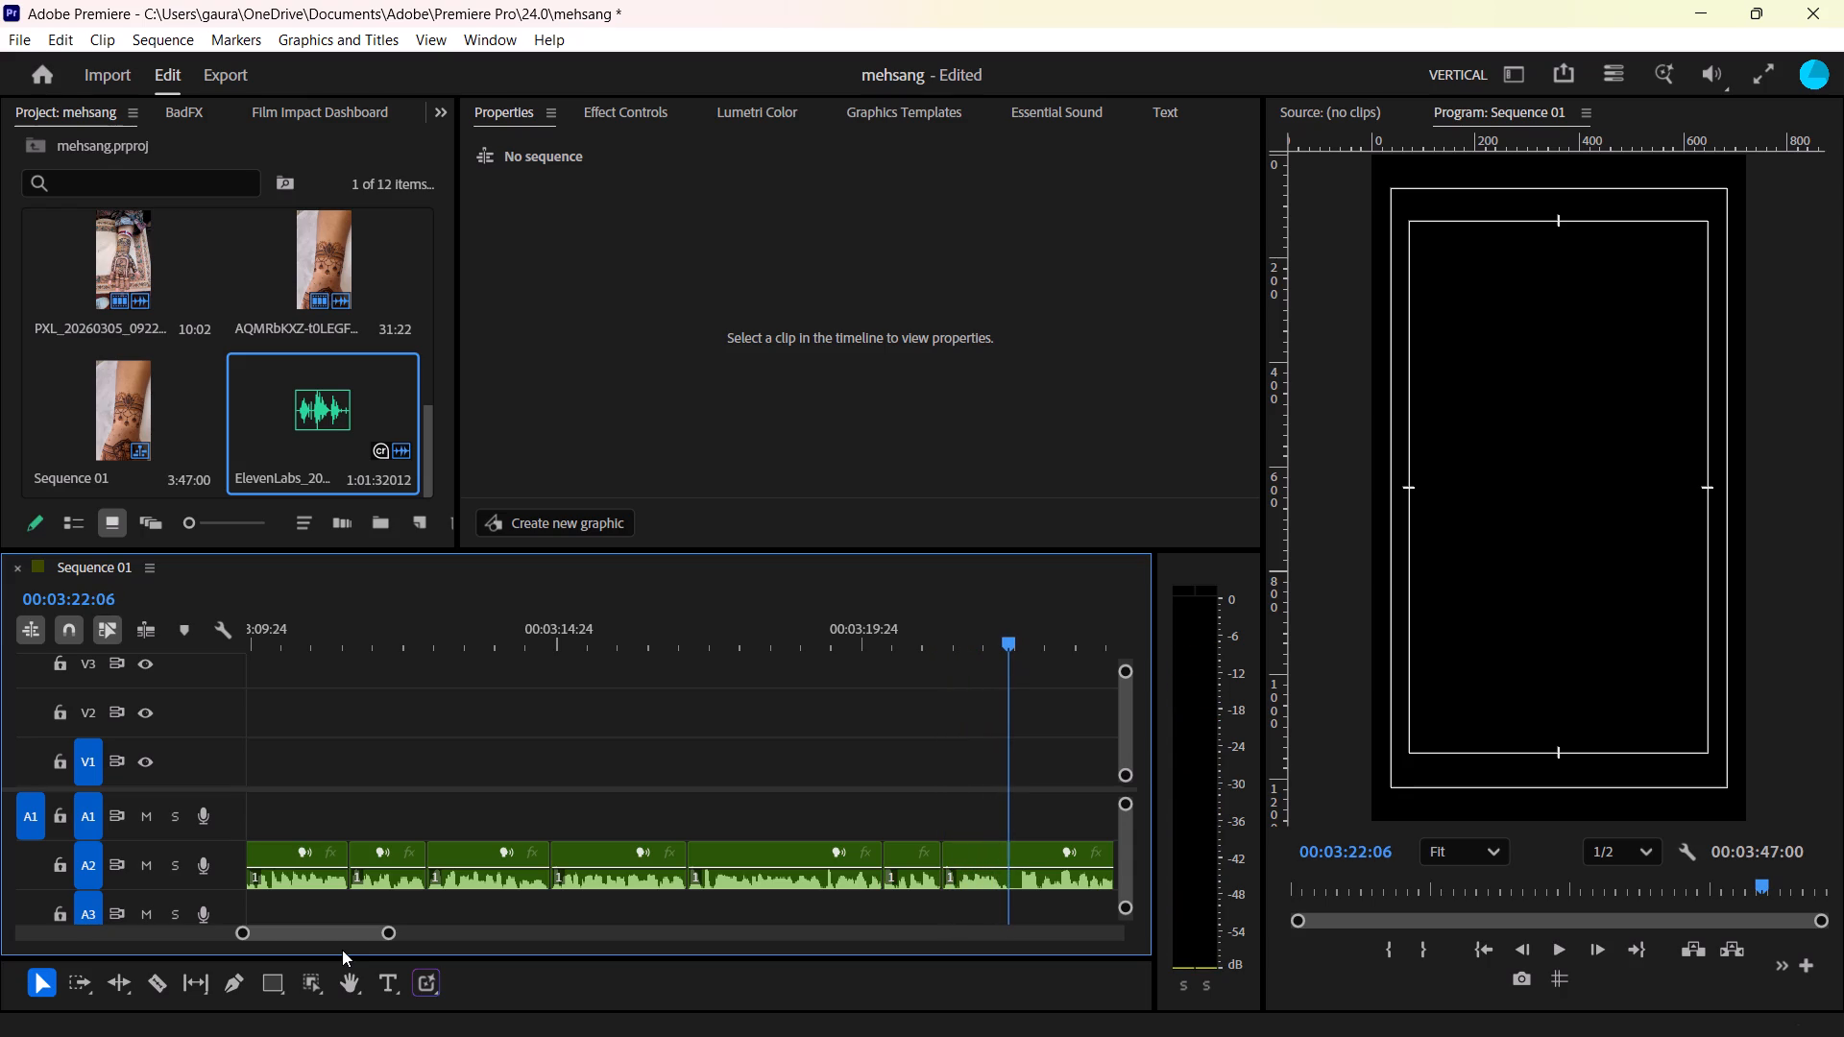
key("Right")
key("Right")
key("Right")
key("Right")
key("Right")
type("q")
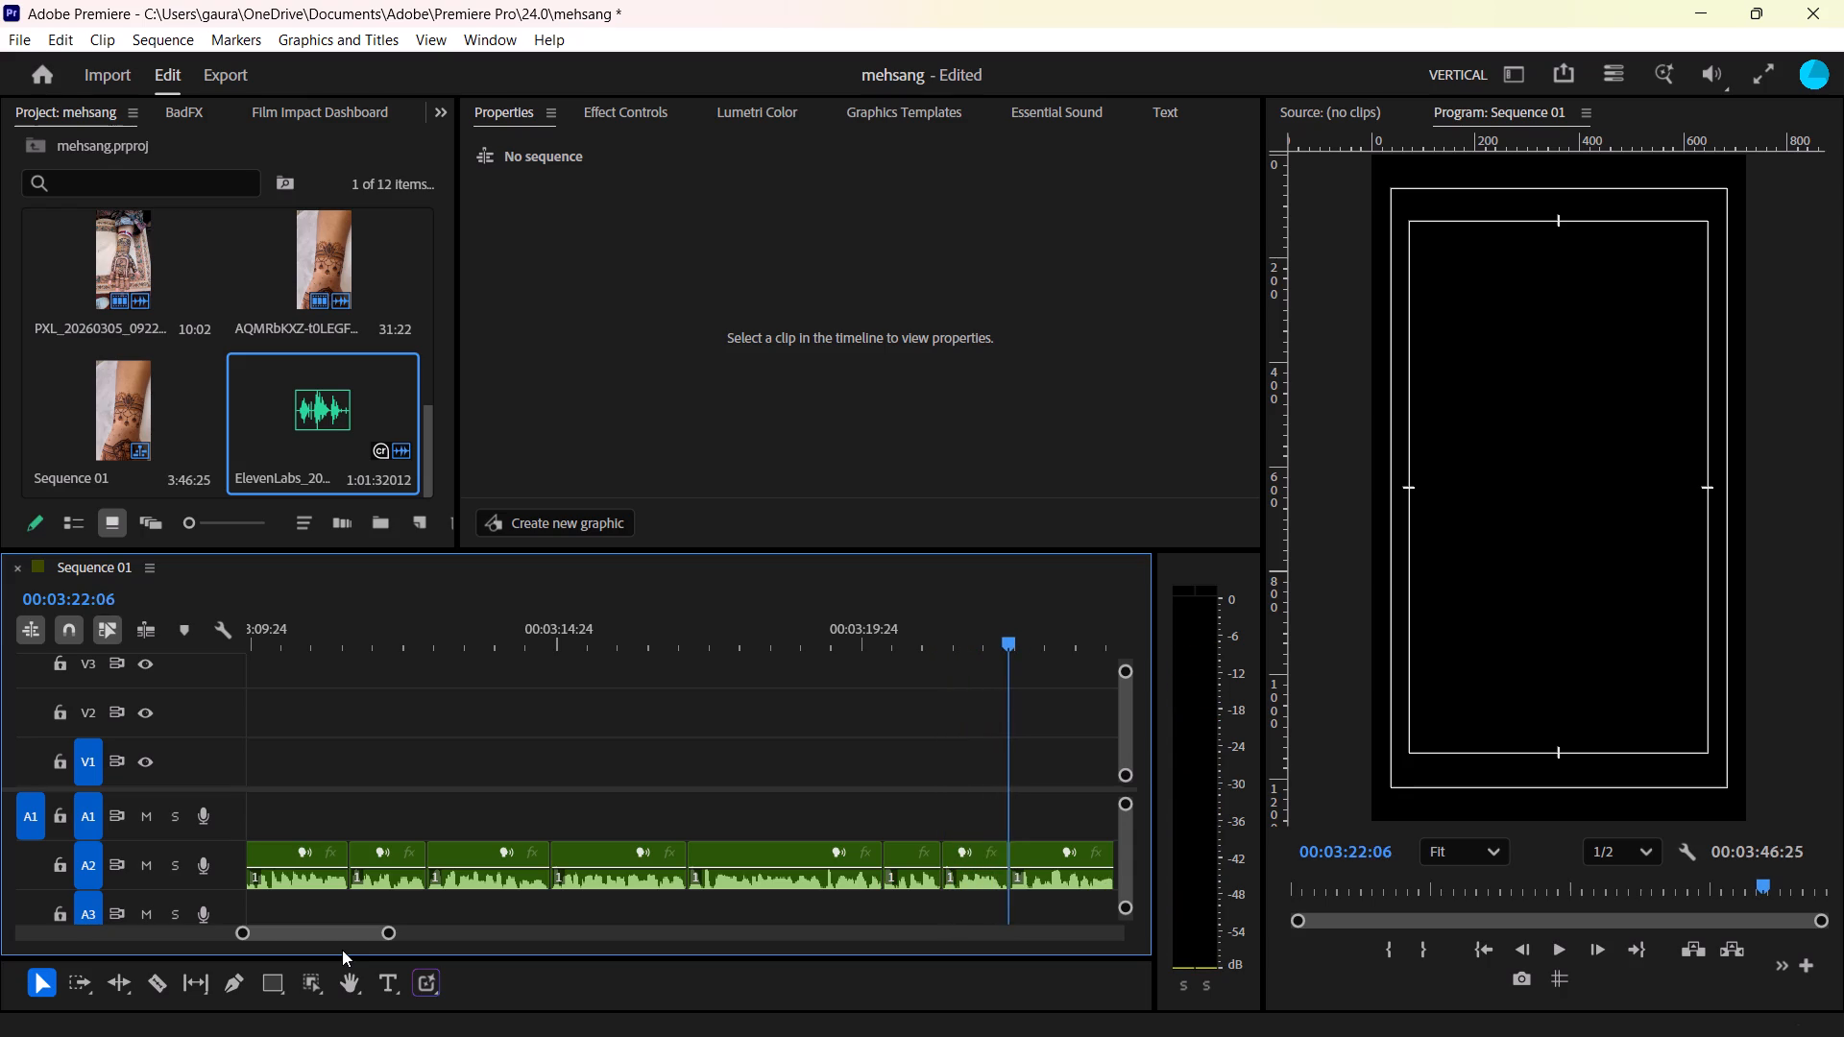
Play the next phrase, split the A2 voiceover at 00:03:26:02, and ripple-trim the pause up to 00:03:26:09.
key("space")
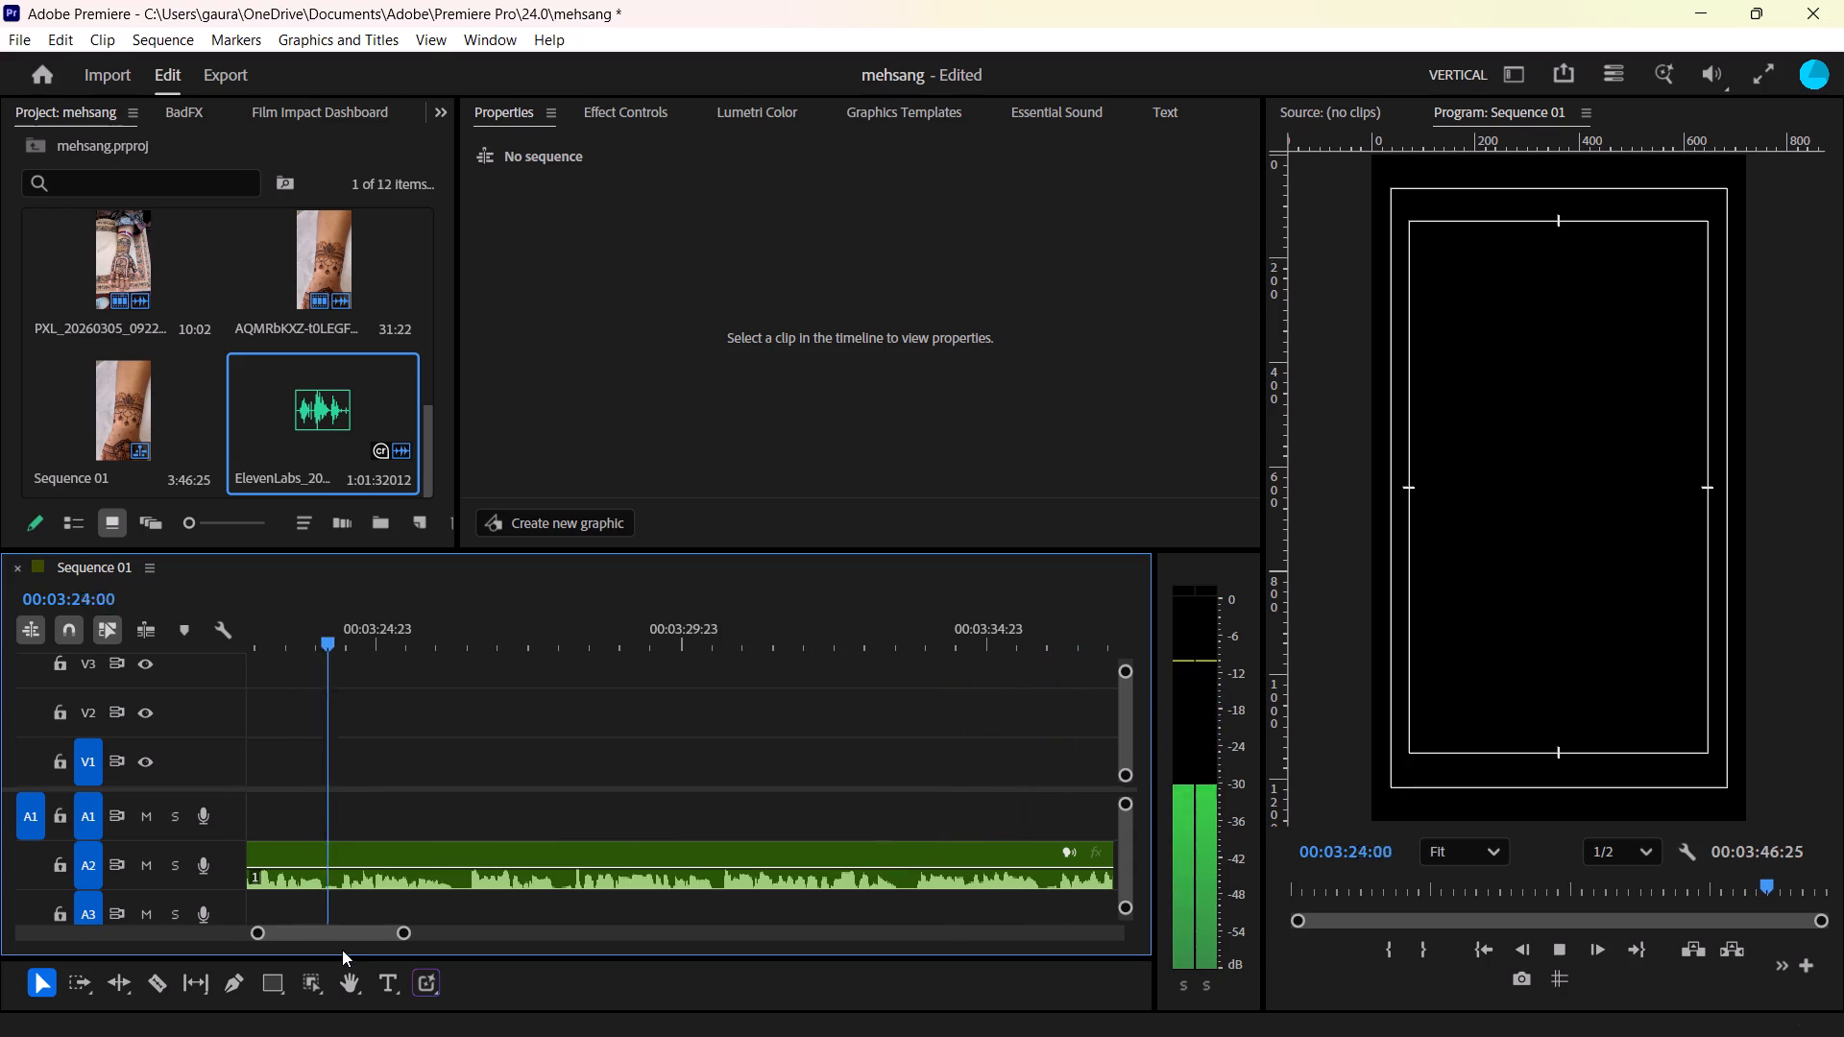
key("space")
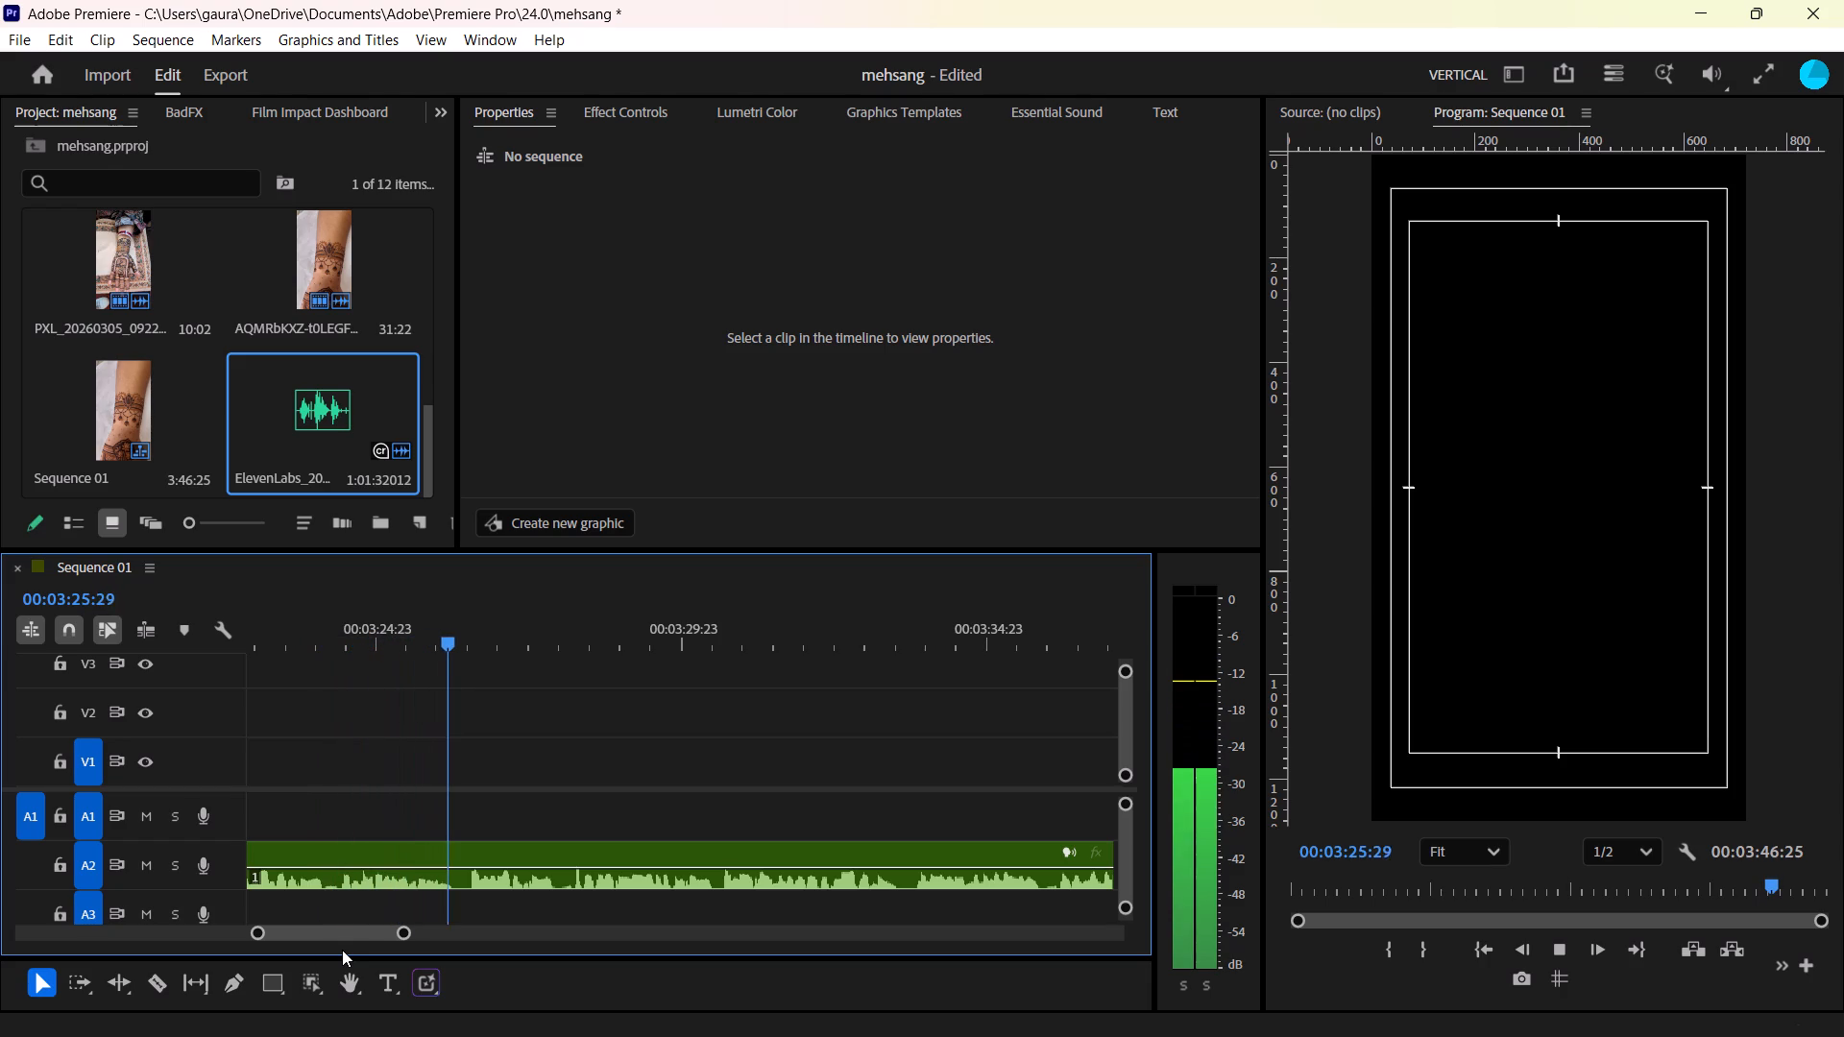
key("Right")
key("Right")
key("ctrl+k")
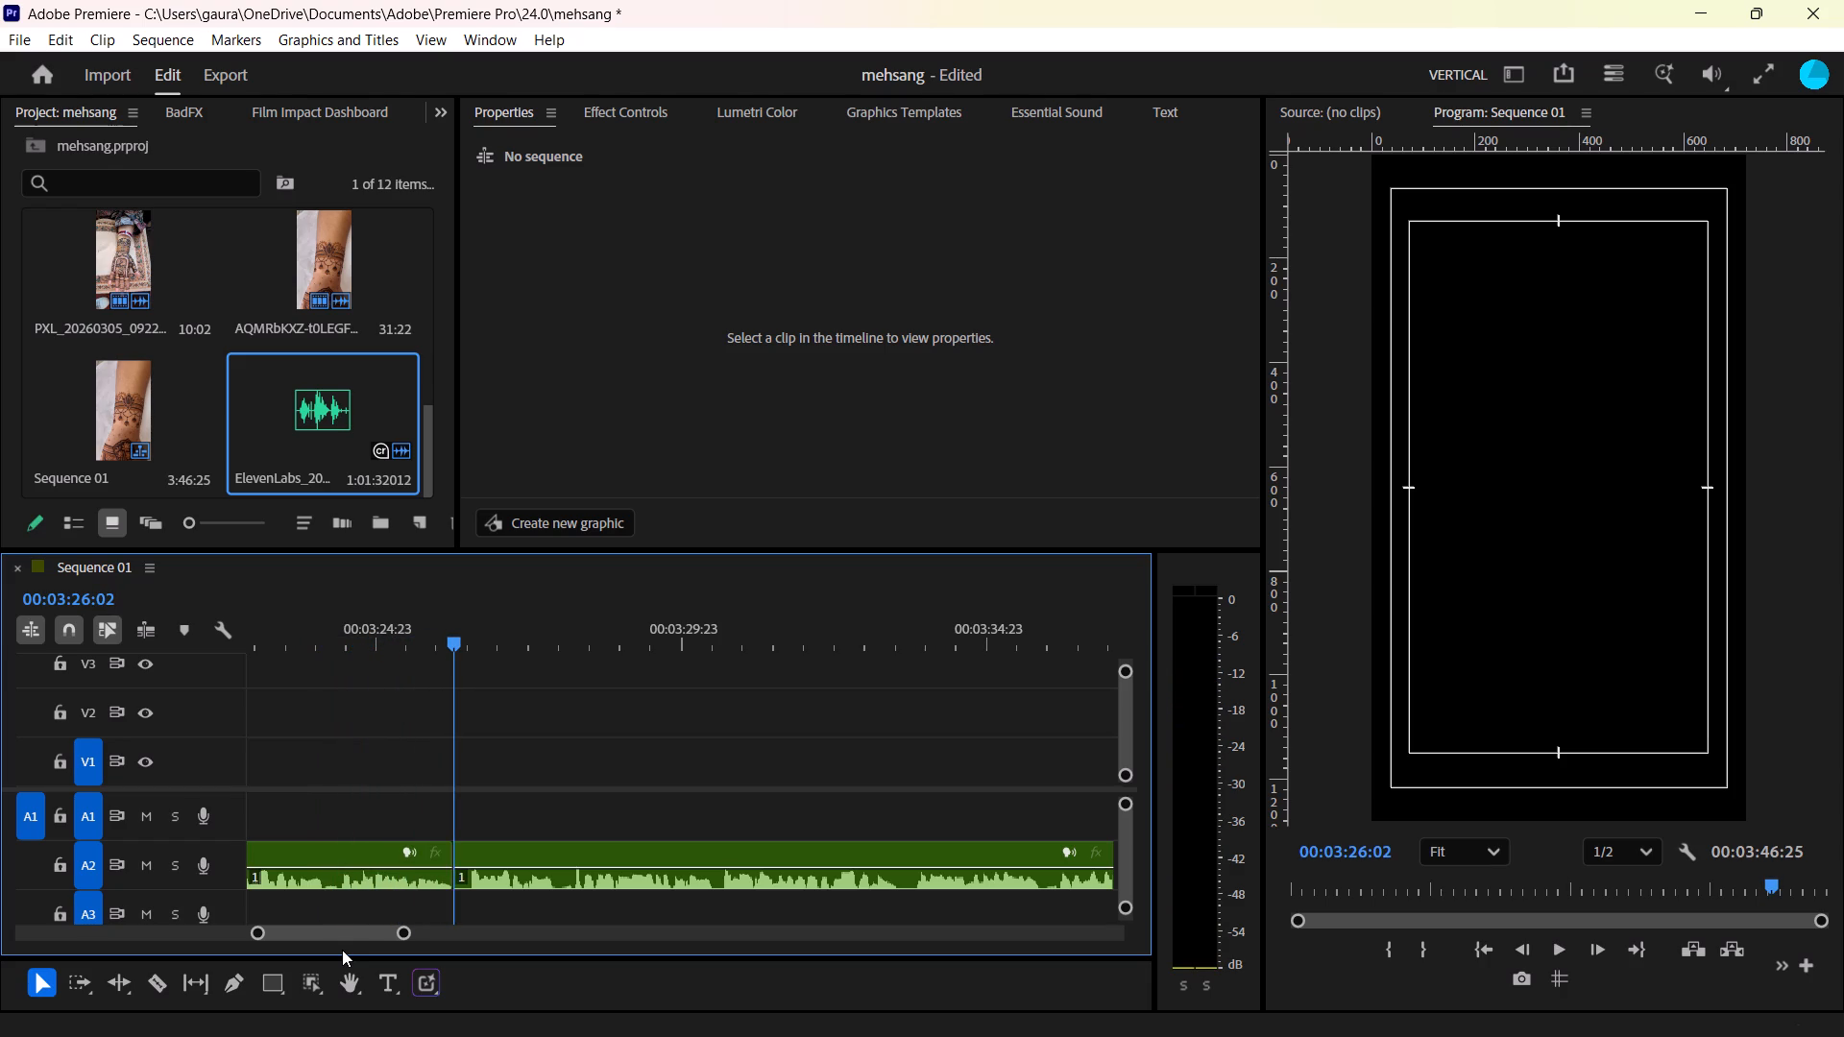
key("Right")
key("Right")
key("Right")
key("Right")
key("Right")
key("Right")
key("Right")
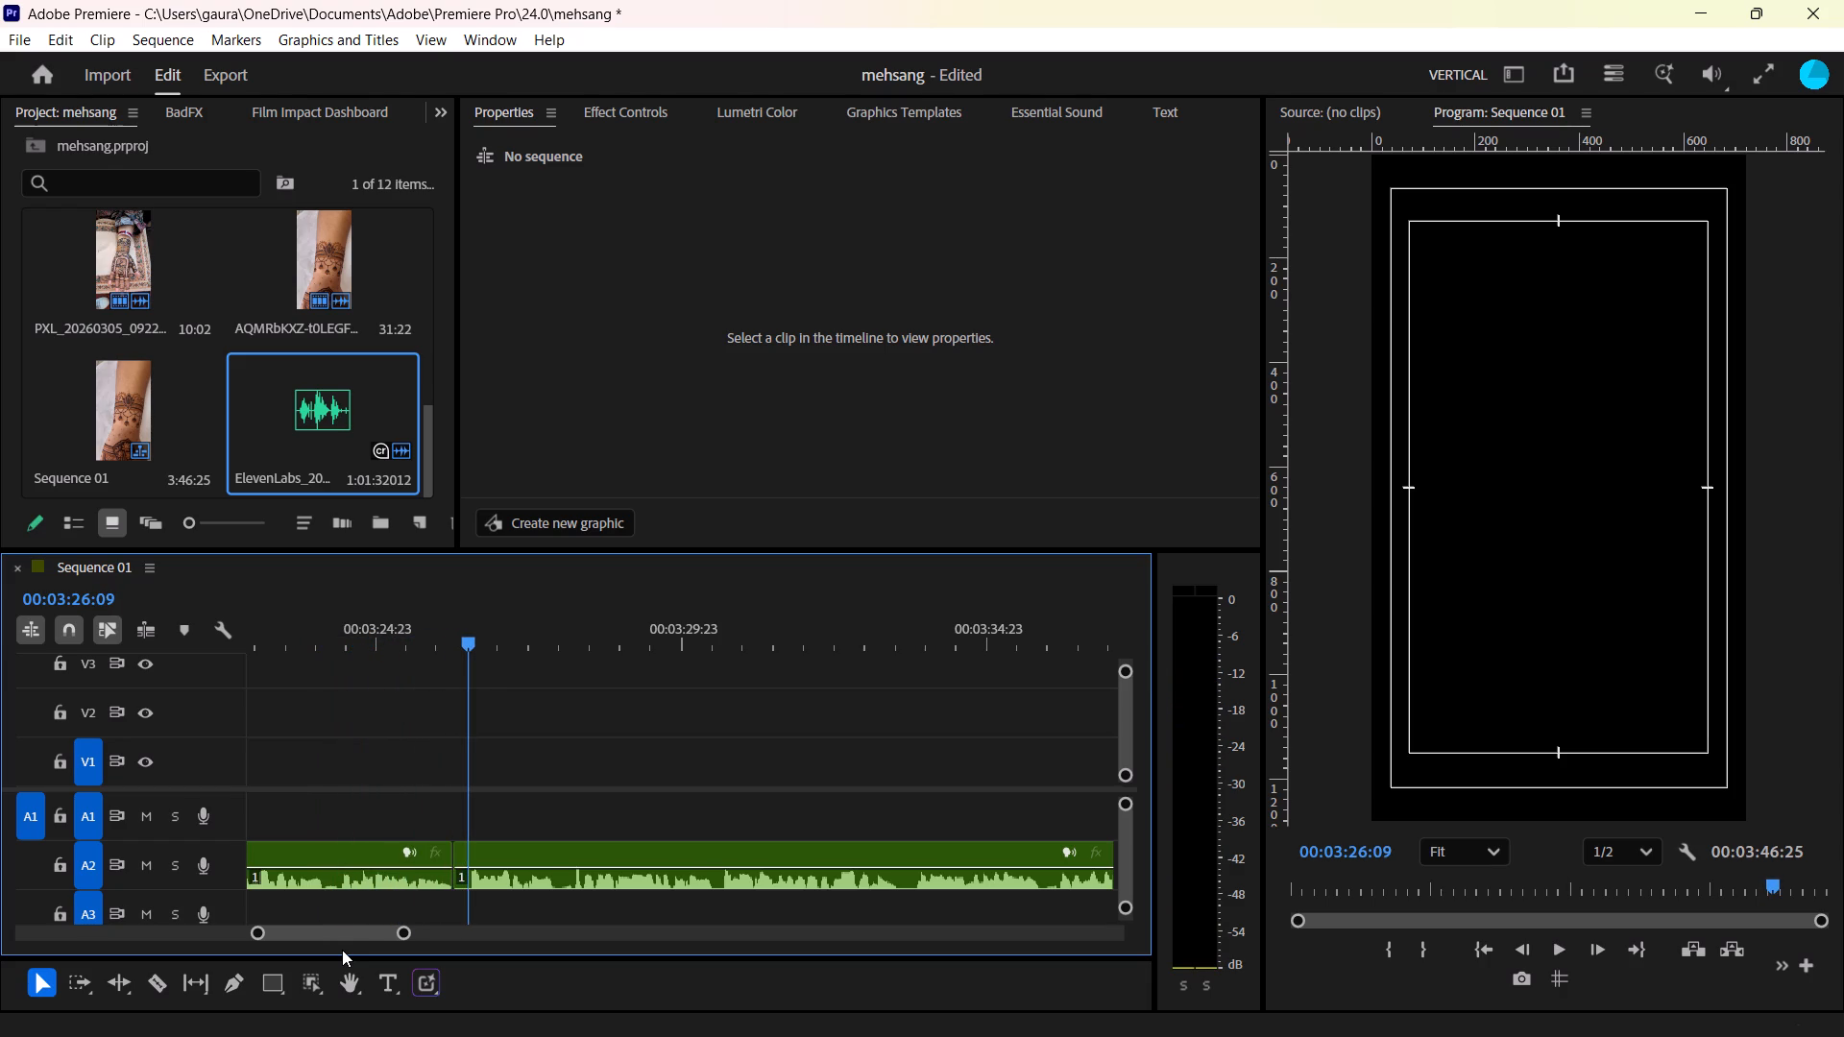
type("q")
Play the next short phrase, split the A2 voiceover at 00:03:27:14, and ripple-trim the pause up to 00:03:27:24.
key("space")
key("space")
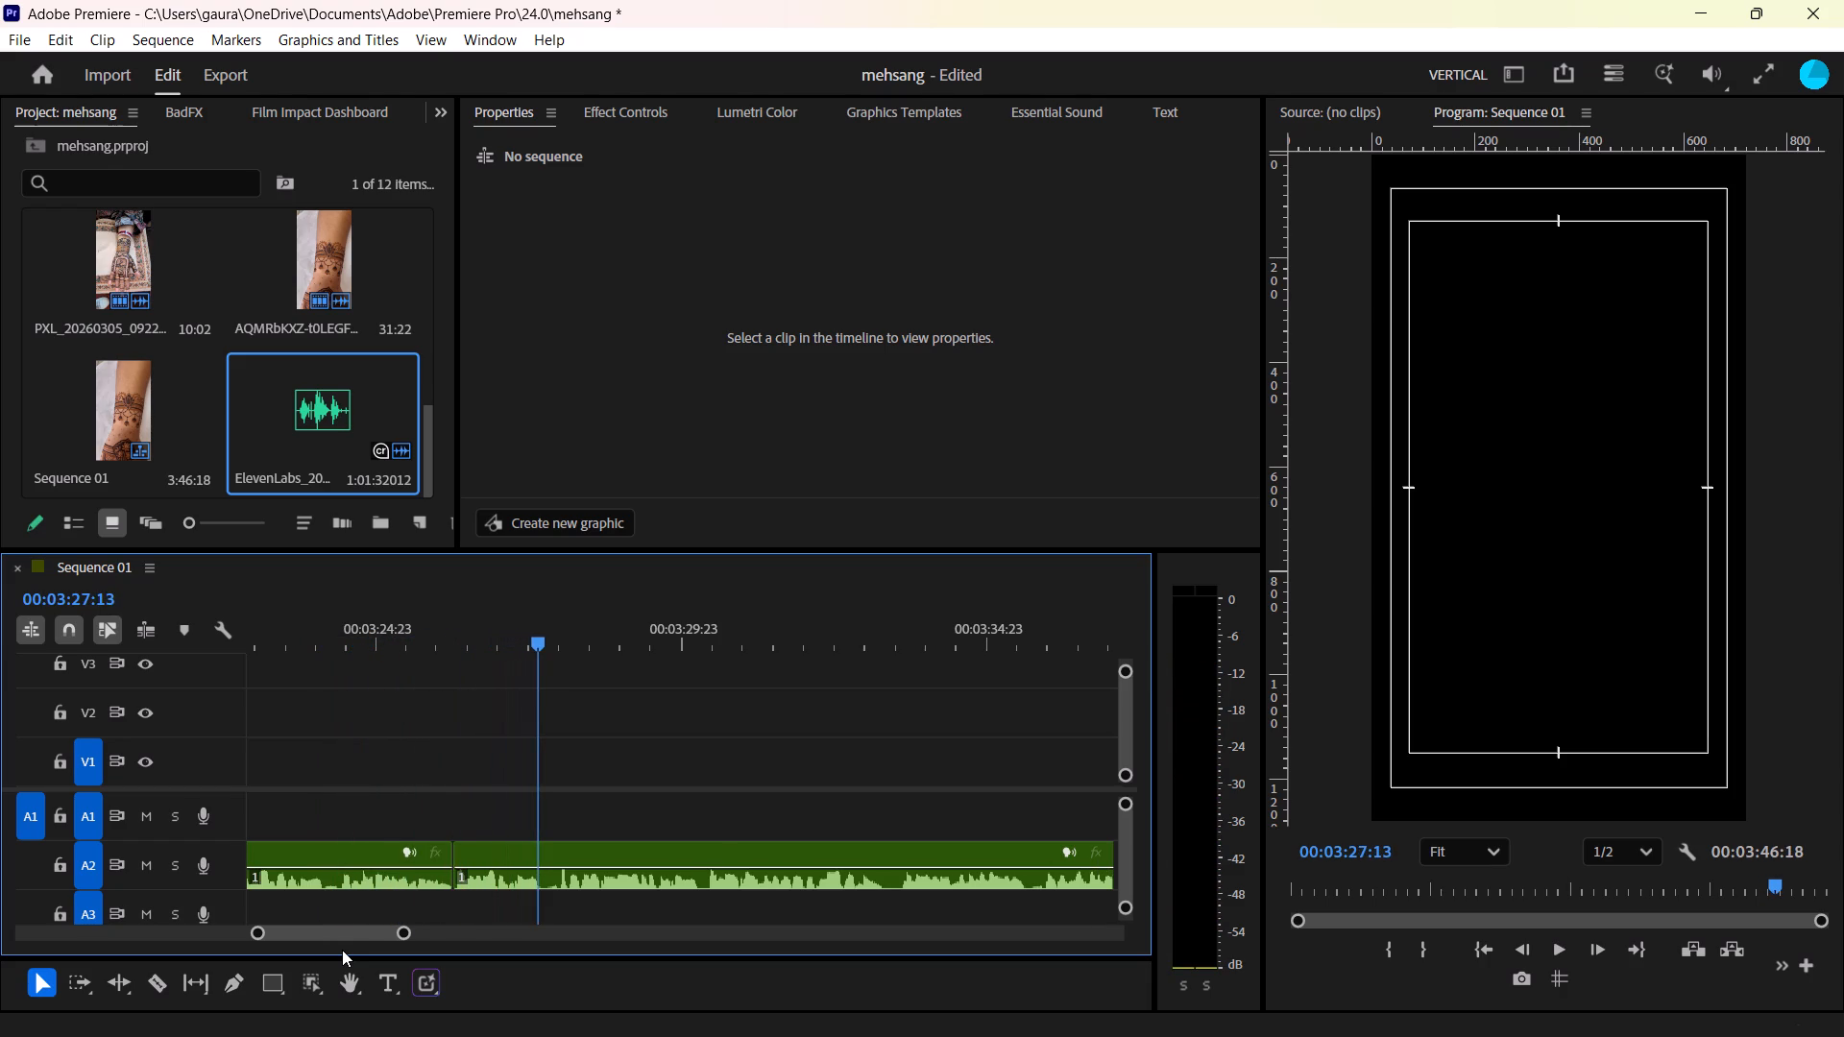
key("Right")
key("Right")
key("Left")
key("ctrl+k")
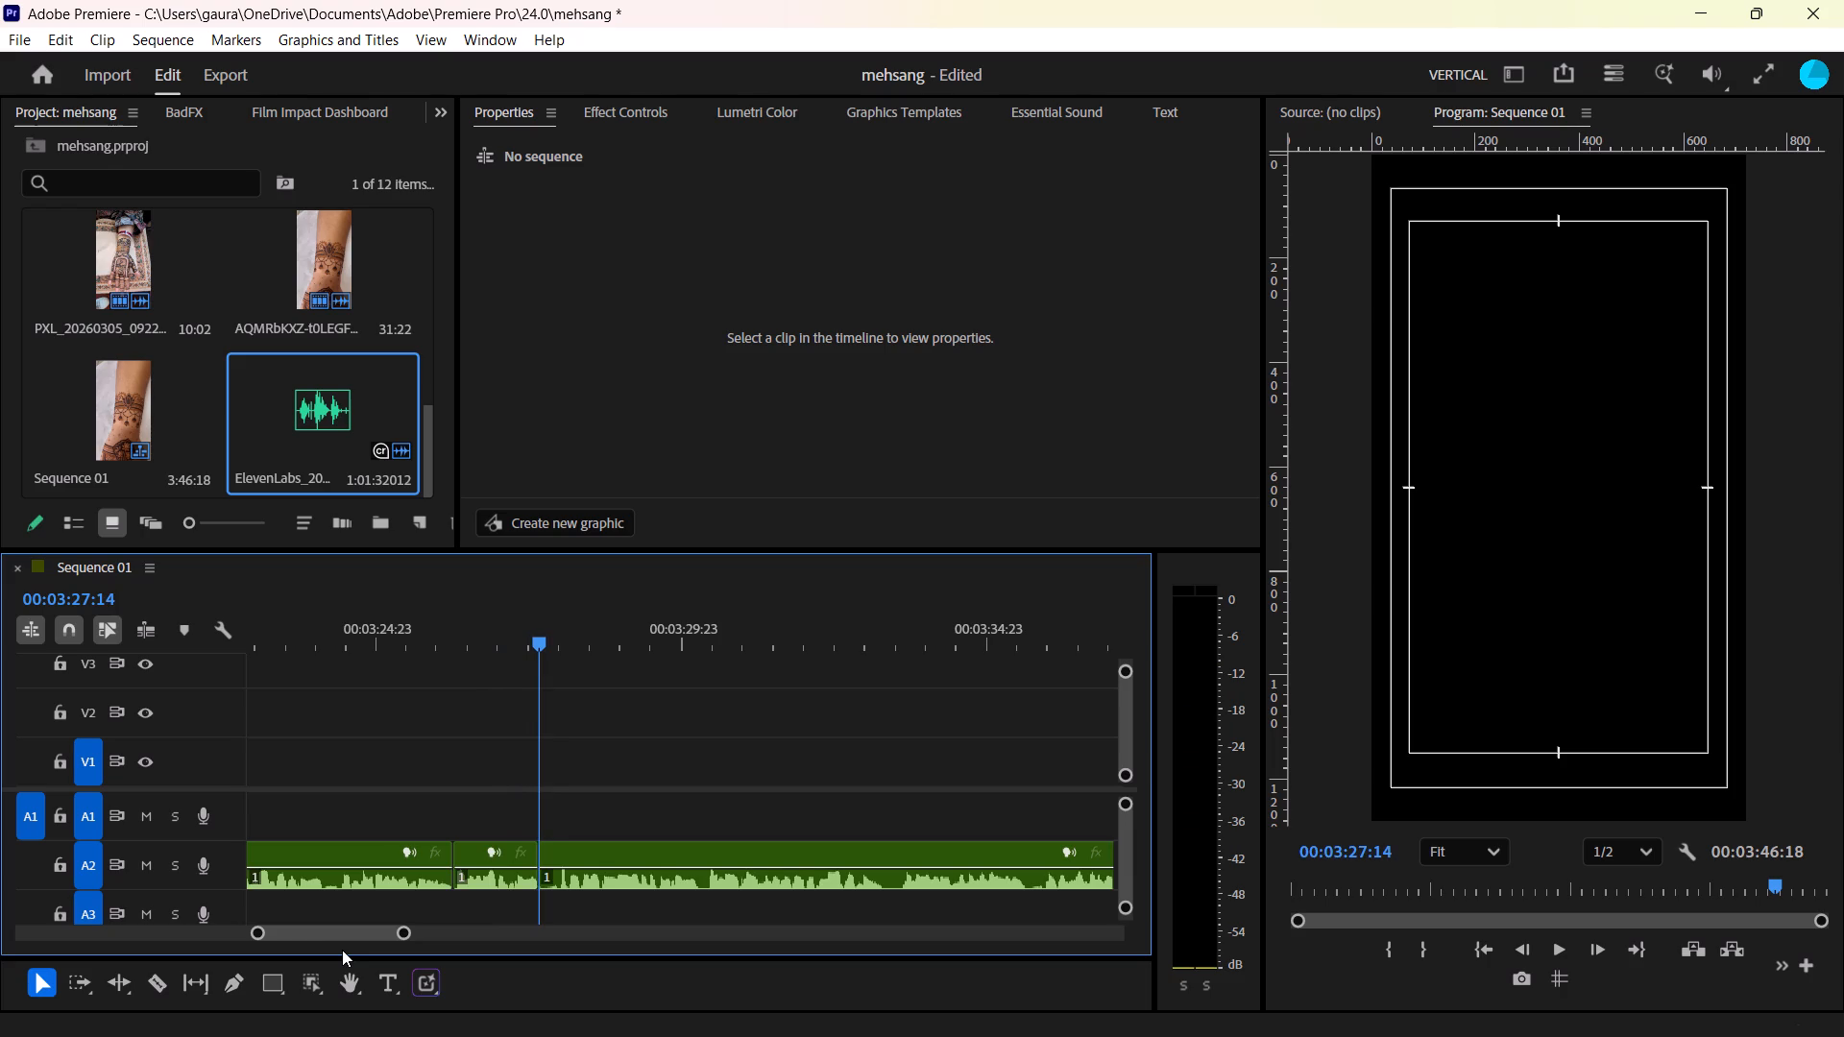
key("Right")
key("Right")
key("Right")
key("Right")
key("Right")
key("Right")
key("Right")
key("Right")
key("Right")
key("Right")
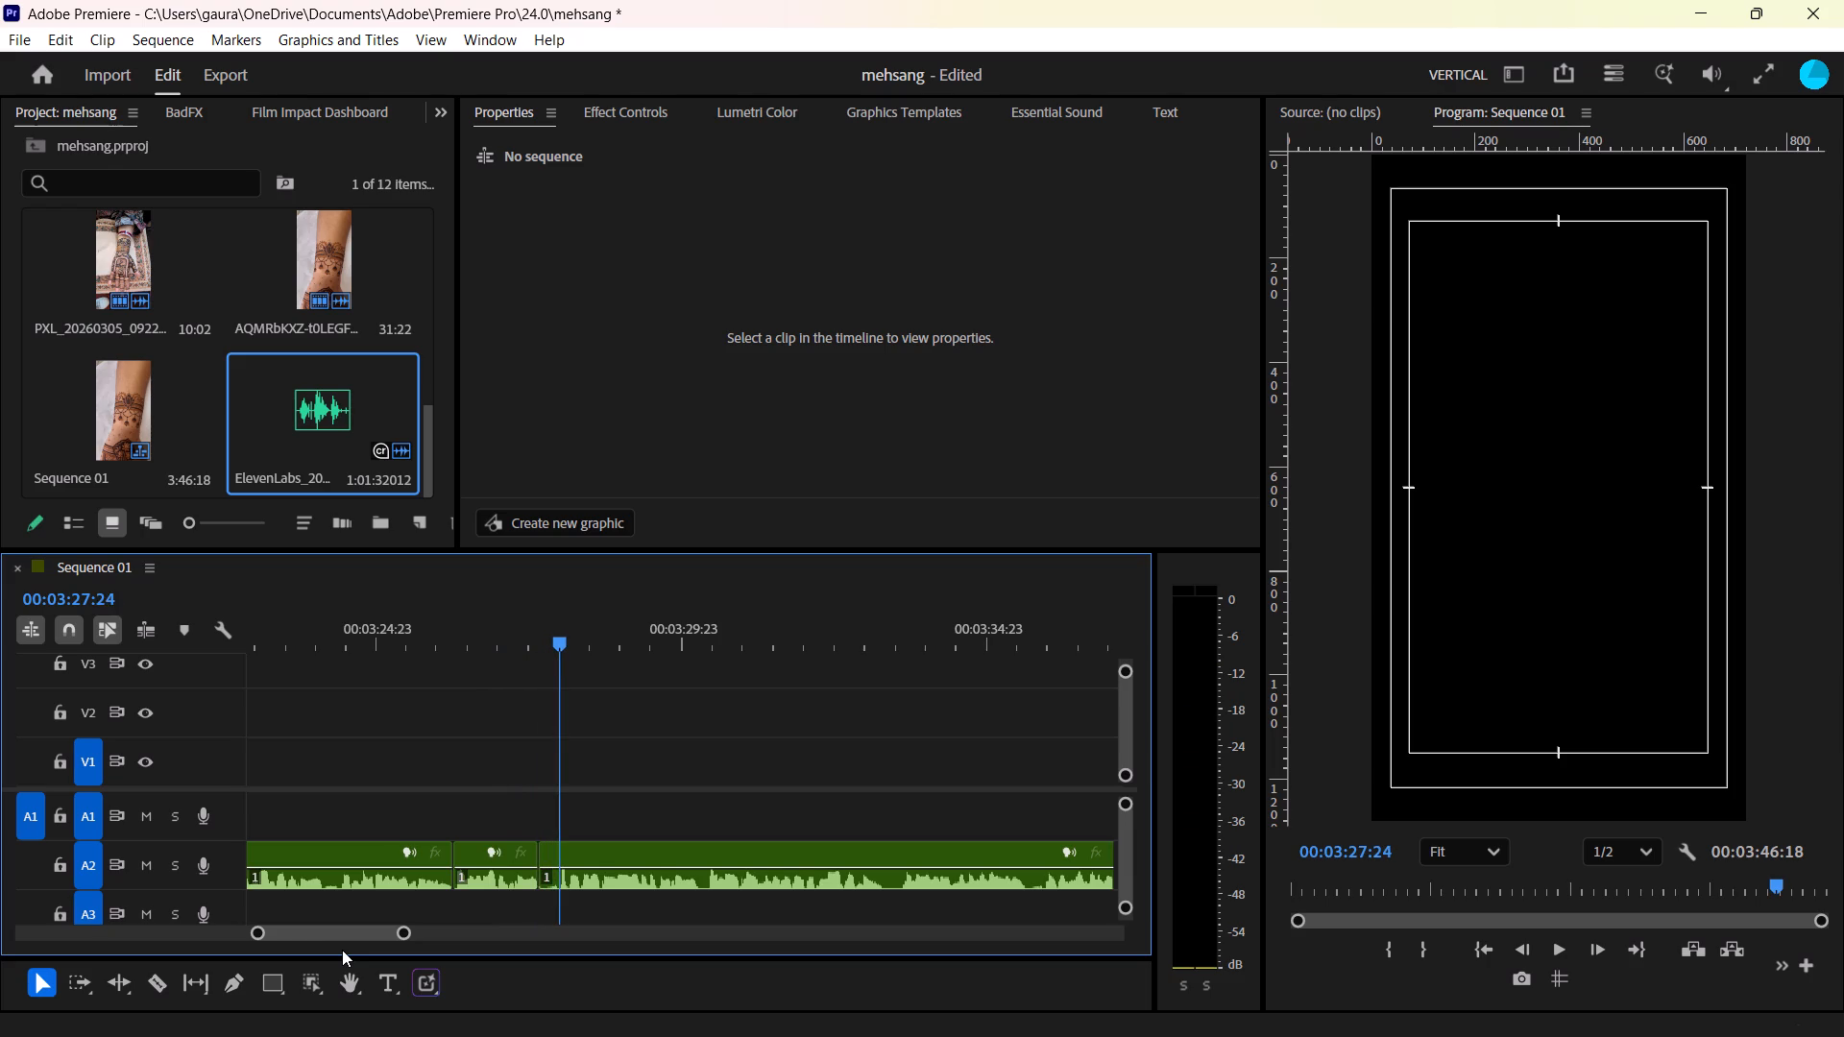
key("Right")
key("Left")
key("q")
Replay from the previous cut through the next phrase, split the A2 voiceover at 00:03:29:23, and ripple-trim the pause up to 00:03:29:26.
key("Up")
key("space")
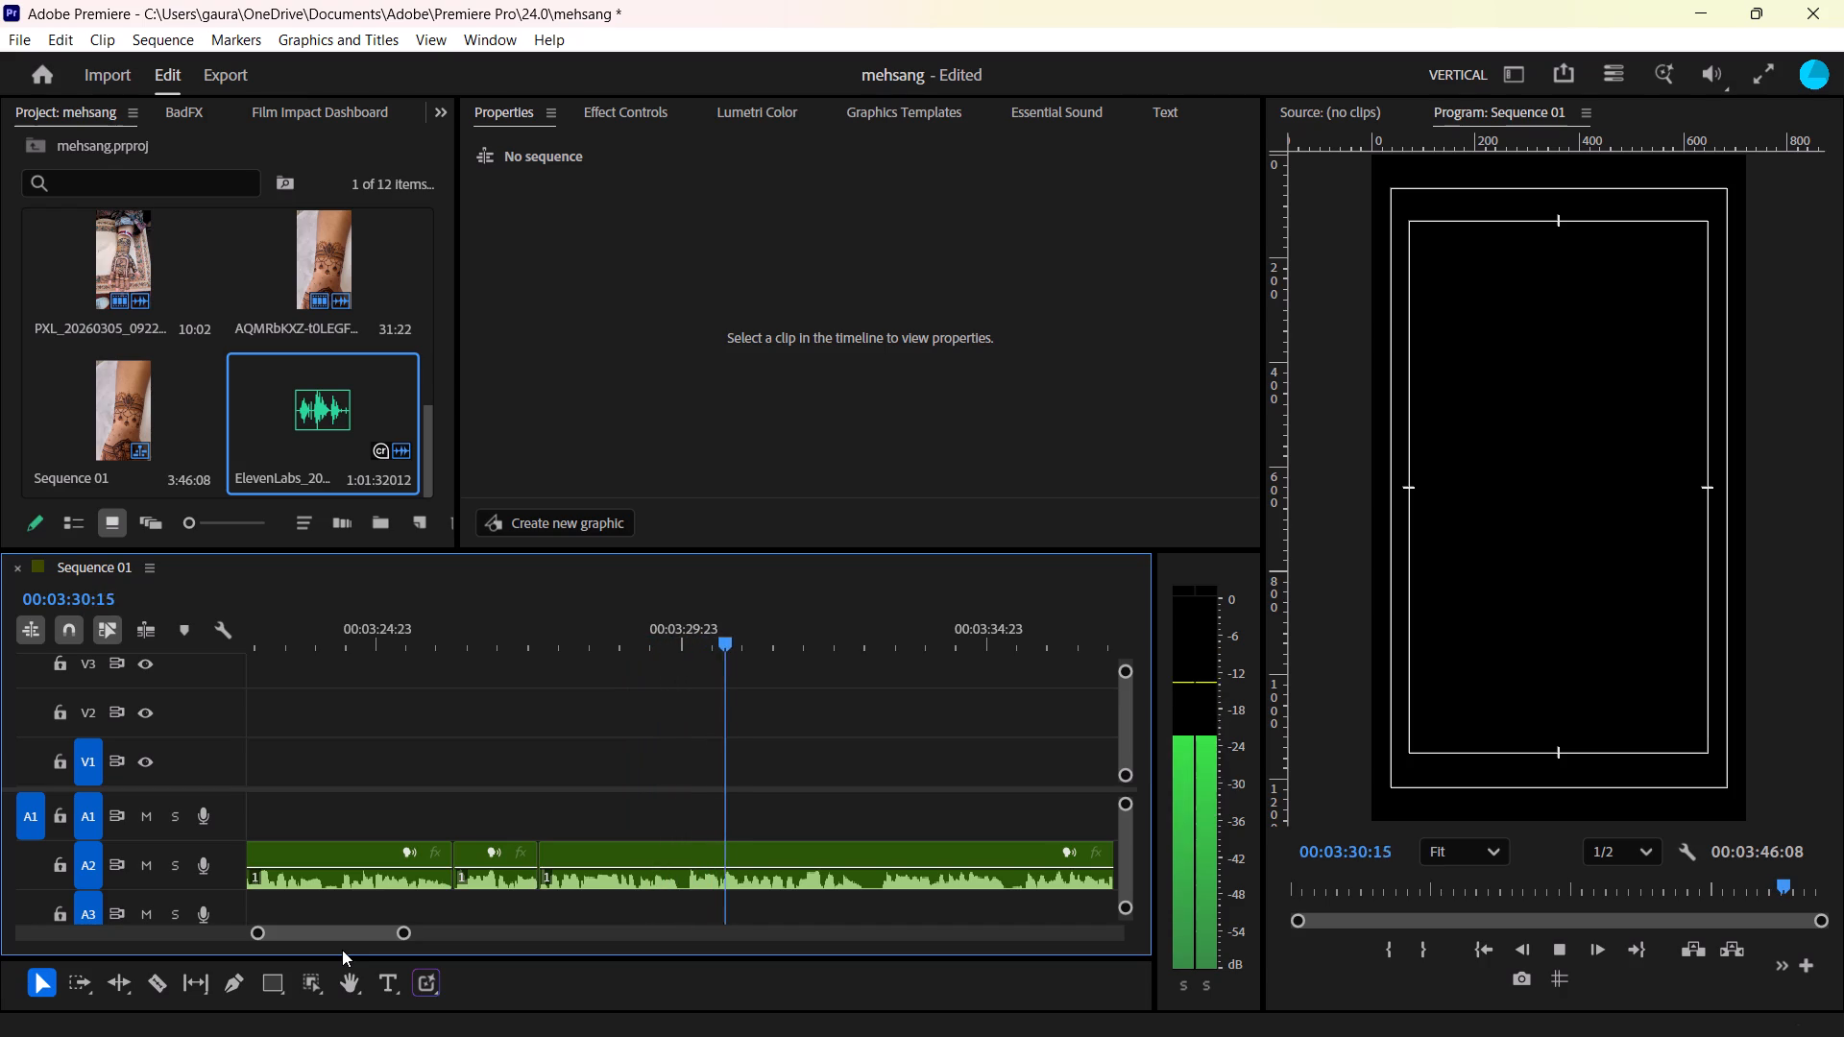
key("Left")
key("Left")
key("Left")
key("Left")
key("Left")
key("Left")
key("Left")
key("Left")
key("Left")
key("Left")
key("Left")
key("Left")
key("Left")
key("Left")
key("Left")
key("Left")
key("Left")
key("Left")
key("Left")
key("Left")
key("Right")
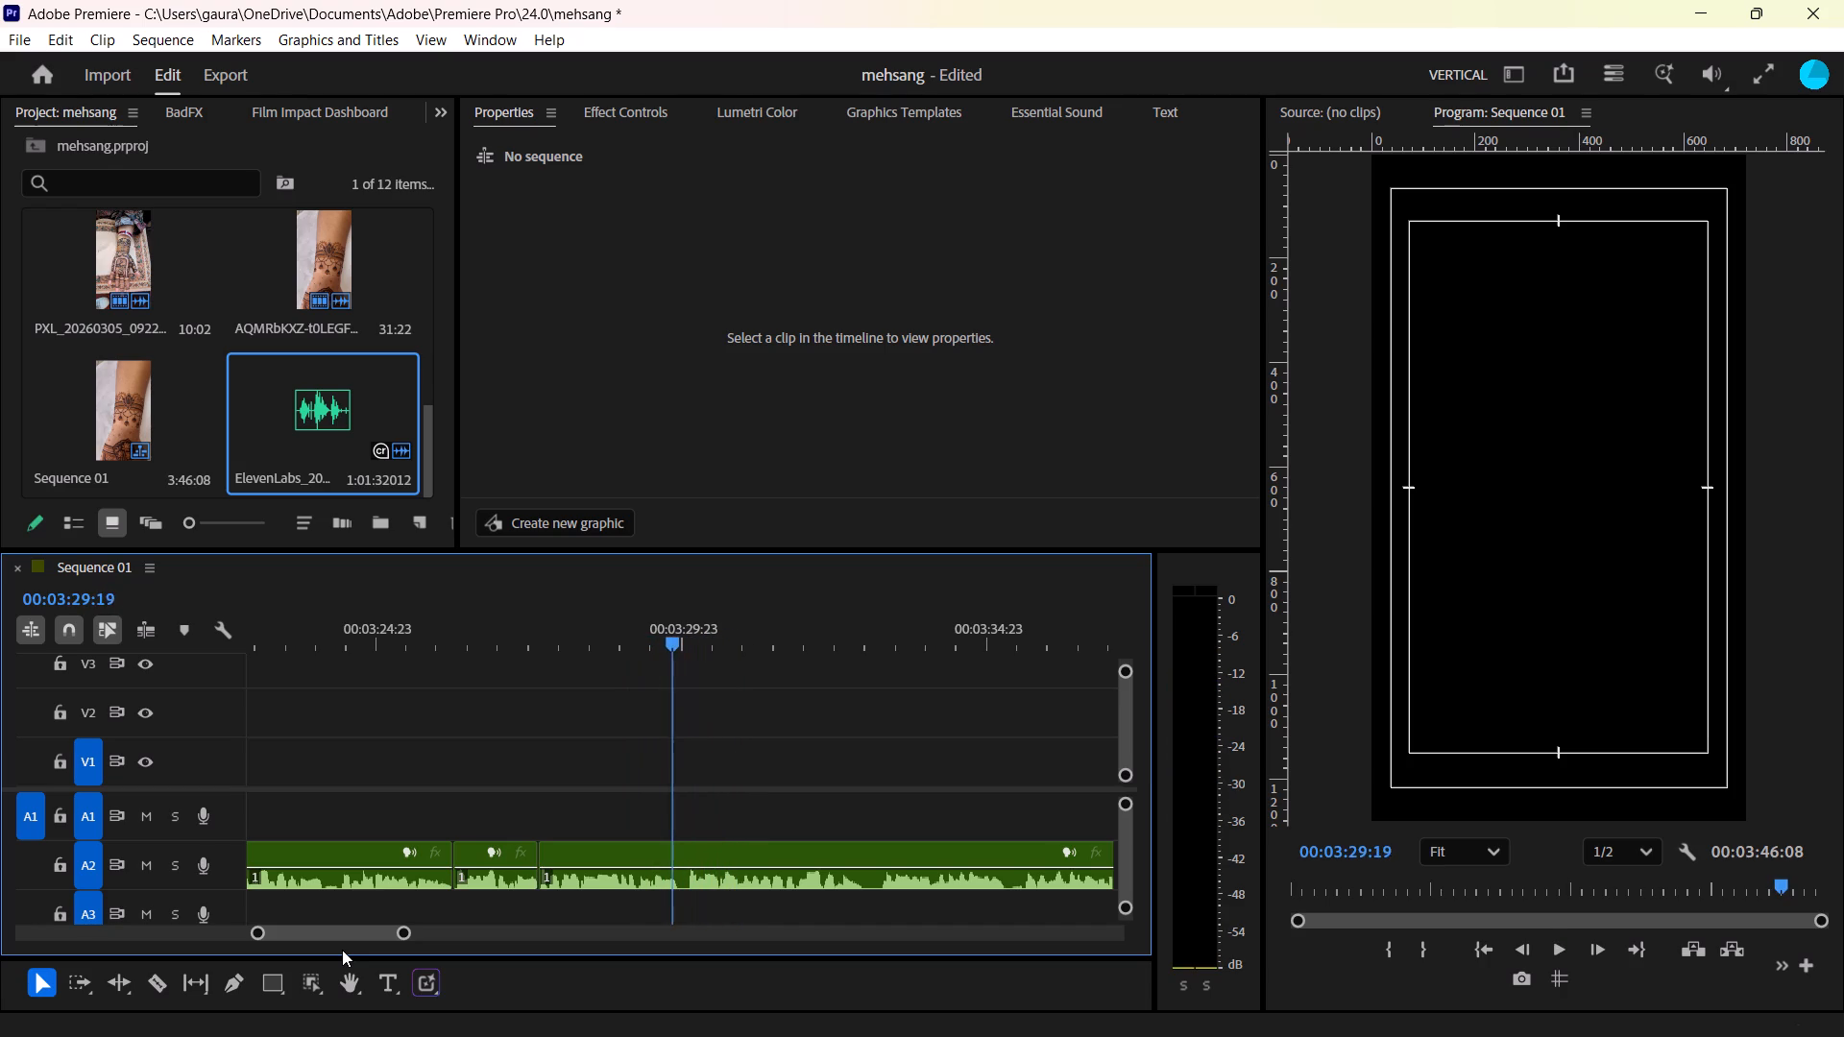
key("Right")
key("Right")
key("Right")
key("Right")
key("ctrl+k")
key("Right")
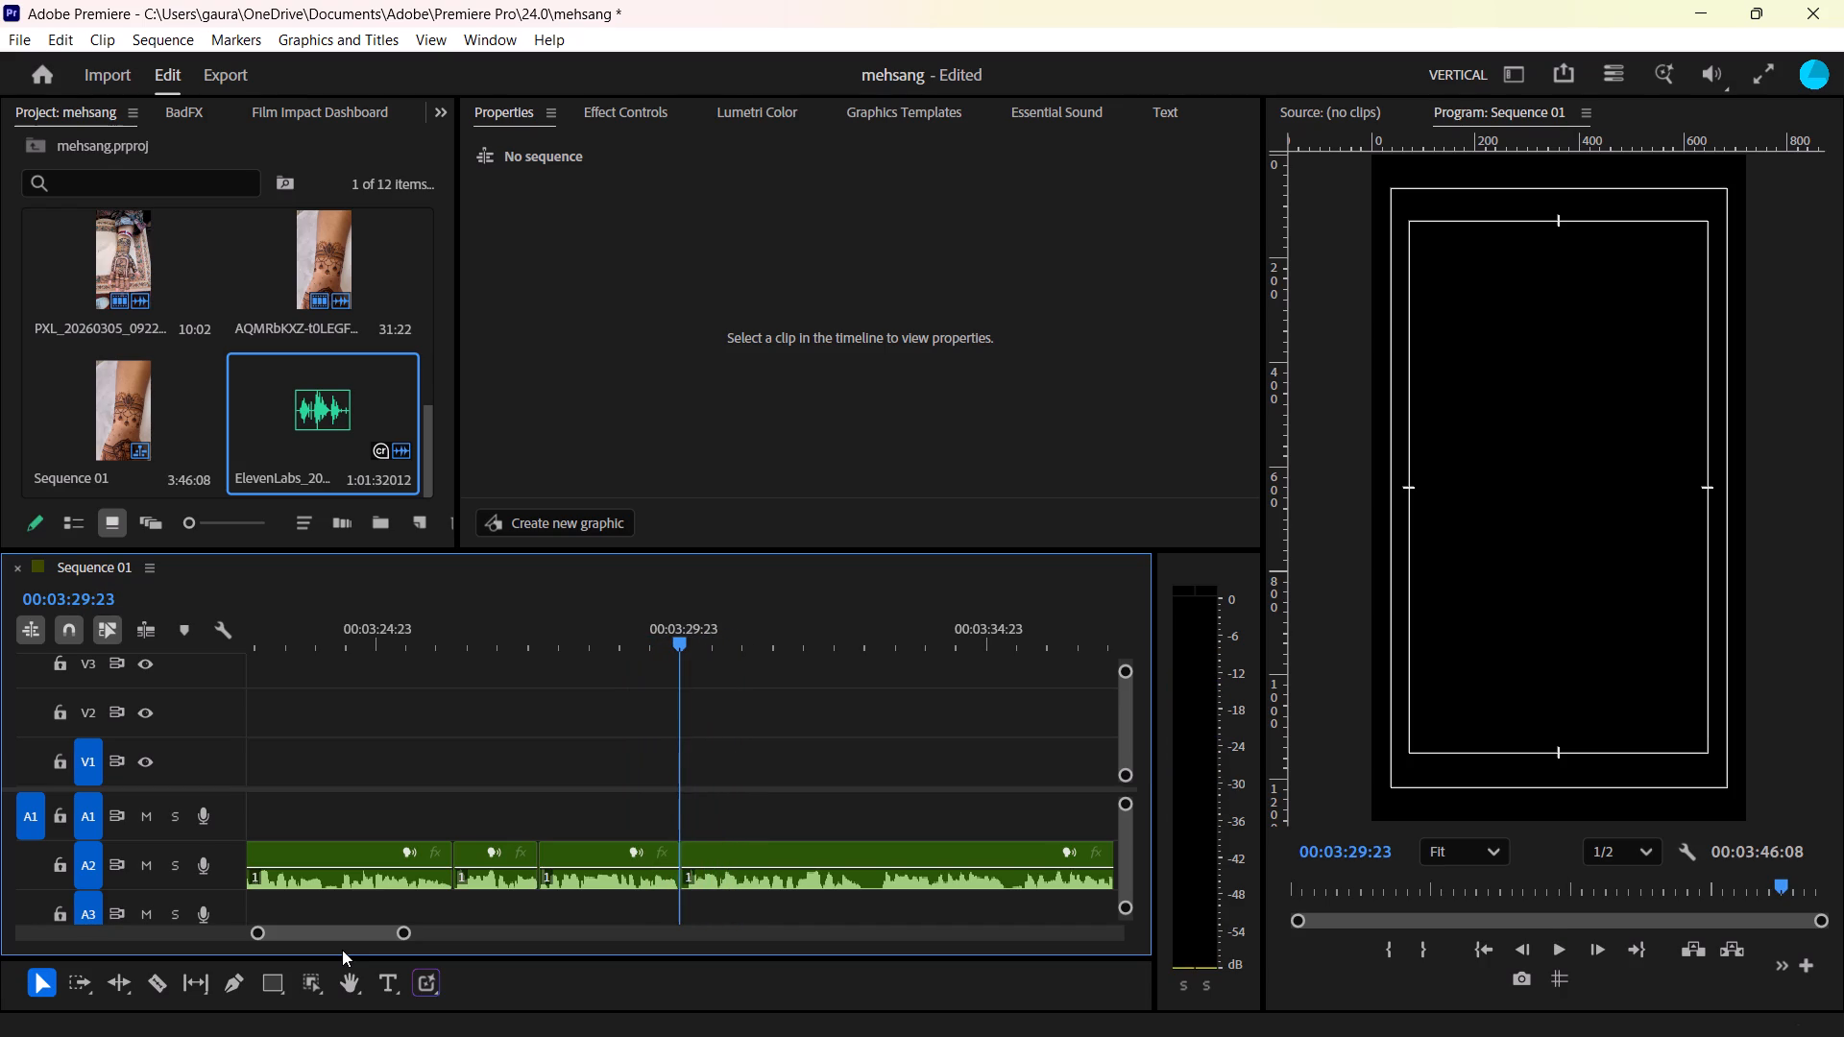
key("Right")
key("Right")
key("Right")
key("Left")
type("q")
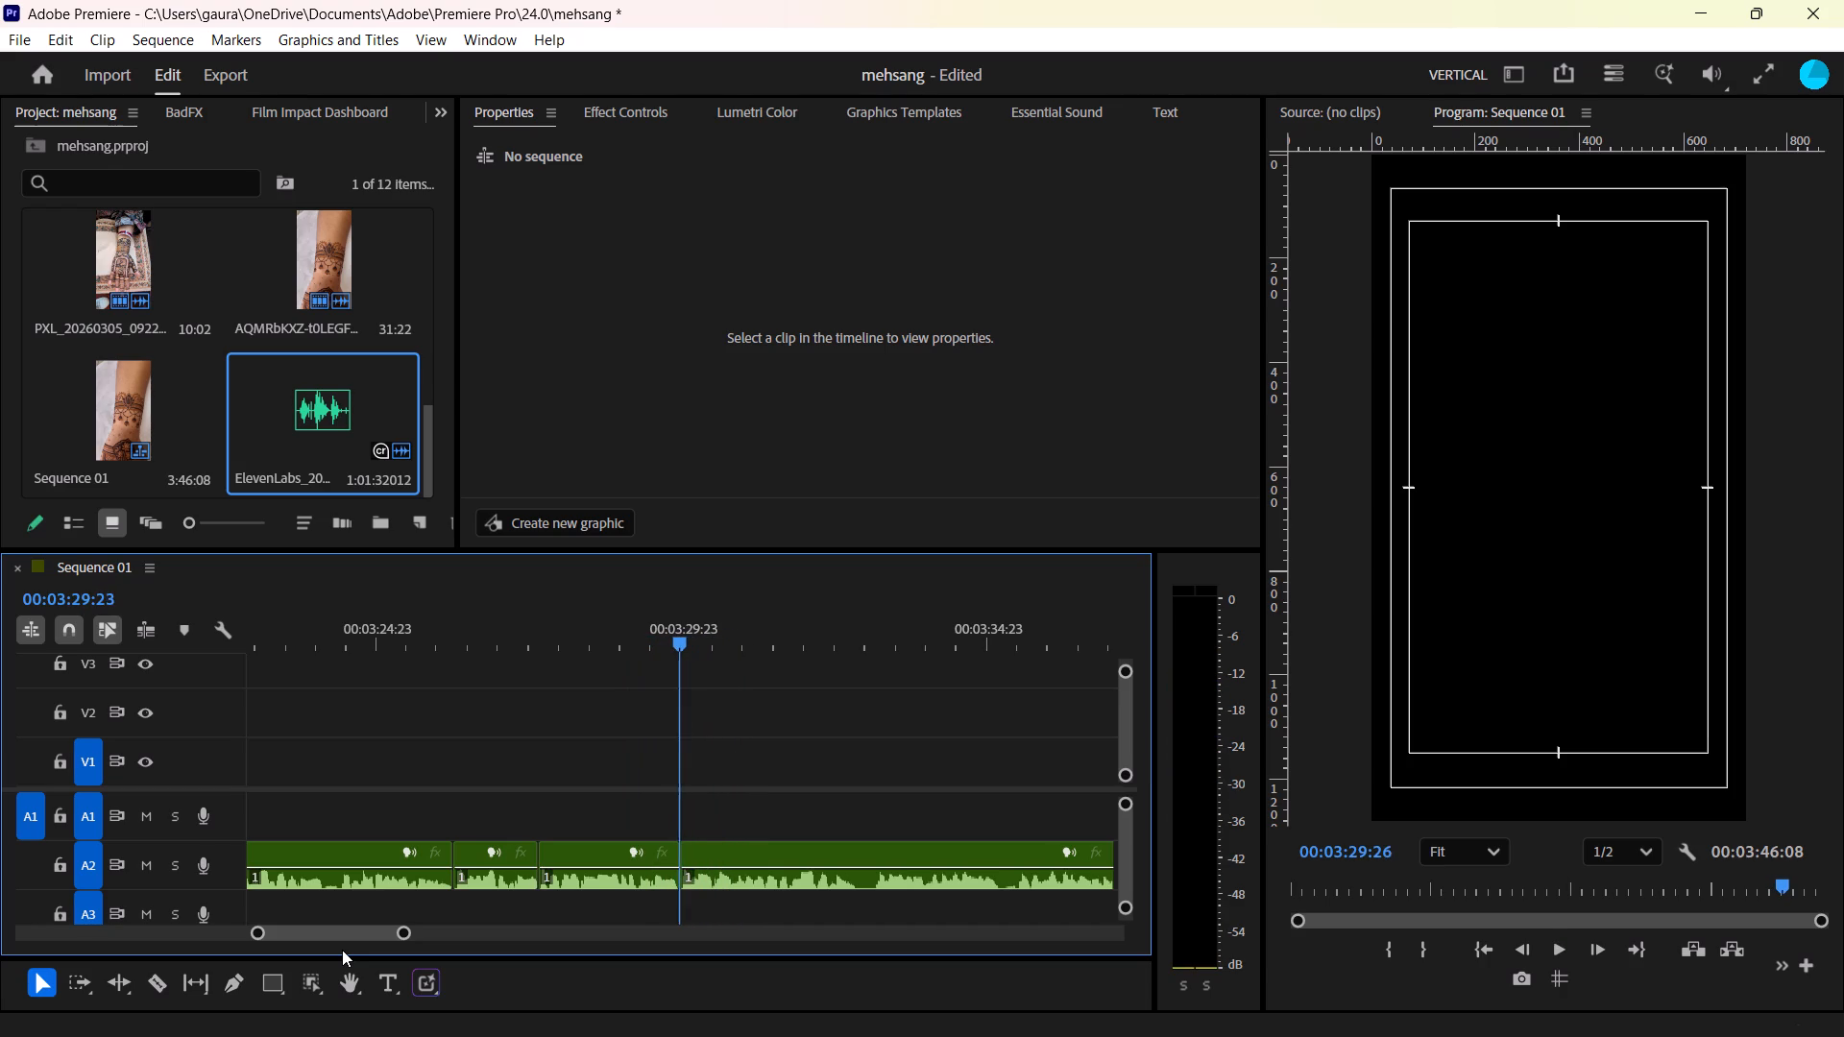
Play the next phrase, split the A2 voiceover at 00:03:32:20, and ripple-trim the eight frames of pause after the cut.
key("space")
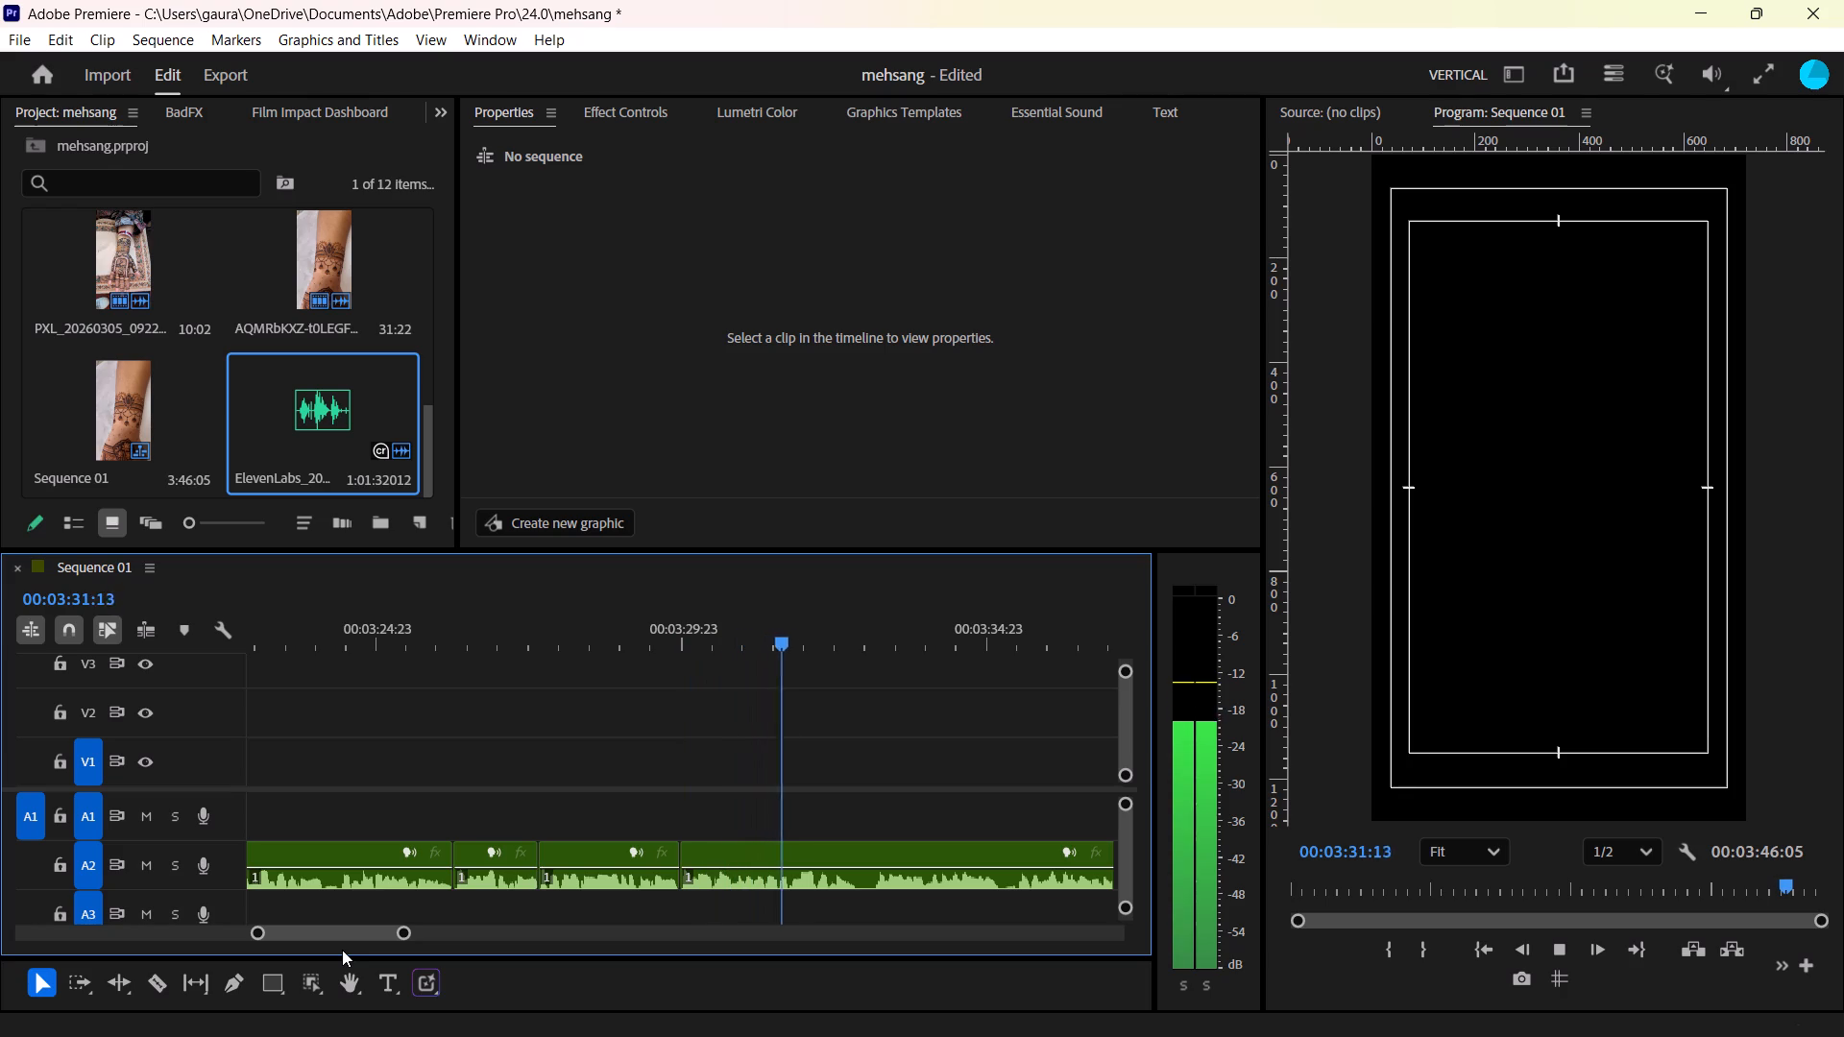
key("space")
key("space")
key("space")
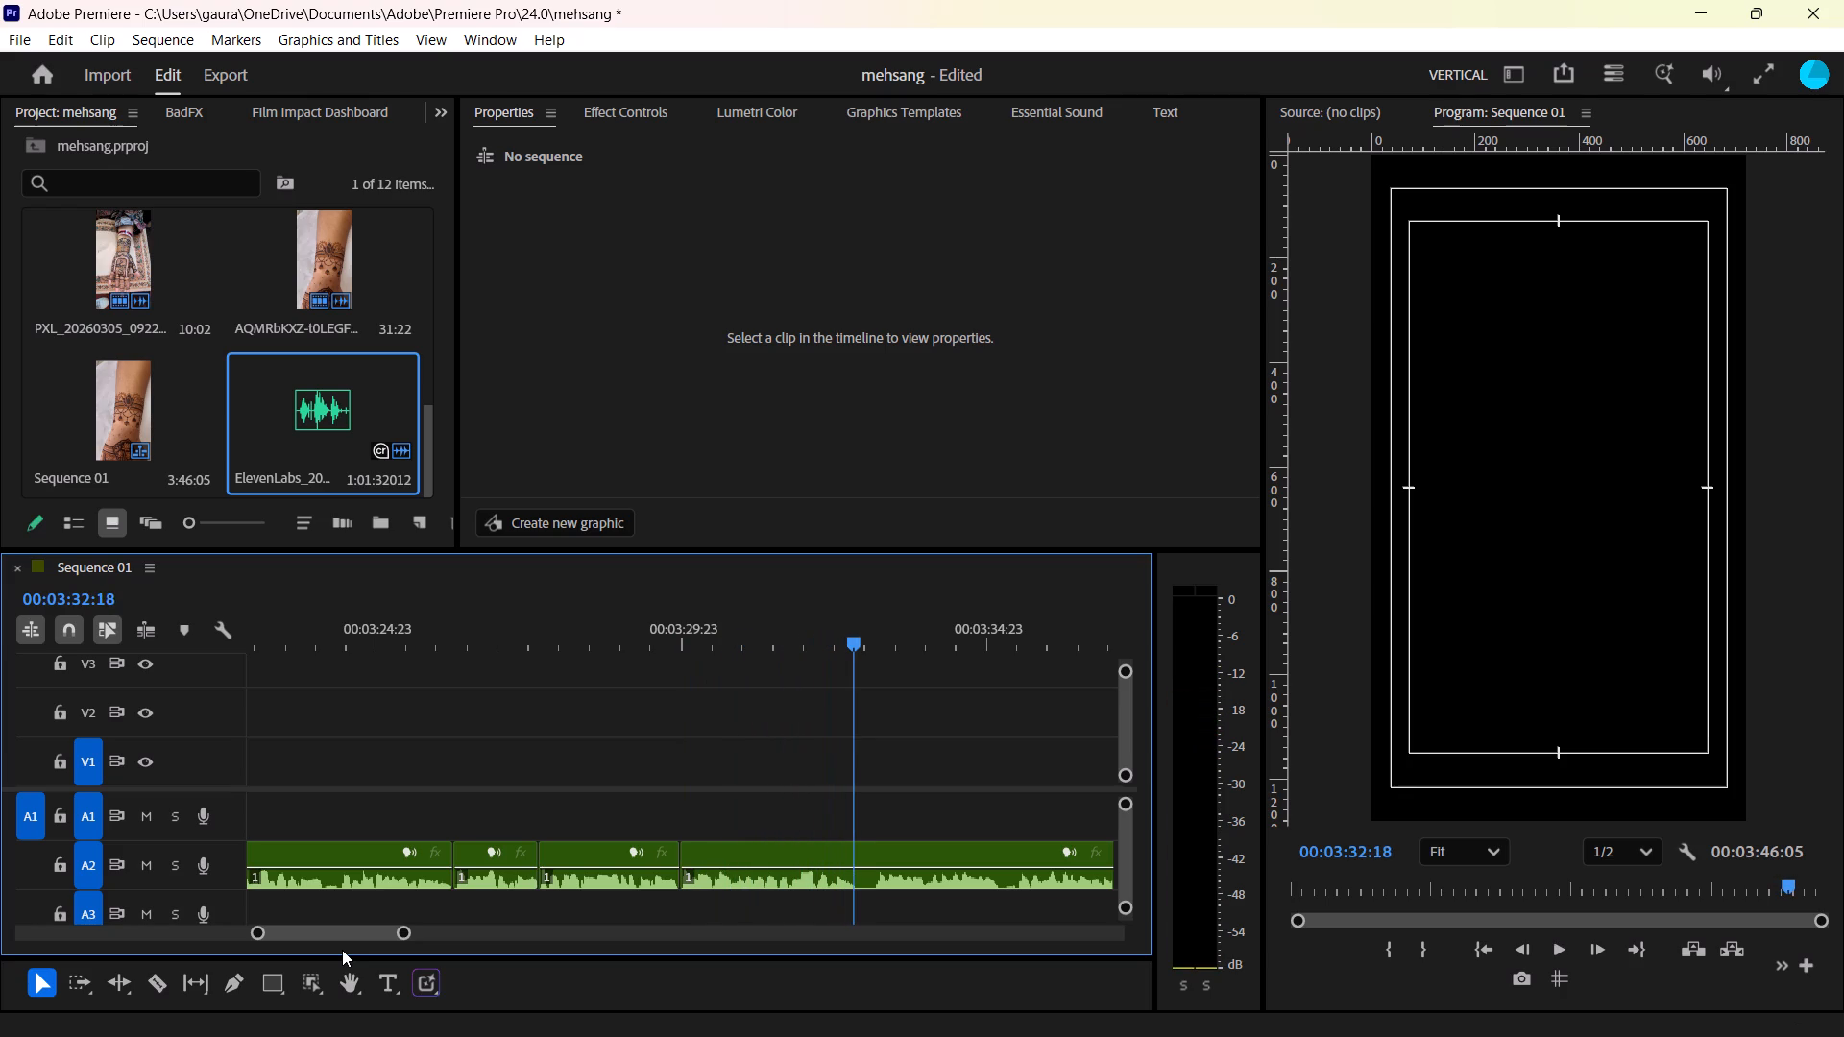
key("Left")
key("Right")
key("Right")
key("Right")
key("ctrl+k")
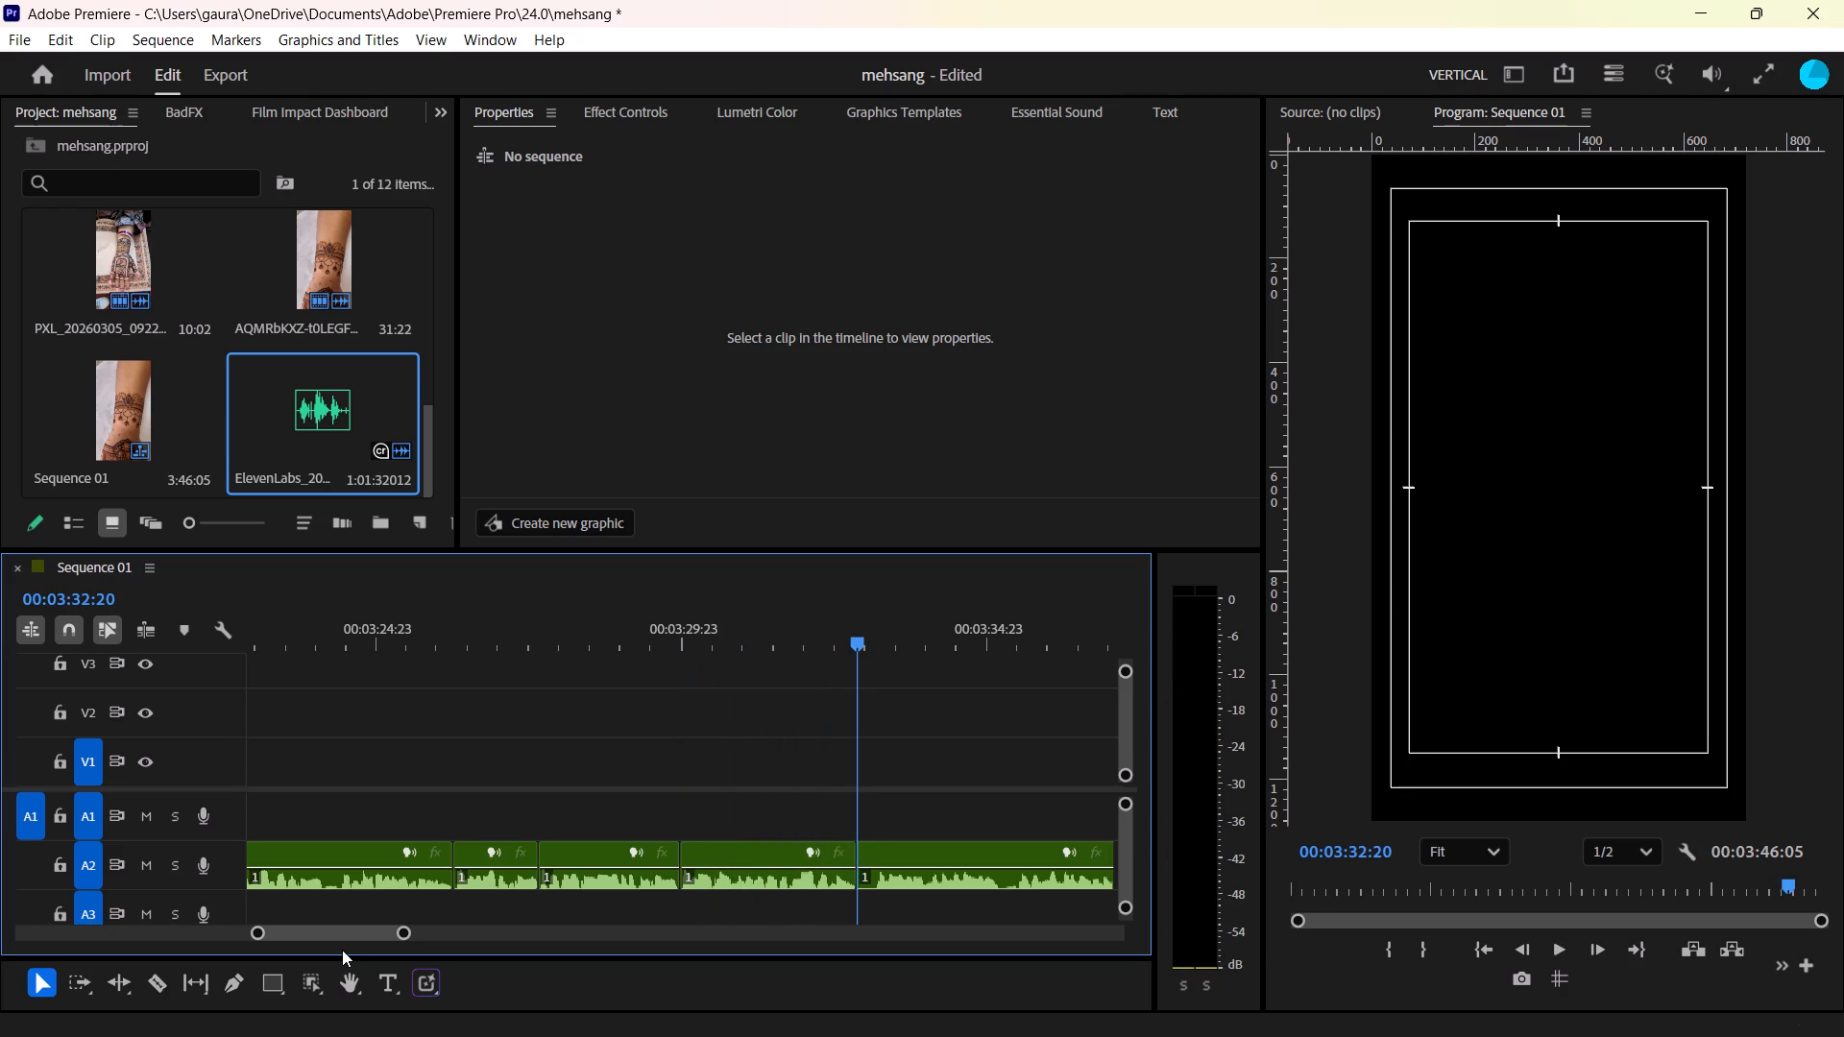
key("Right")
key("Right")
key("Right")
key("Right")
key("Right")
key("Right")
key("Right")
key("Right")
type("q")
Play the next phrase, split the A2 voiceover where it ends, and ripple-trim the eight frames of pause up to 00:03:35:00.
key("space")
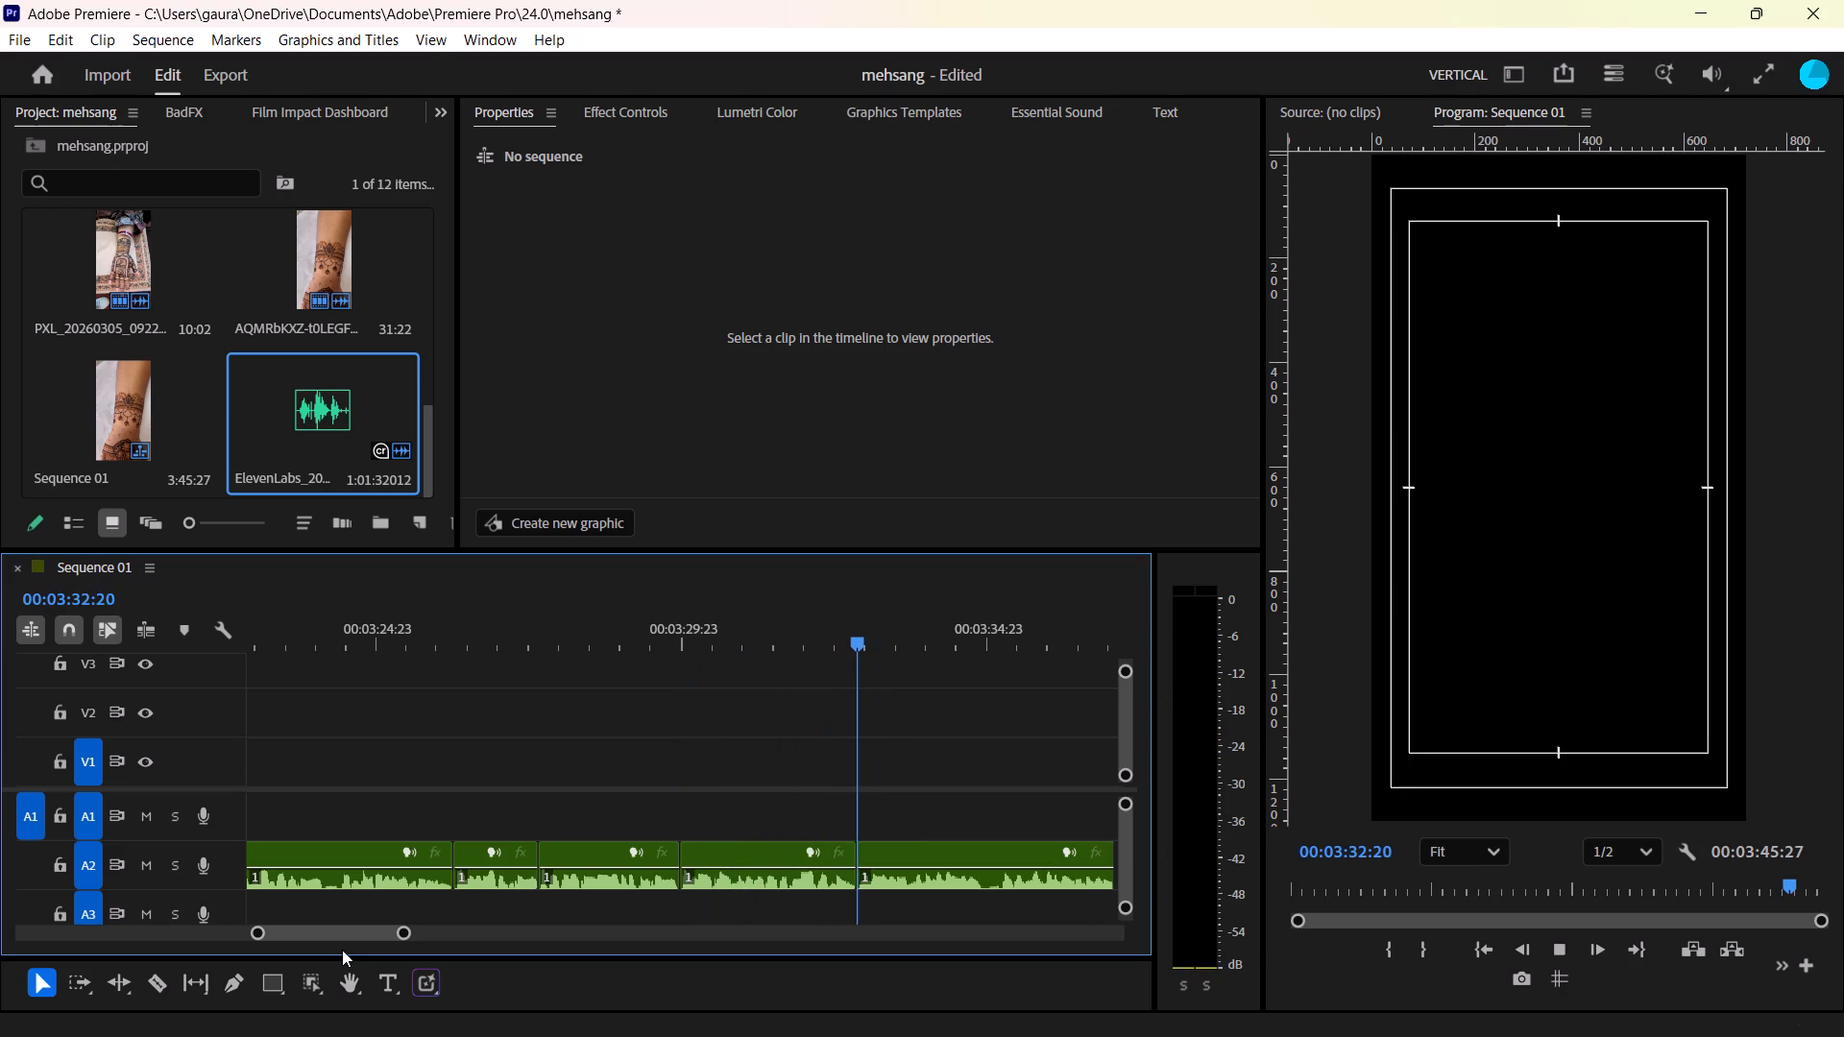
key("space")
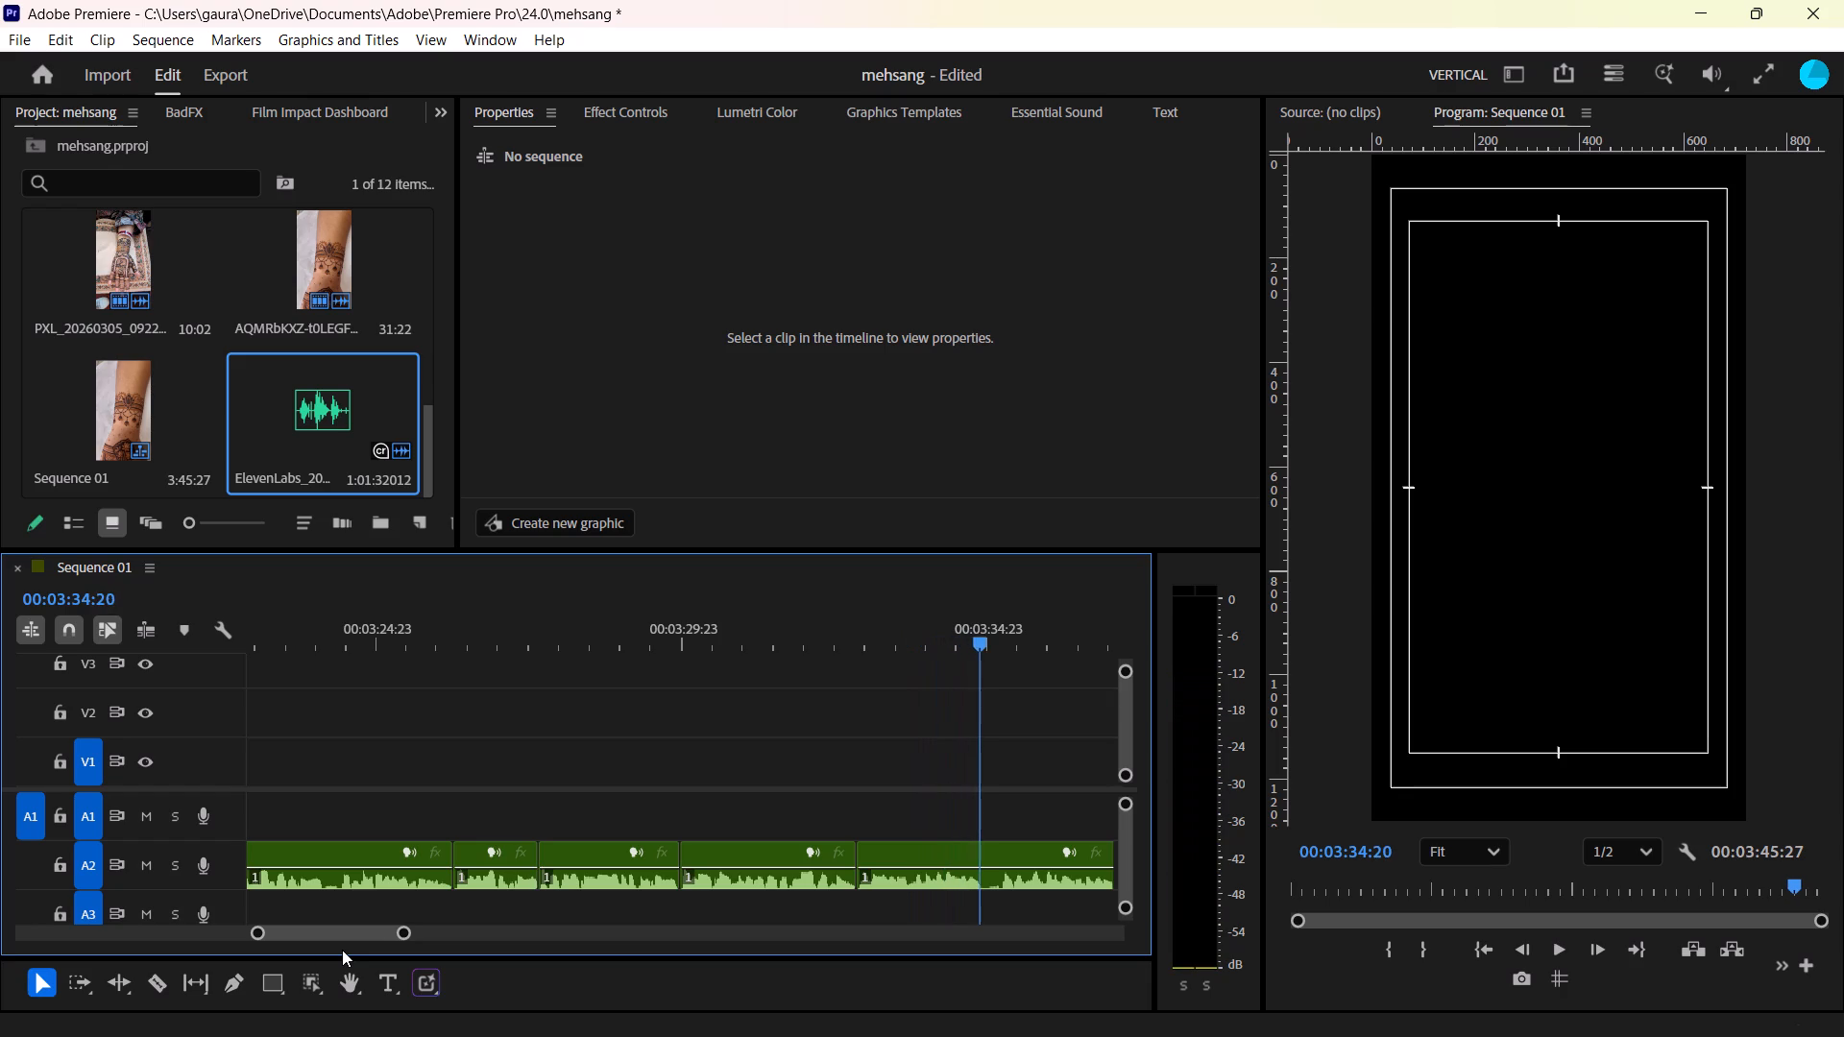
key("Right")
key("Right")
key("ctrl+k")
key("Right")
key("Right")
key("Right")
key("Right")
key("Right")
key("Right")
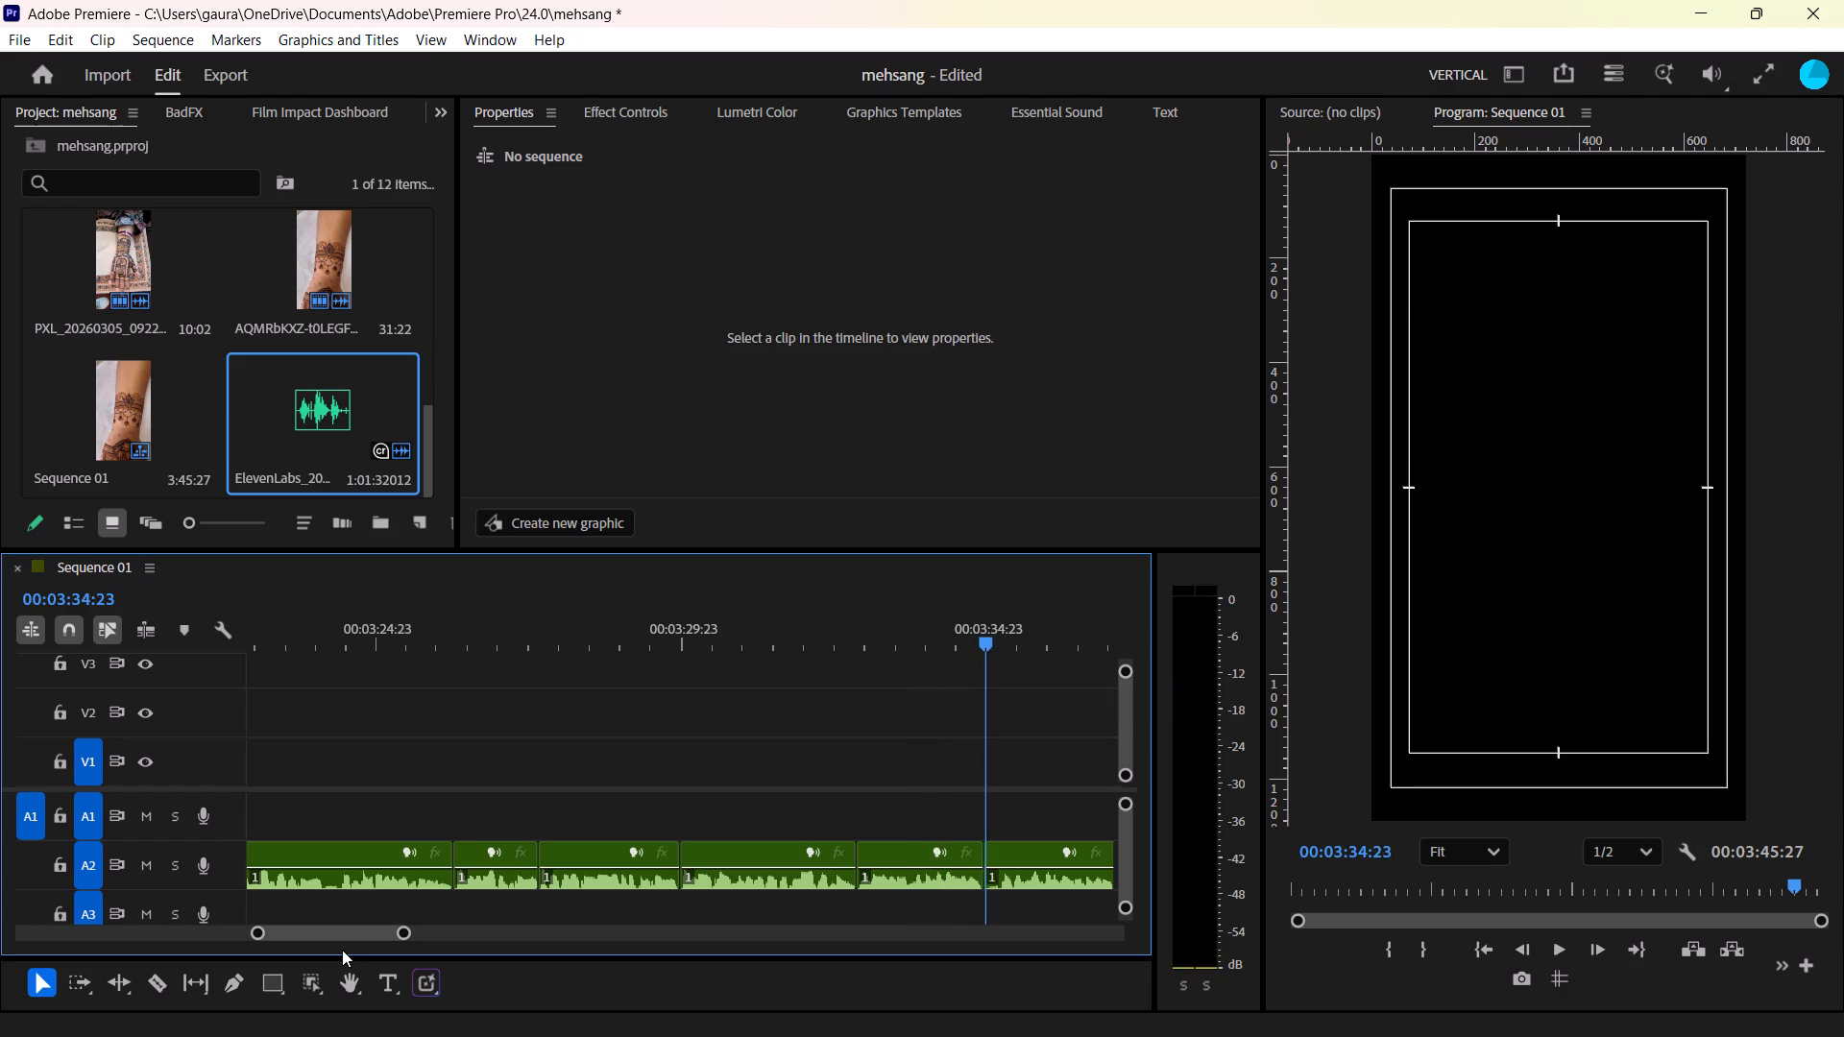
key("Right")
key("Right")
key("Right")
key("Left")
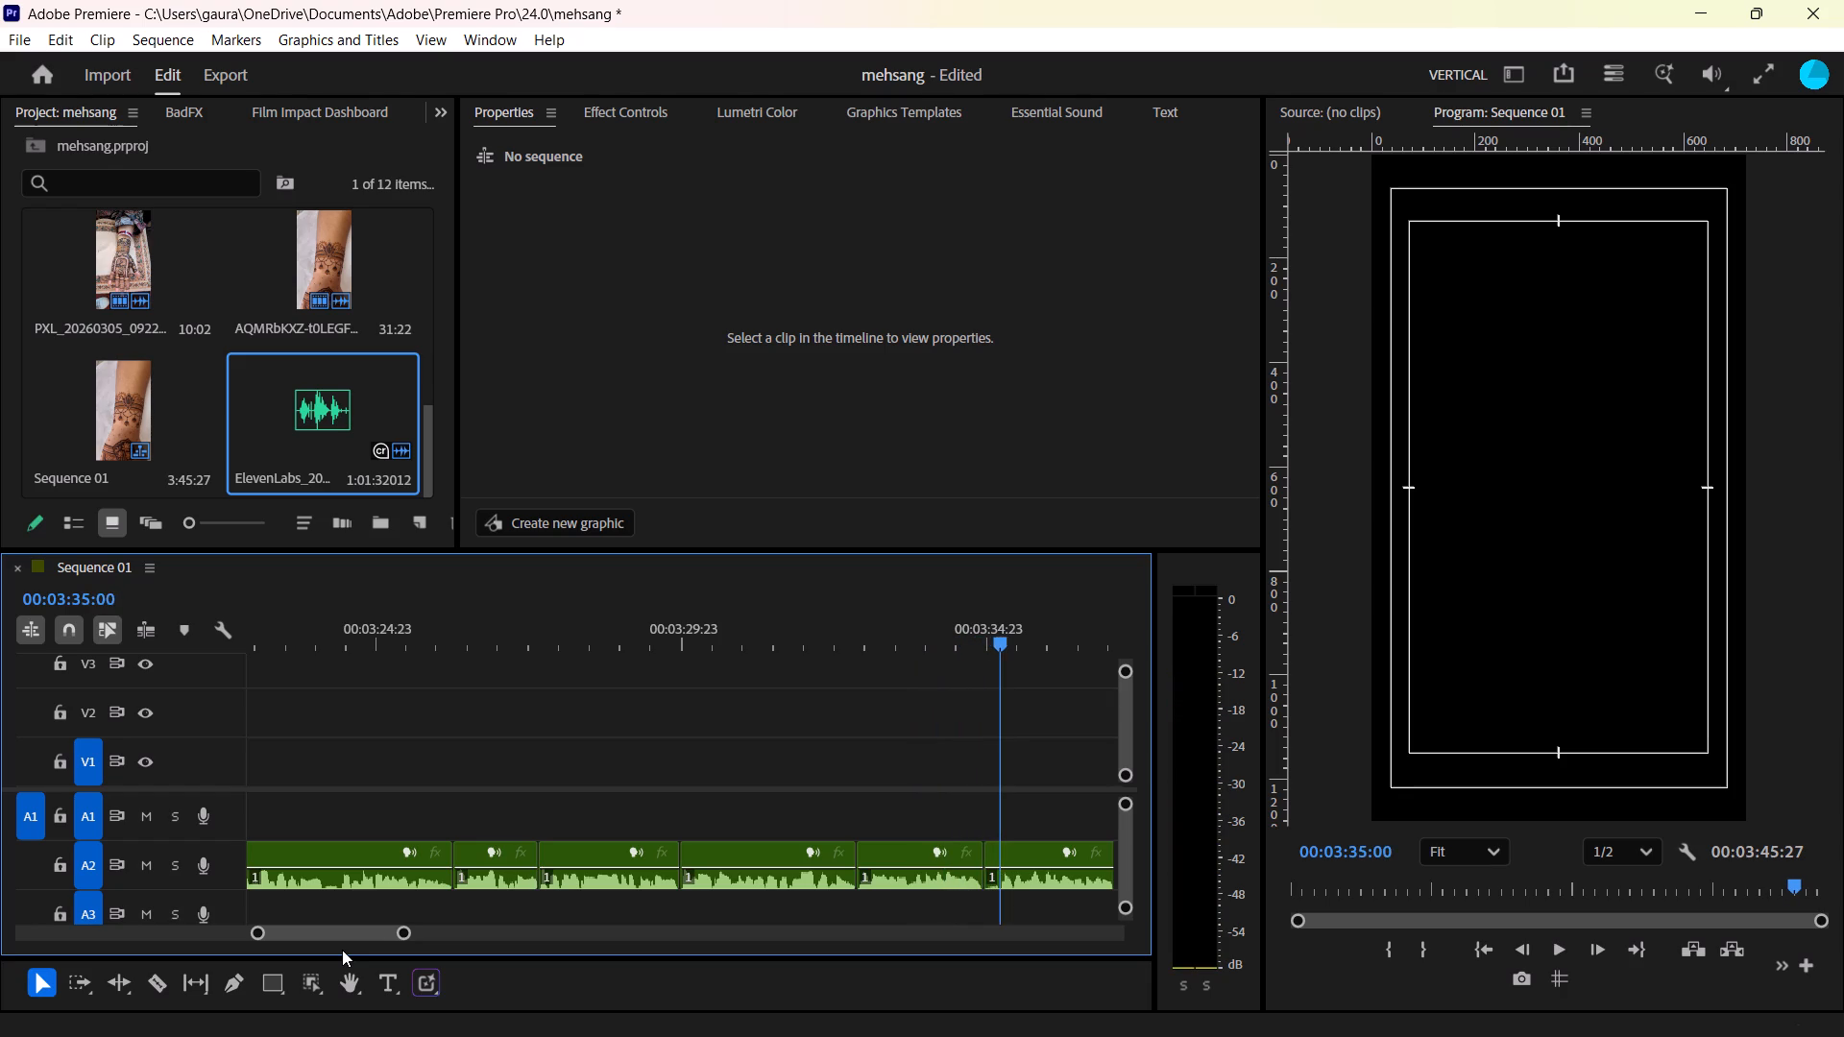
type("q")
Play the next phrase, split the A2 voiceover at about 00:03:38:08, and ripple-trim the nine frames of pause after the cut.
key("space")
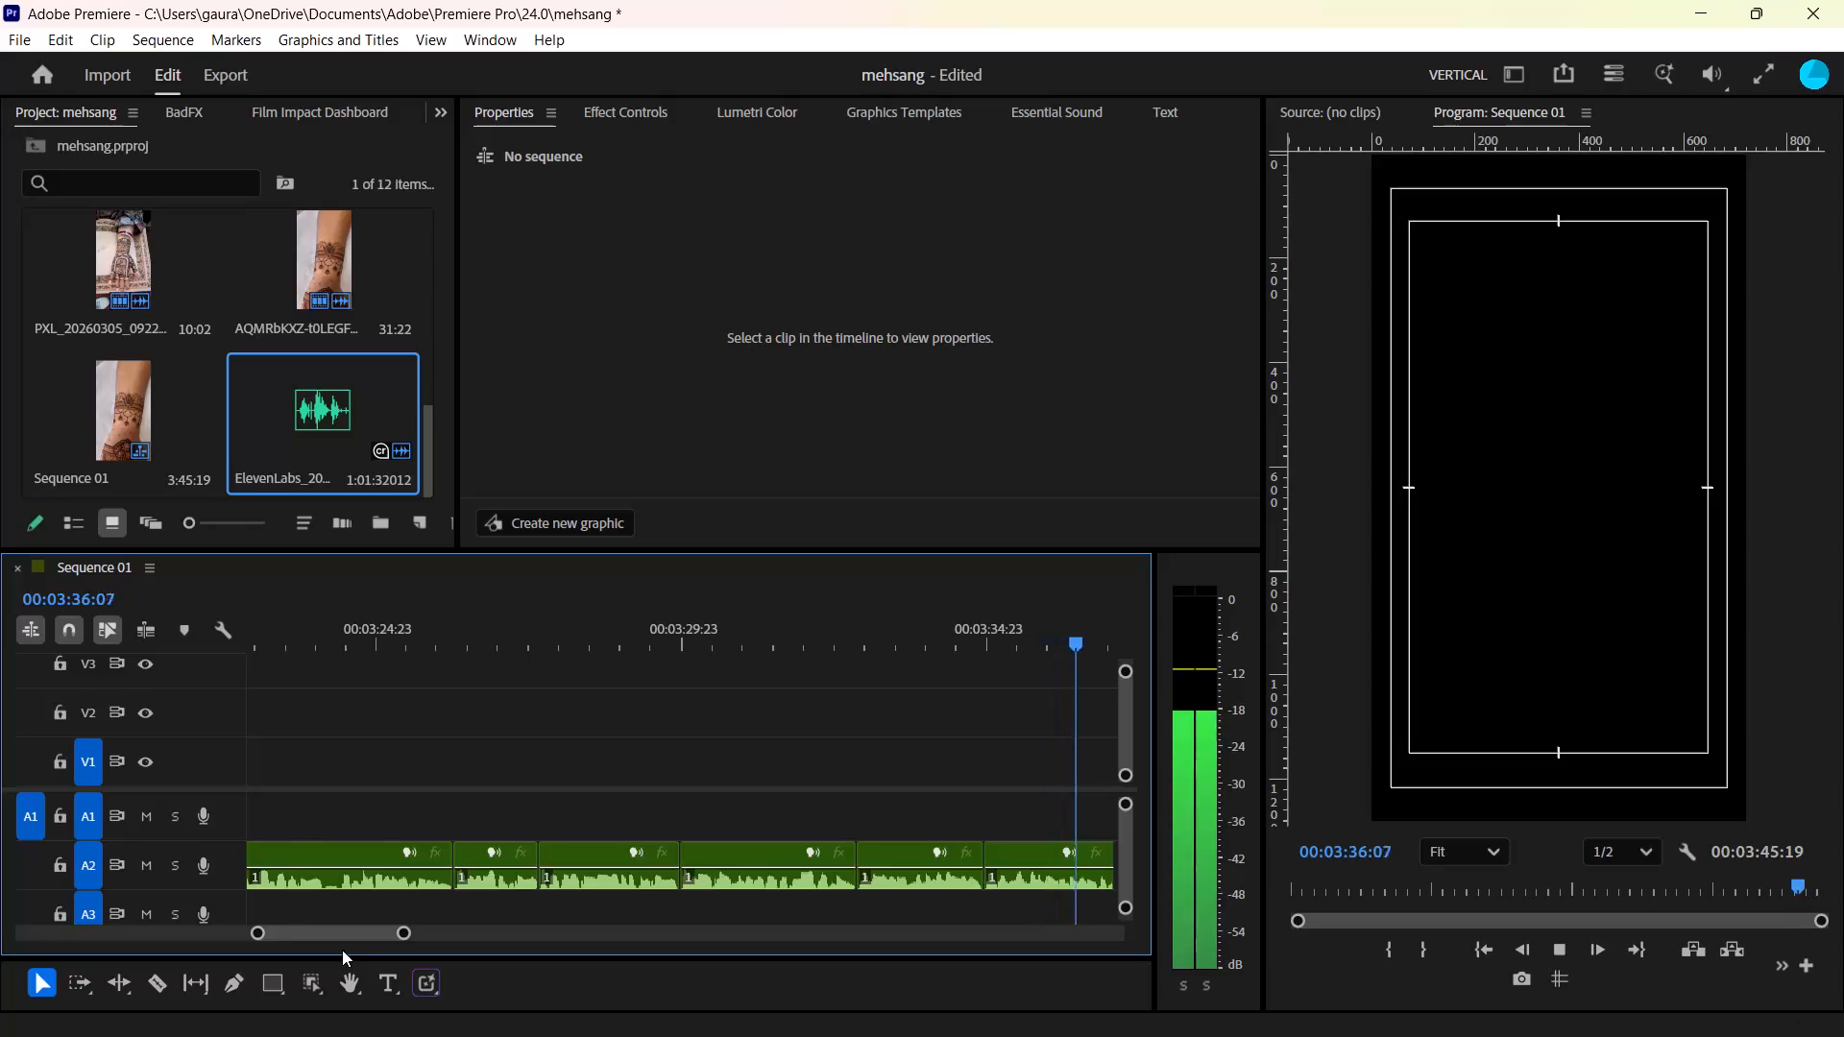
key("space")
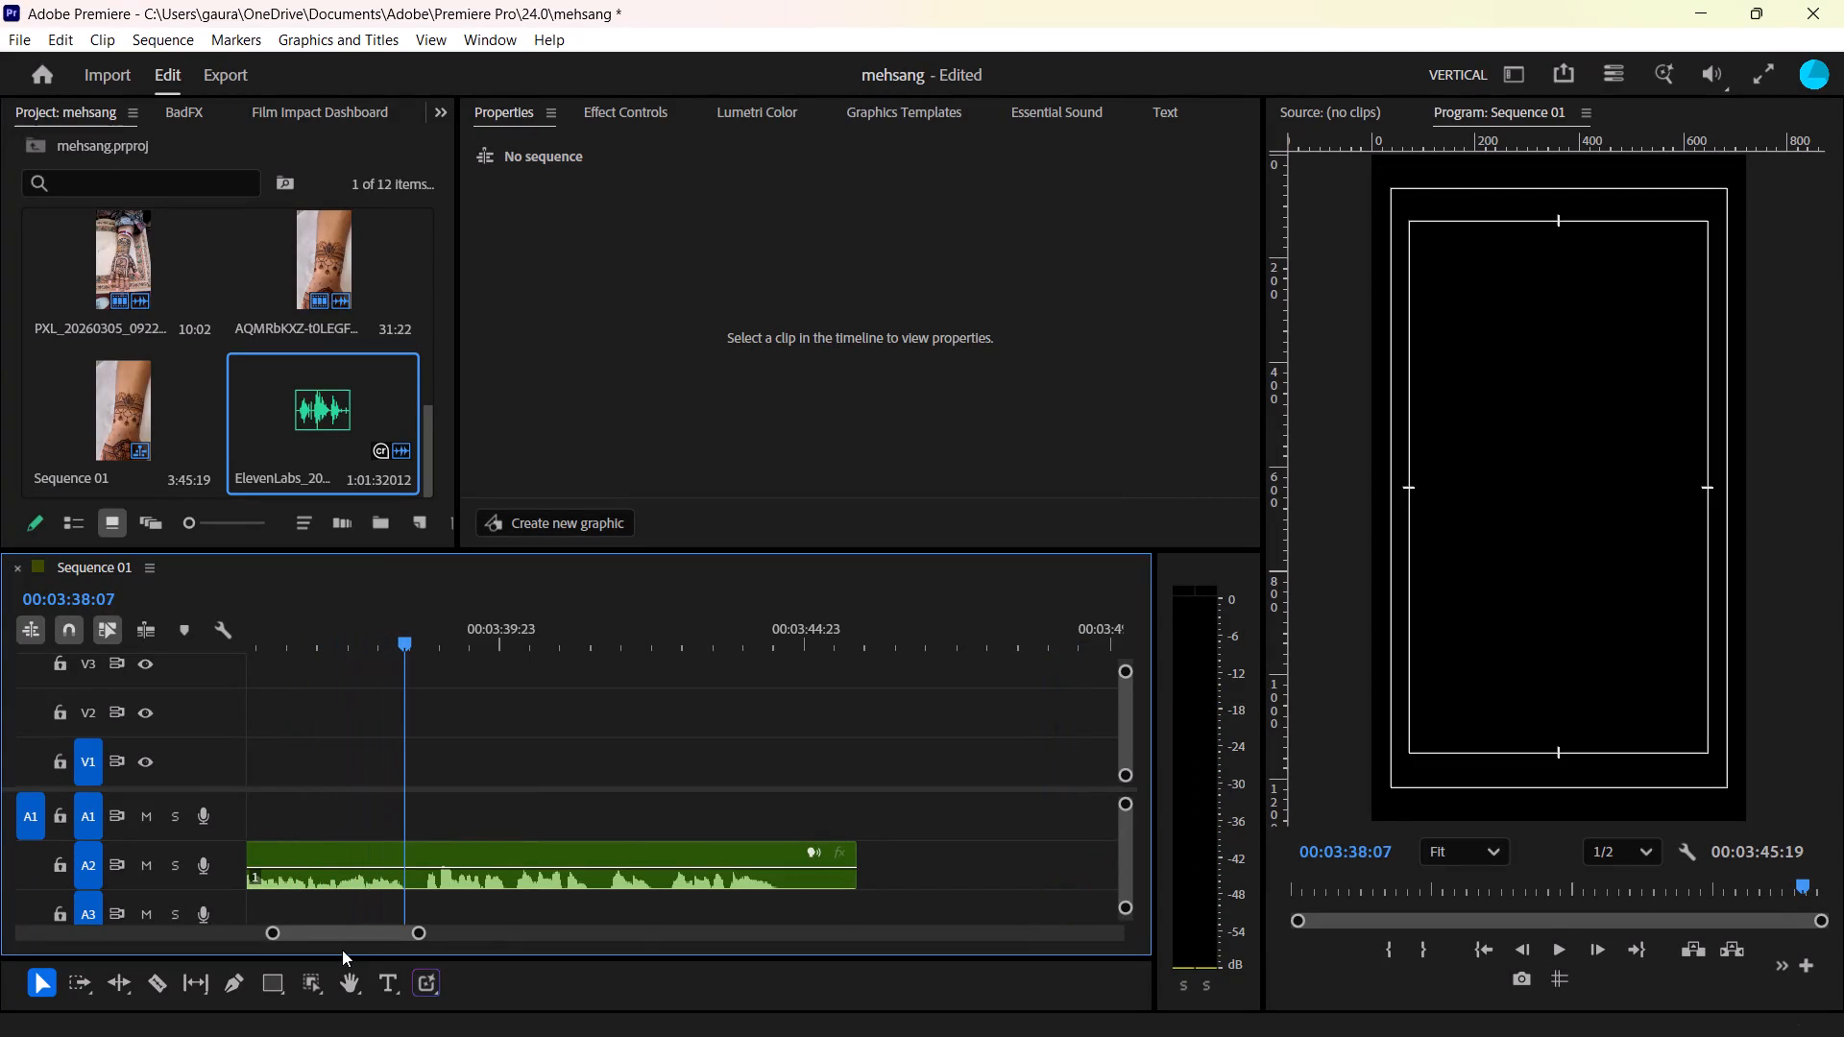
key("Right")
key("ctrl+k")
key("Right")
key("Right")
key("Right")
key("Right")
key("Right")
key("Right")
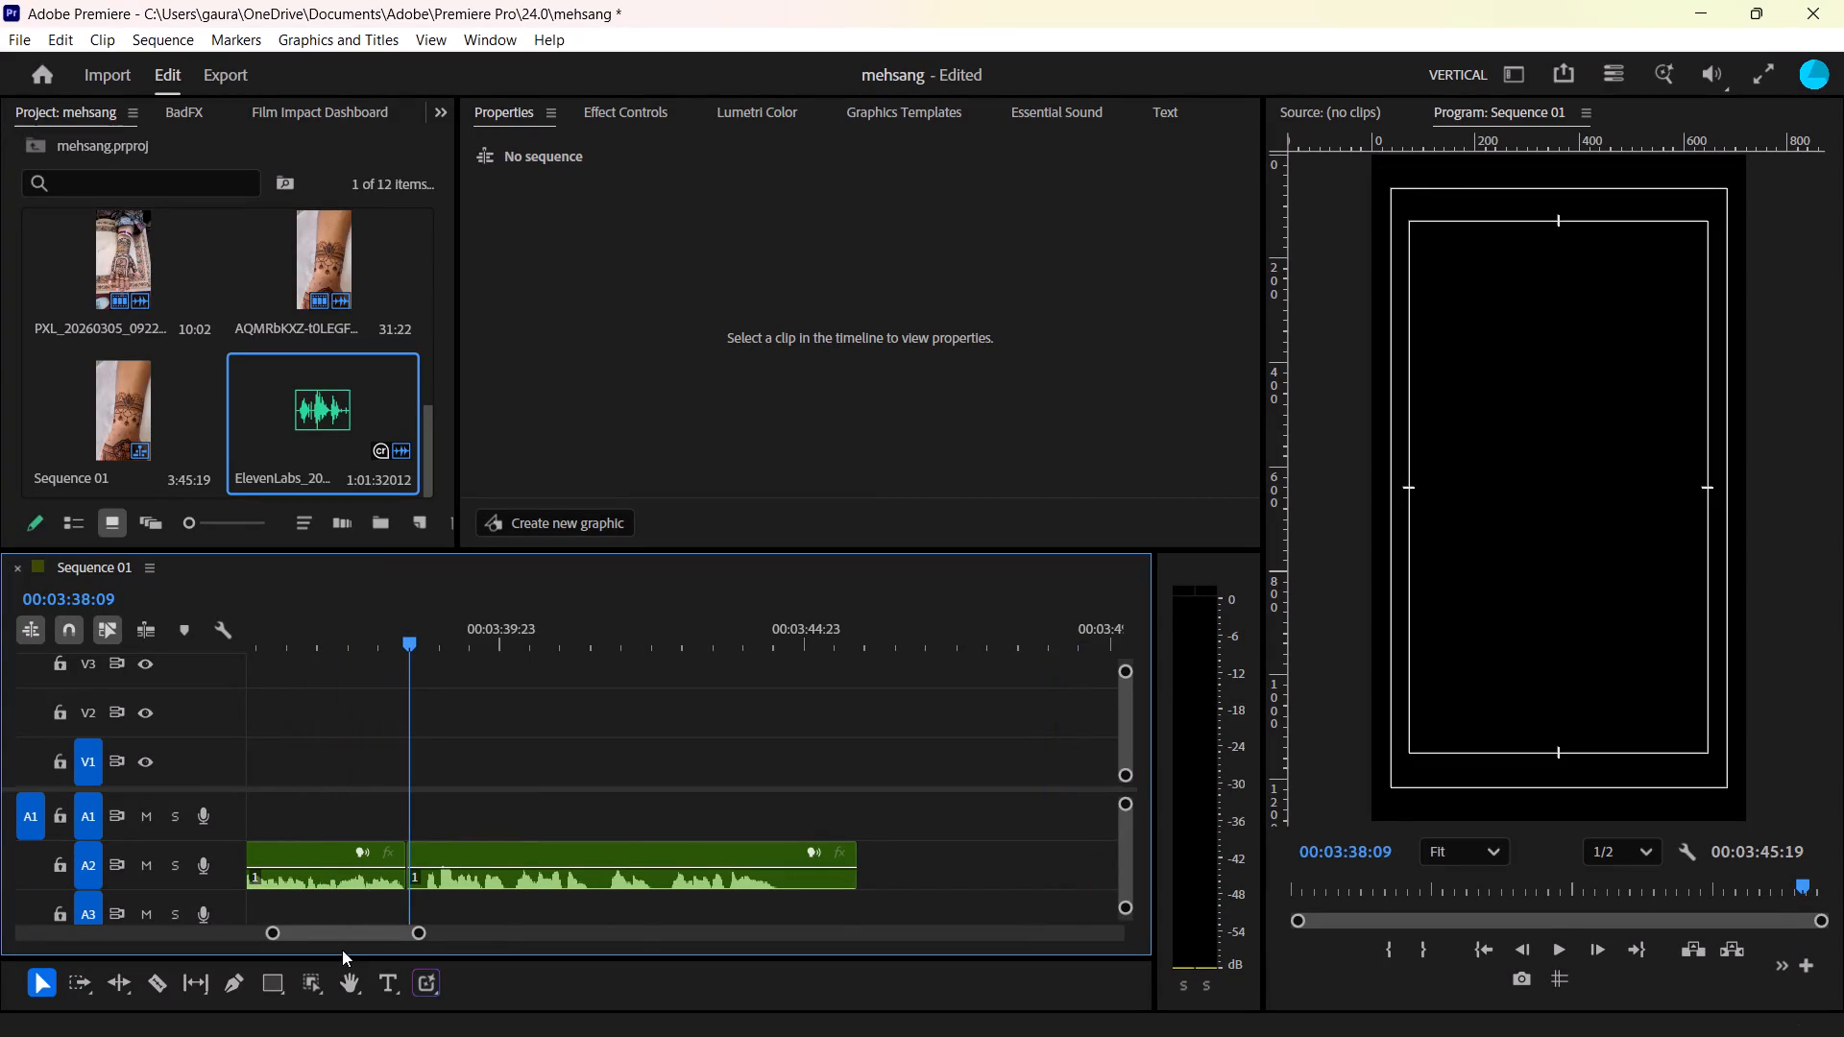
key("Right")
key("Right")
key("Right")
type("q")
Play the closing lines of the voiceover and replay them from an earlier cut to check the wording and timing.
key("space")
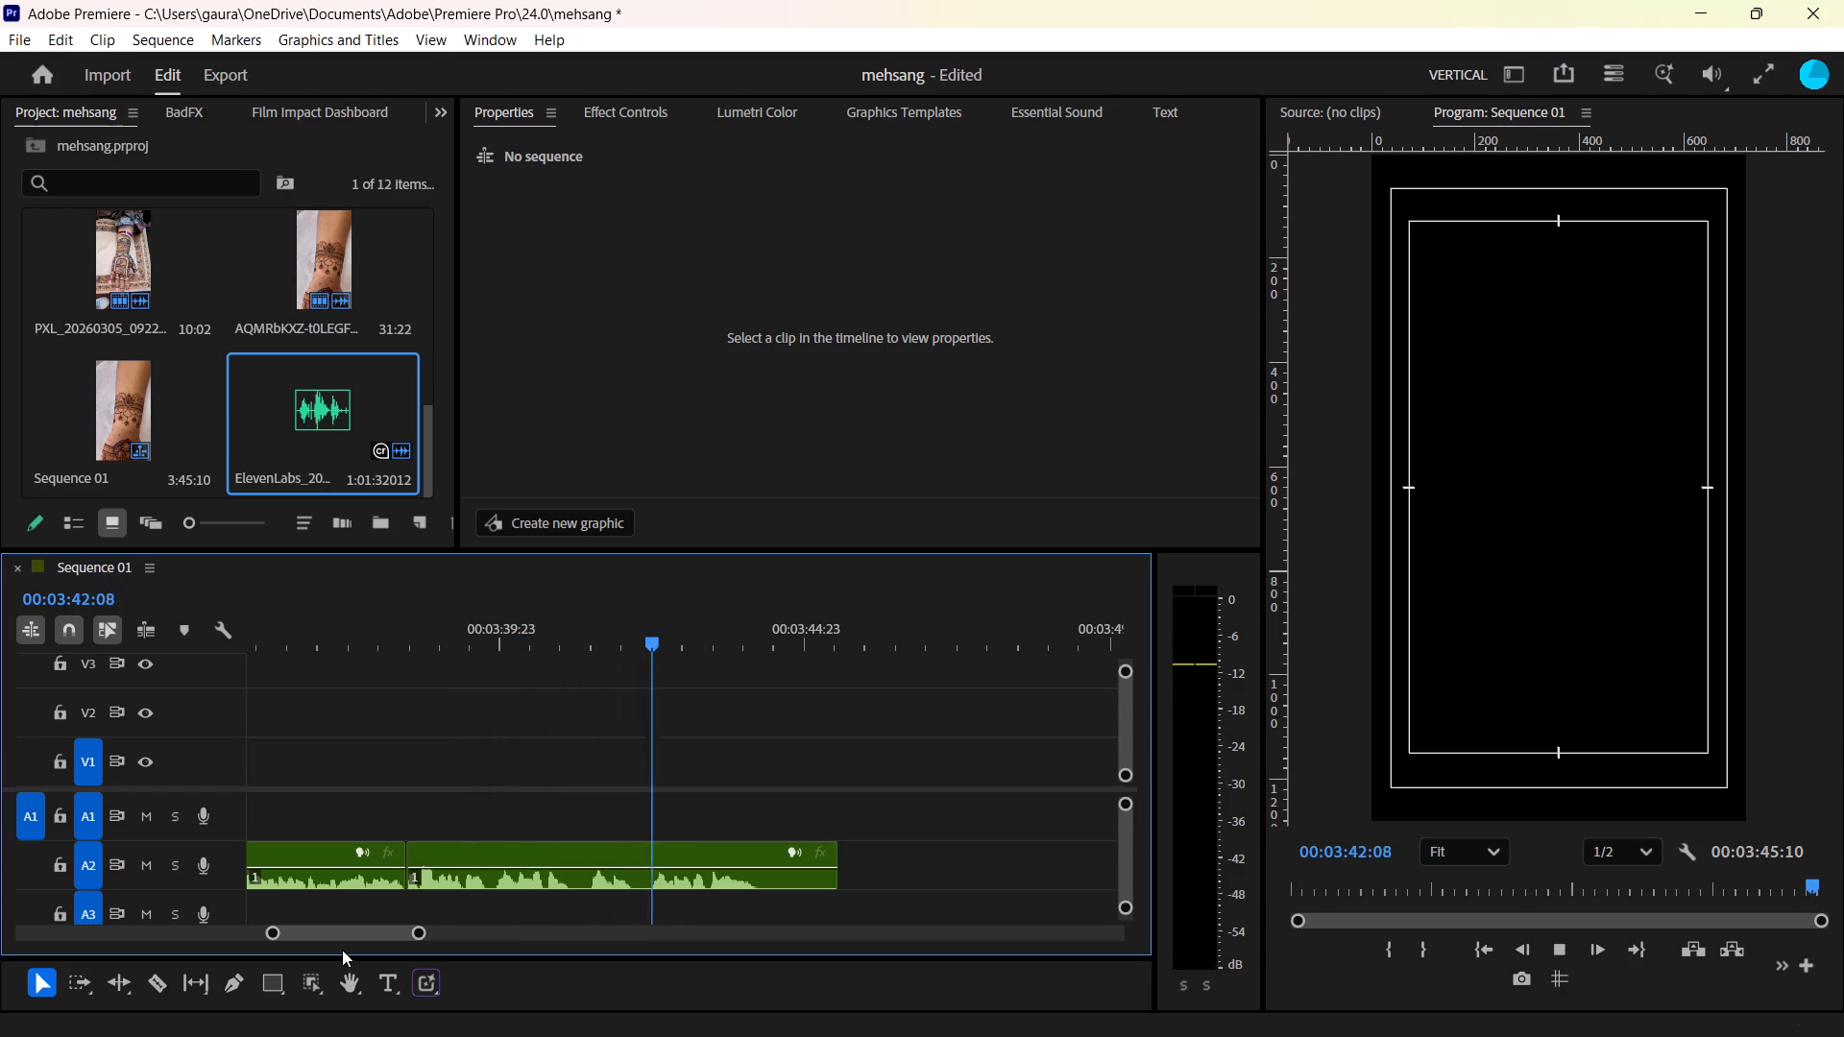
key("space")
key("Up")
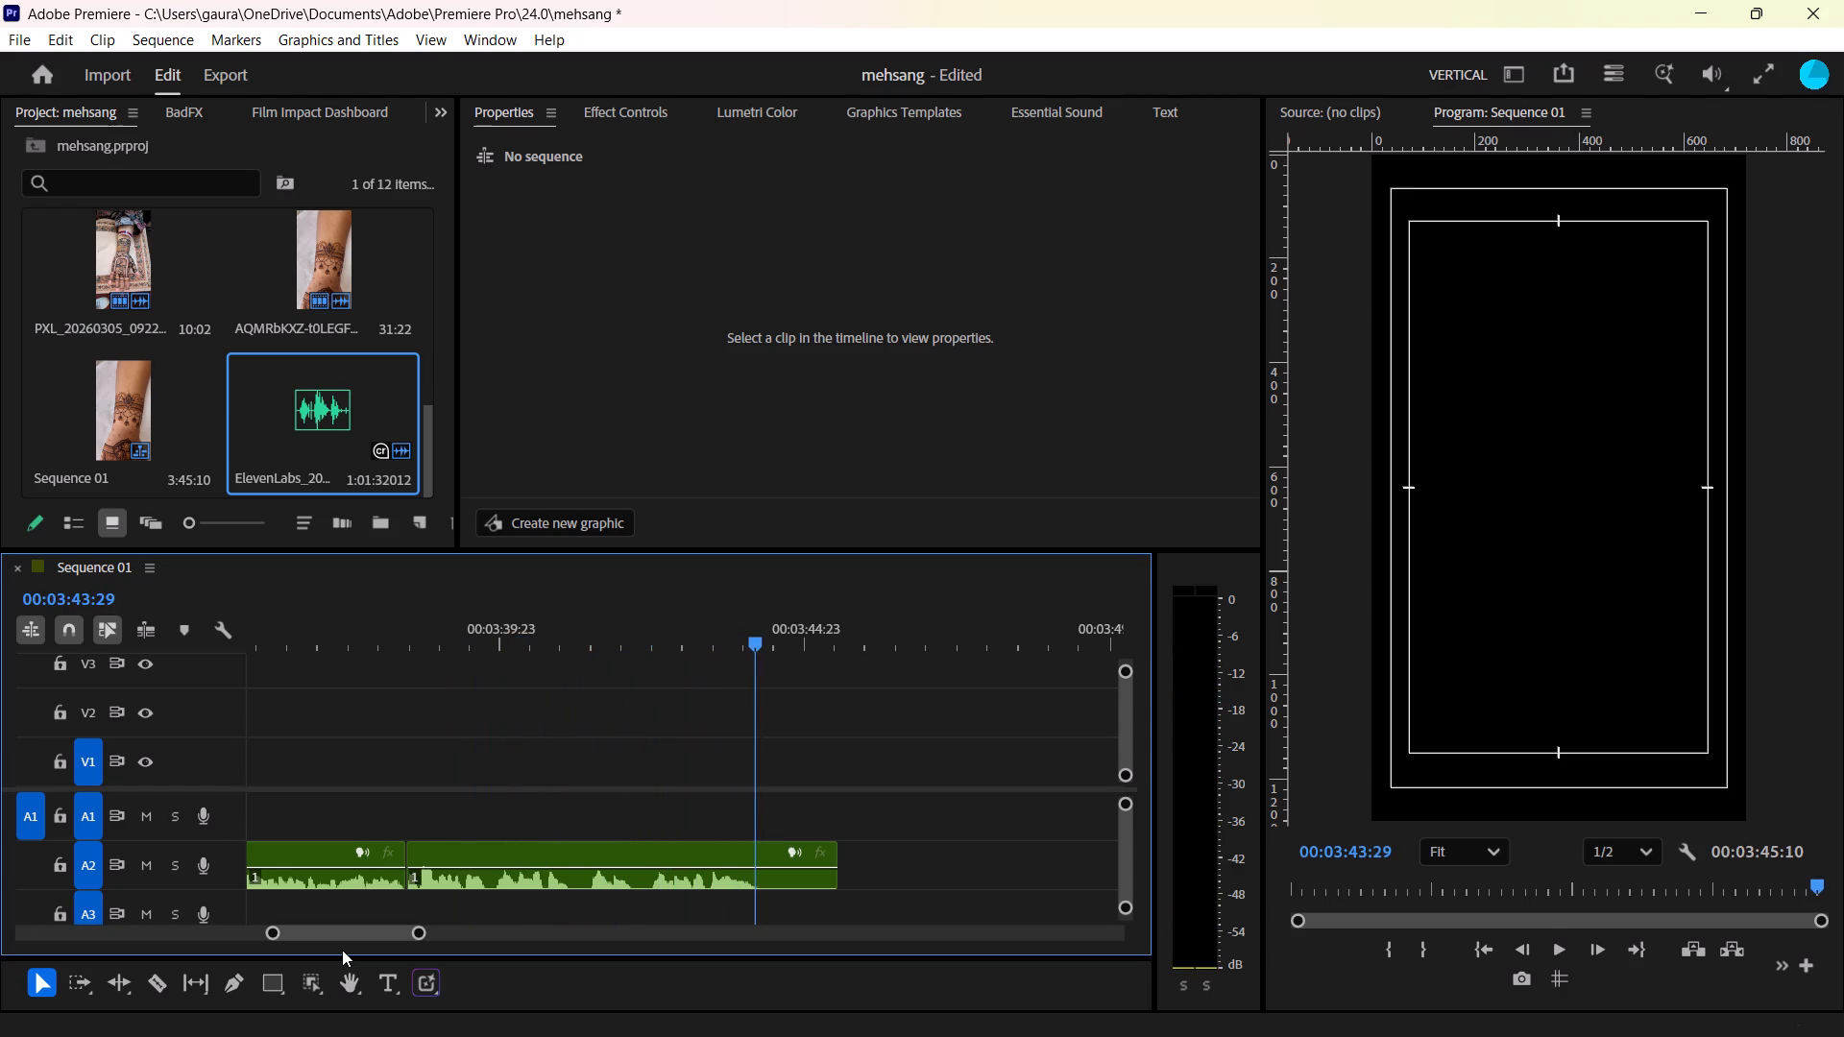
key("Up")
key("space")
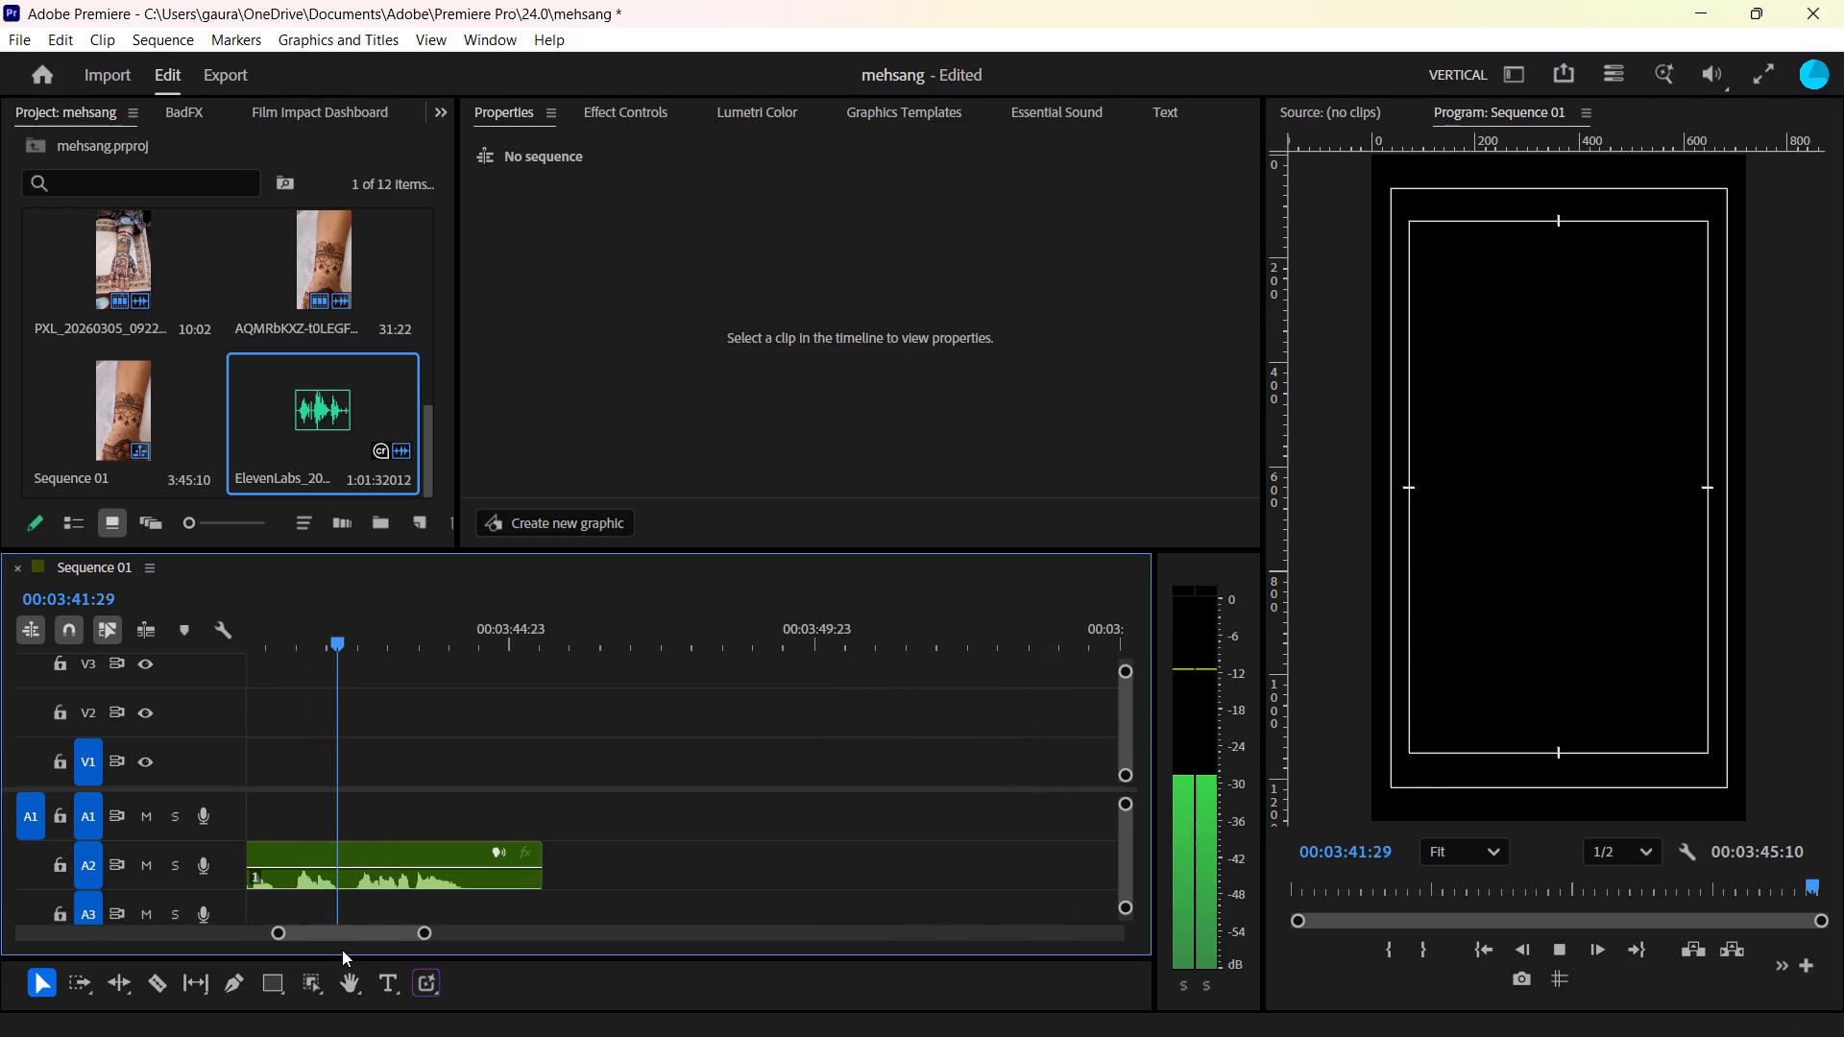
key("space")
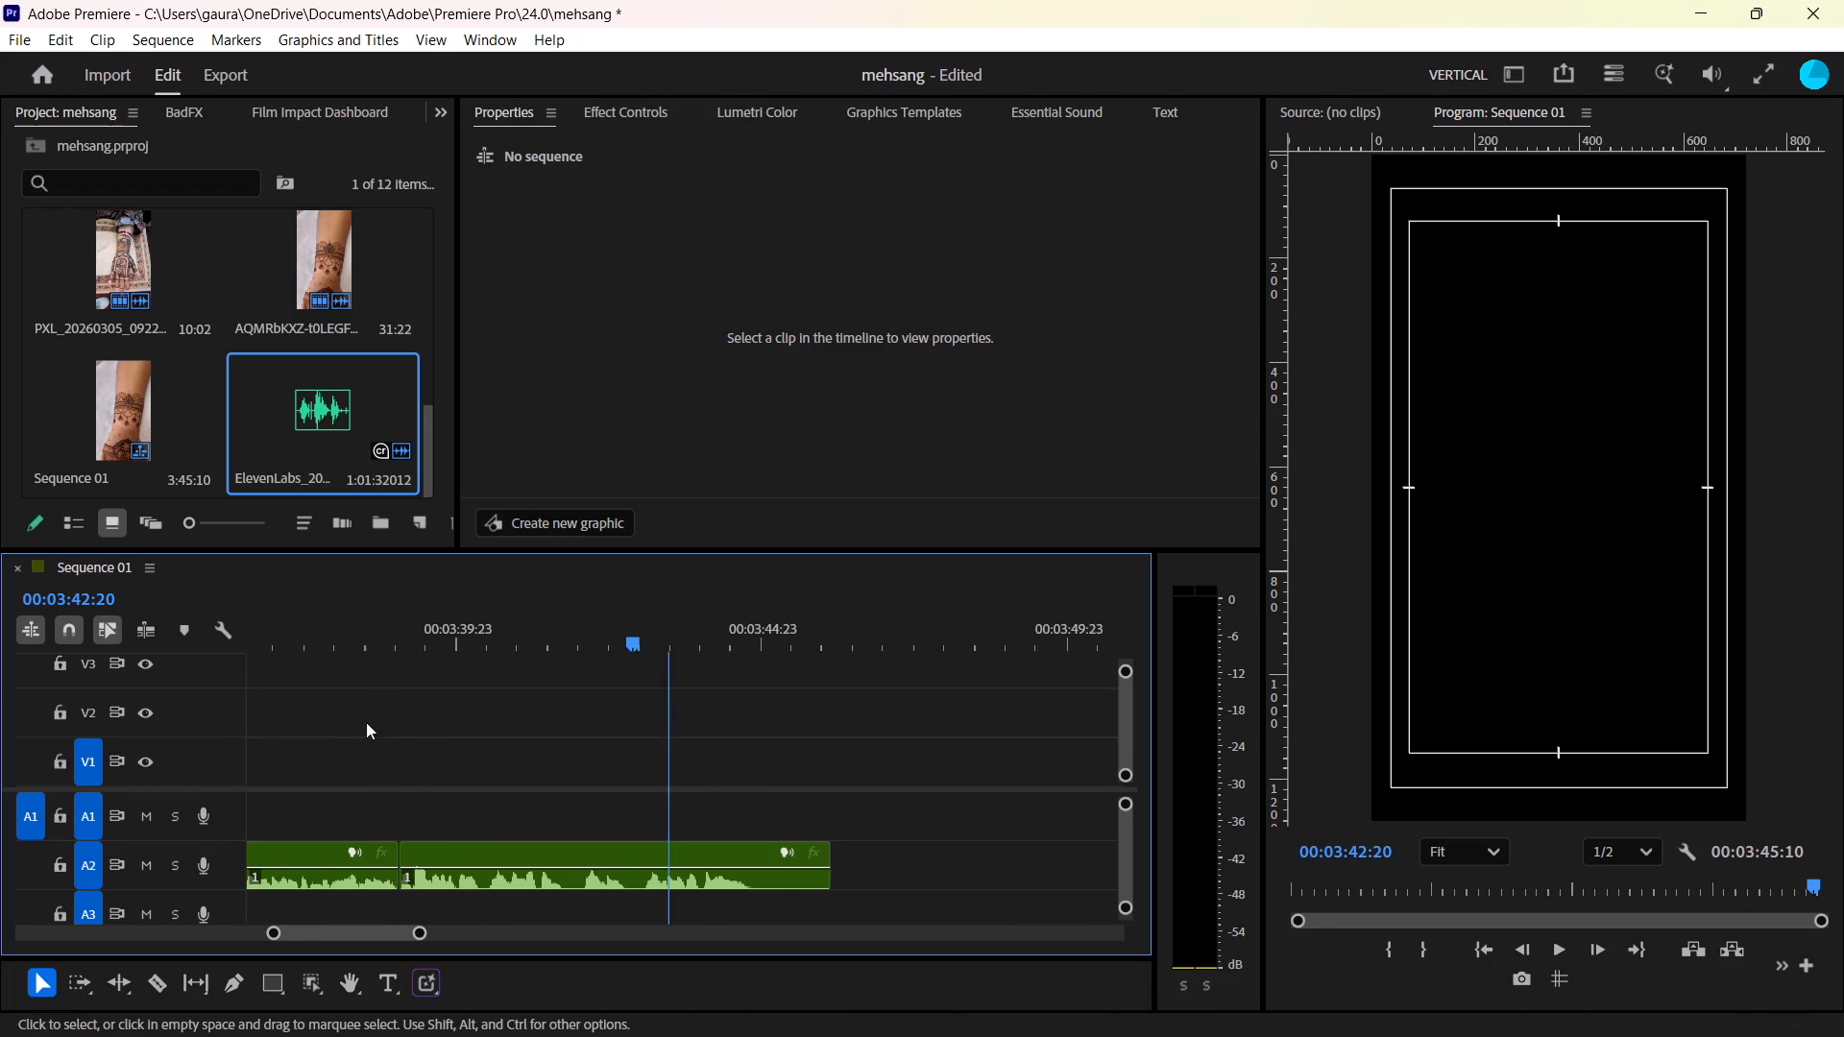
left_click(404, 639)
key("space")
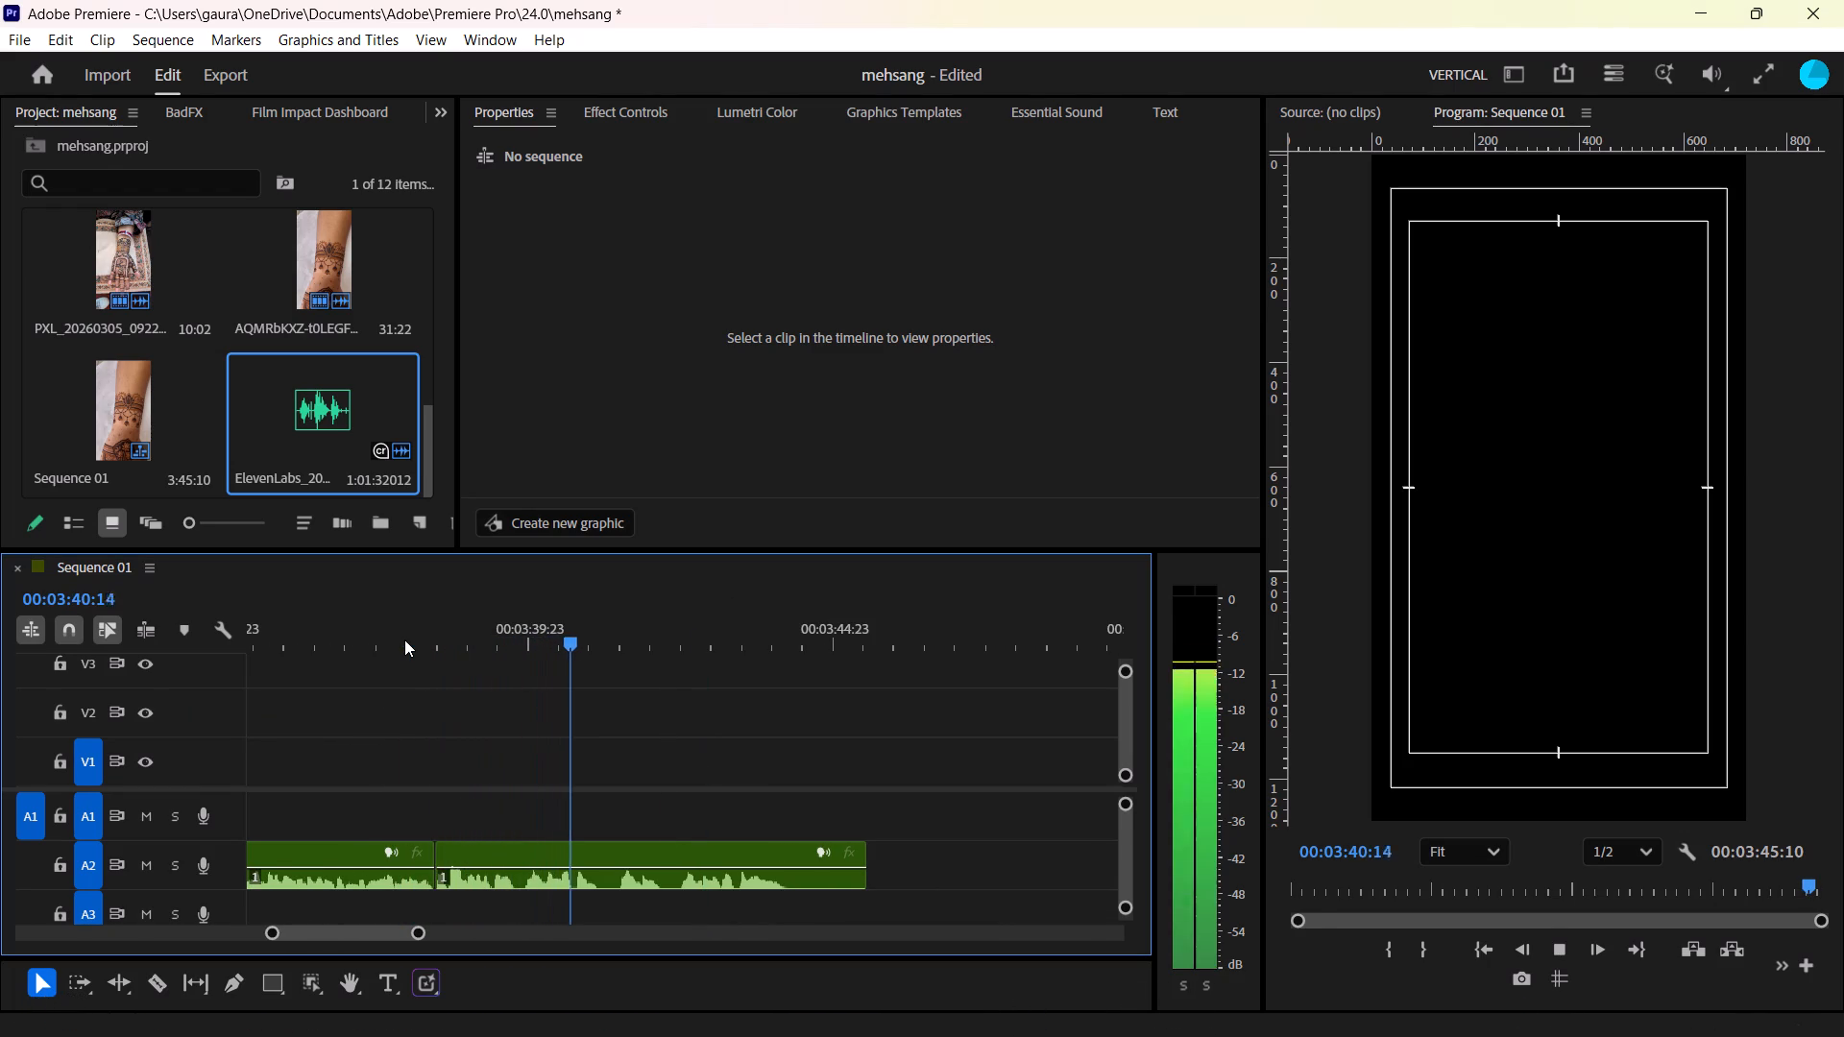
key("space")
key("space")
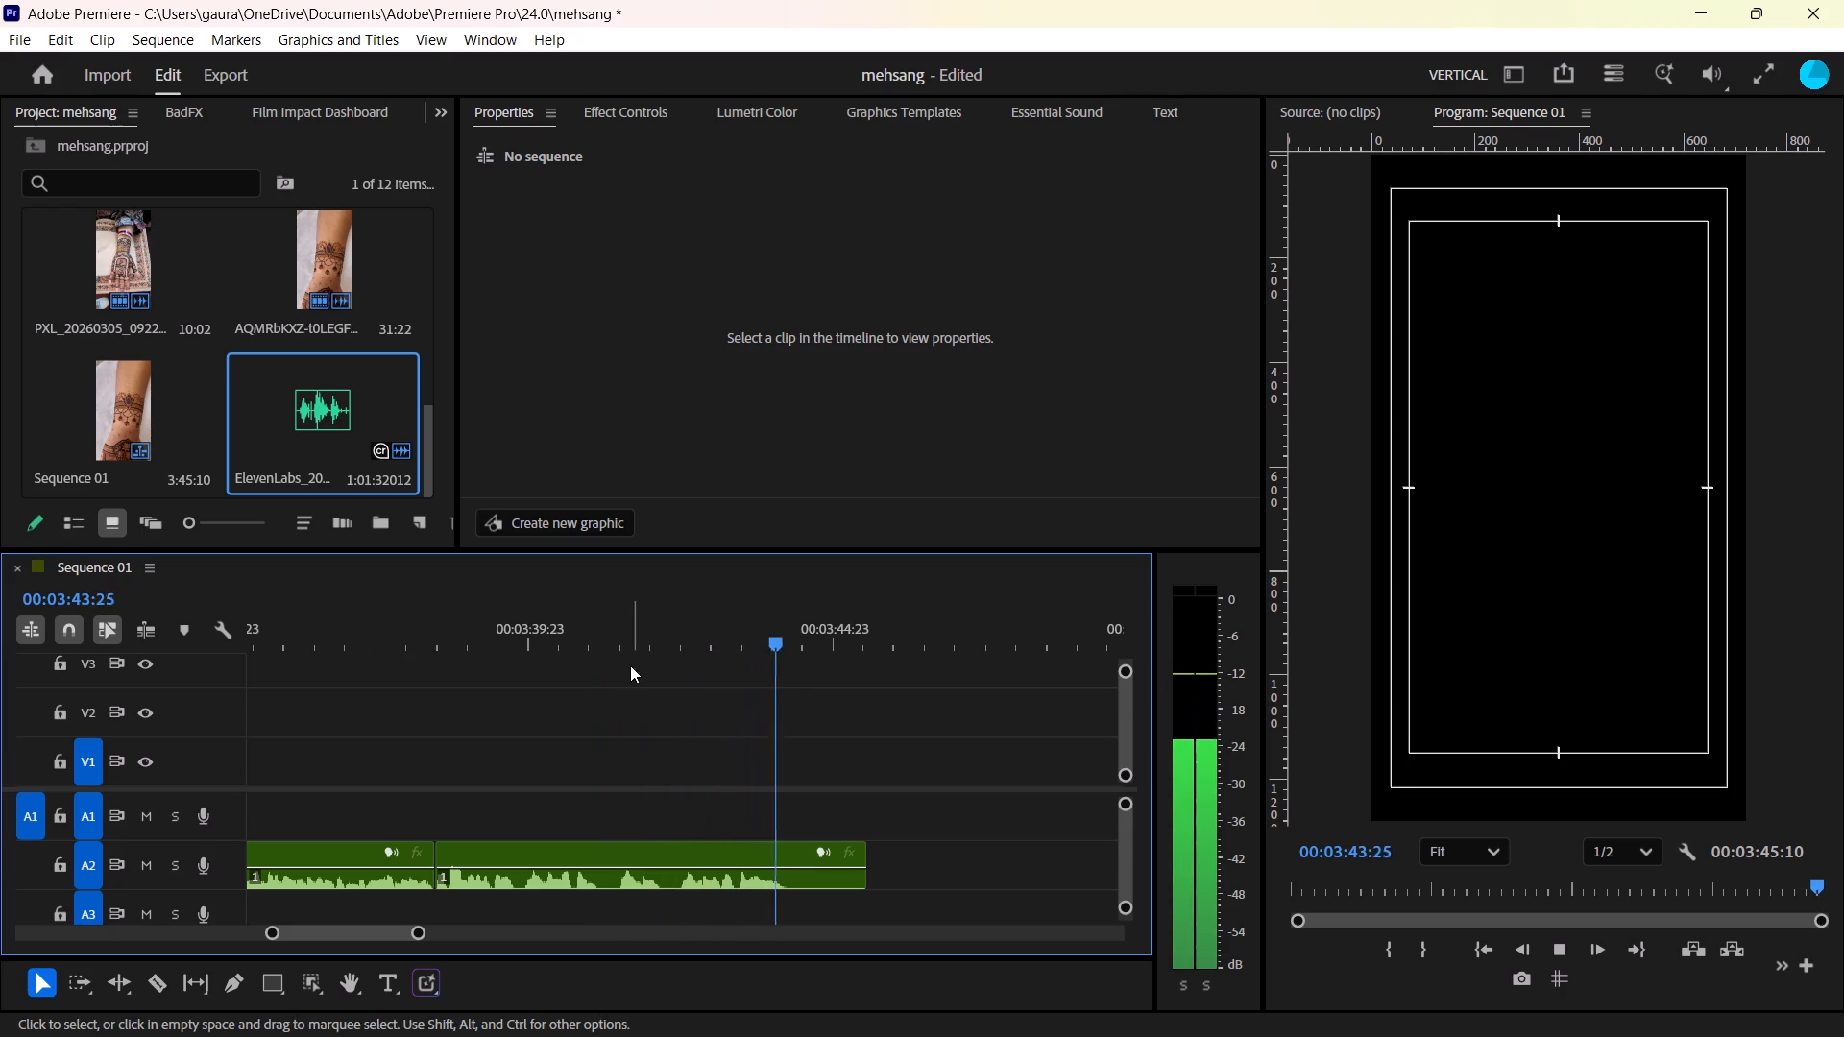
left_click(627, 606)
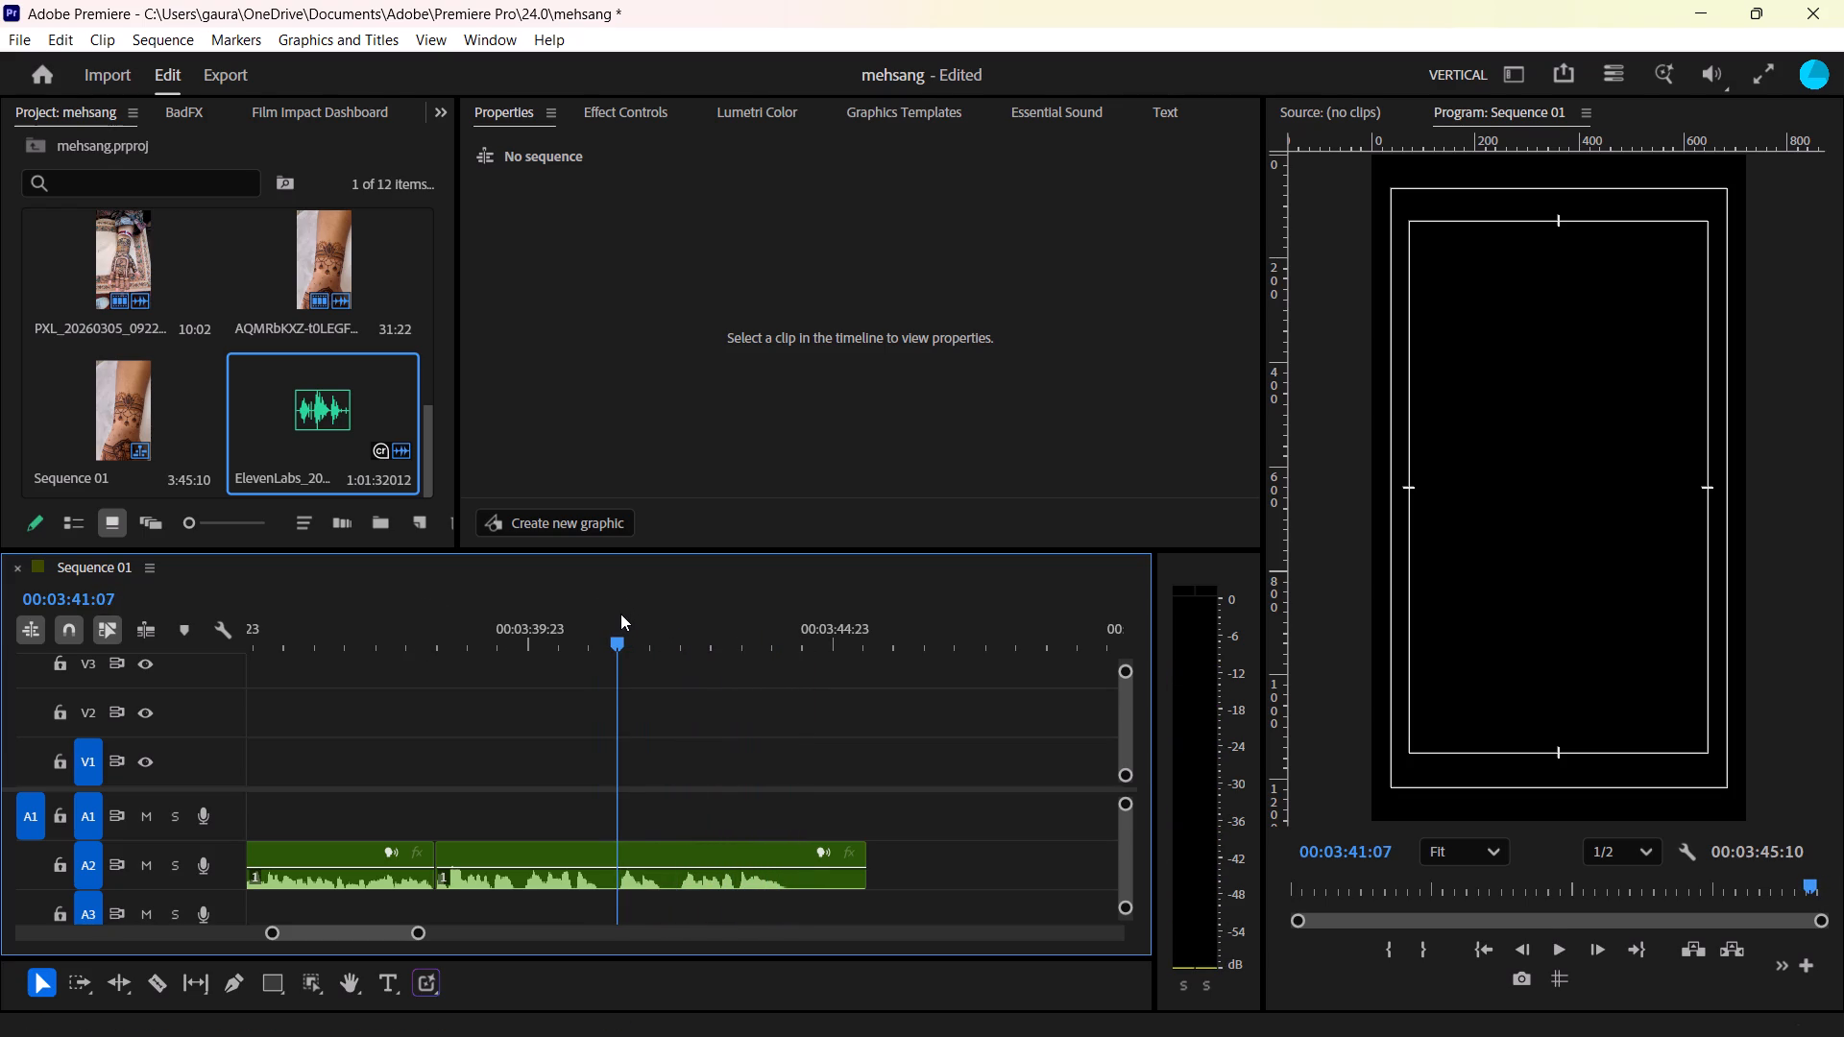
type("q")
Play the shortened last voiceover clip, ripple-trim its silent tail to end at 00:03:41:10, and save the project.
key("space")
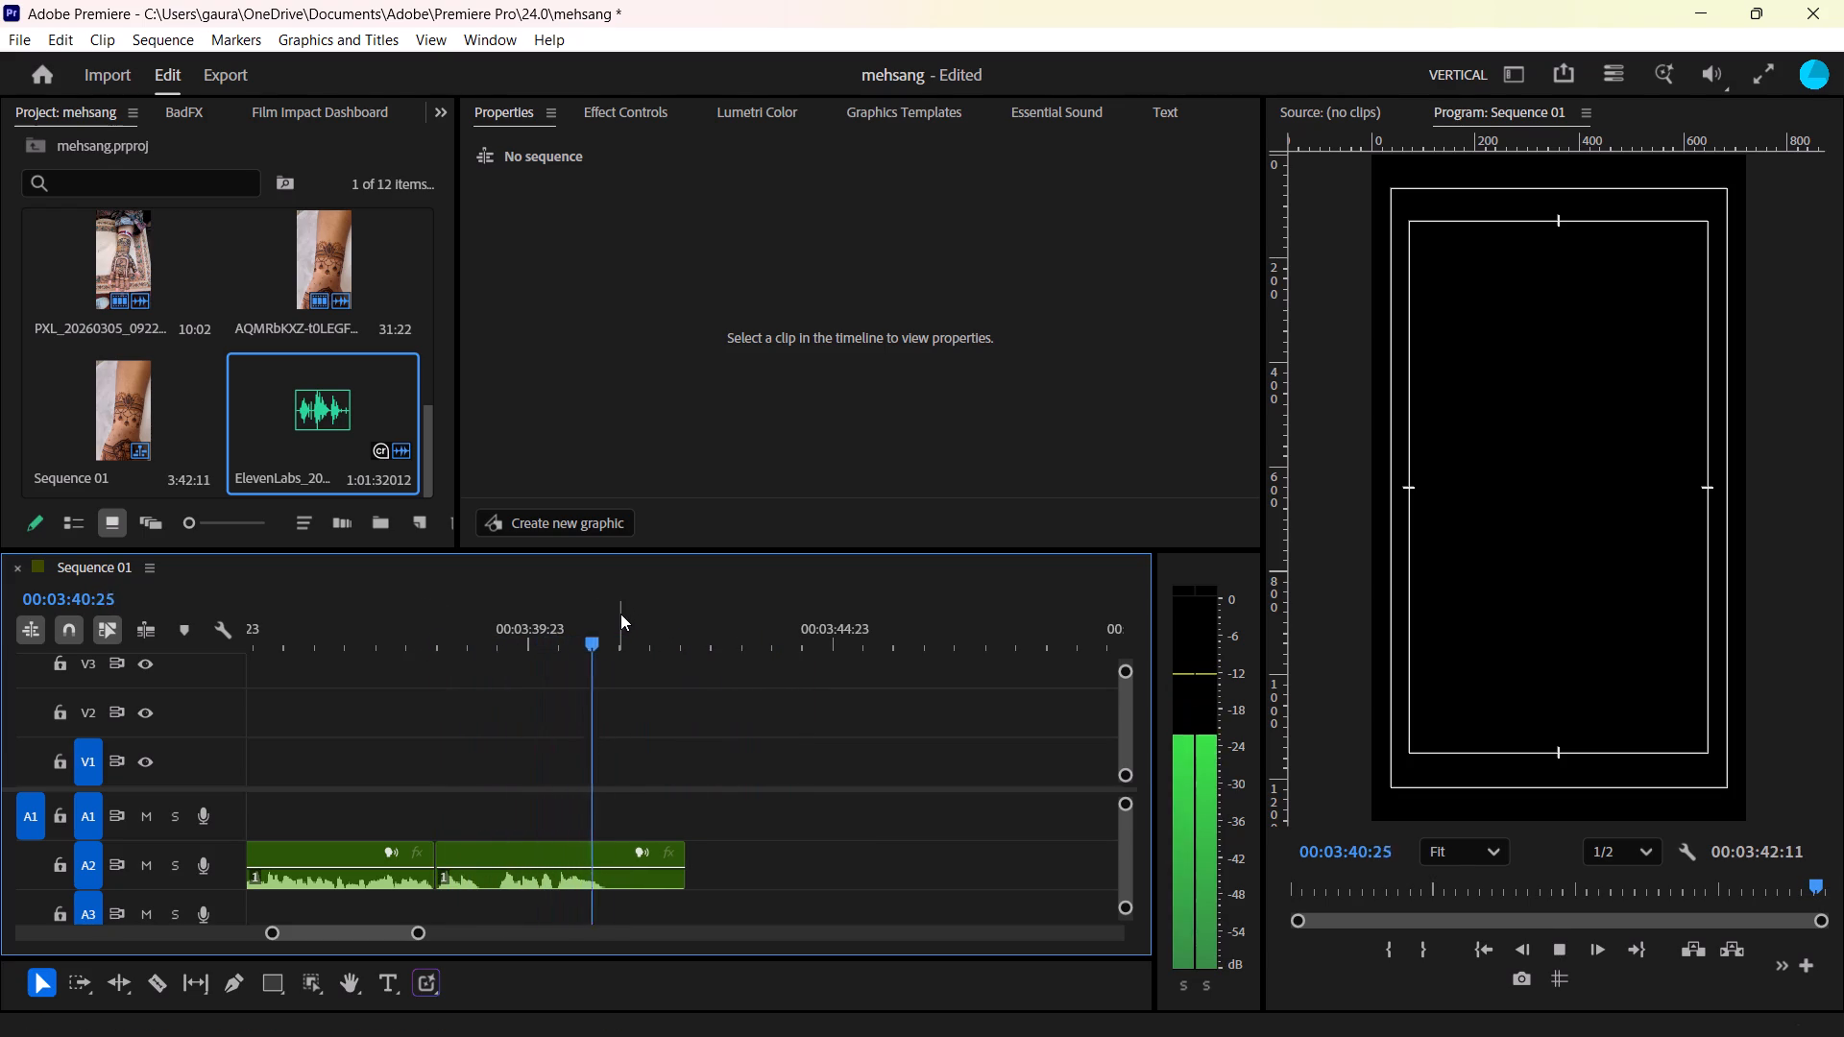
key("space")
type("w")
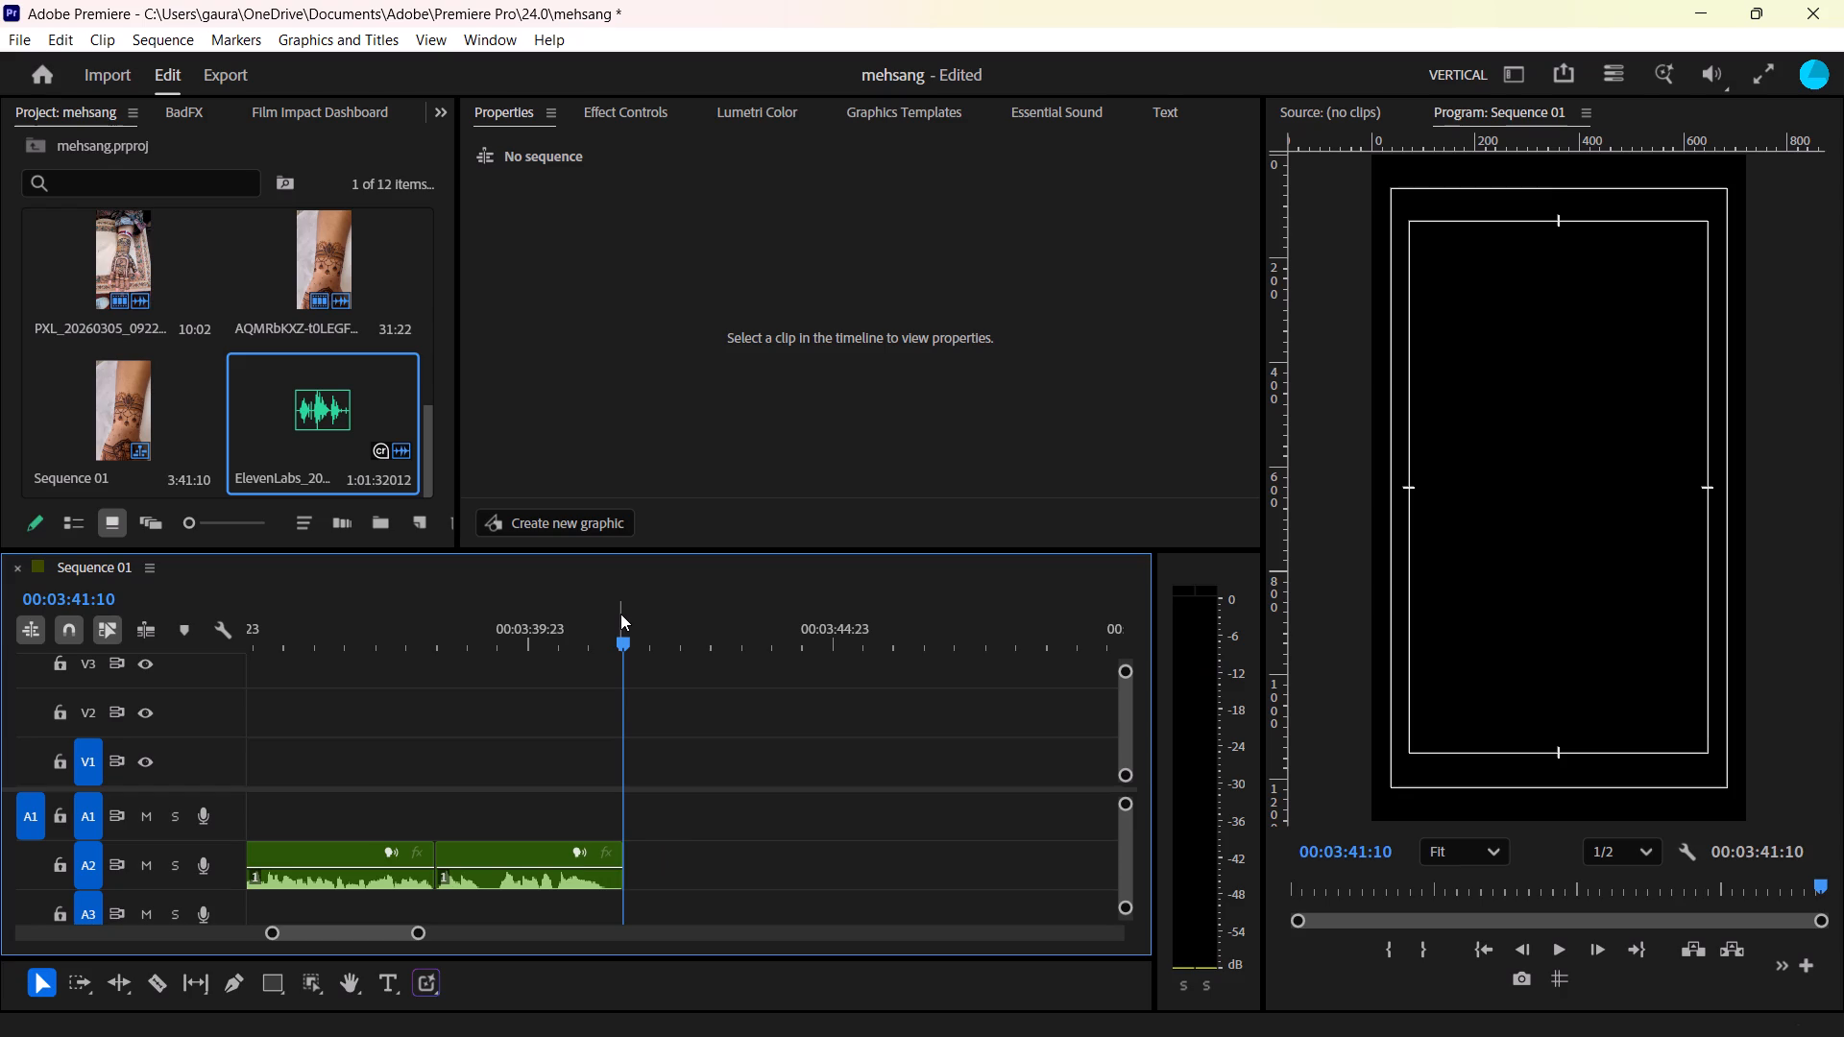
key("ctrl+s")
Delete all the video clips on V1 together with their linked audio on A1, keeping the voiceover on A2.
scroll(620, 614, "right", 2)
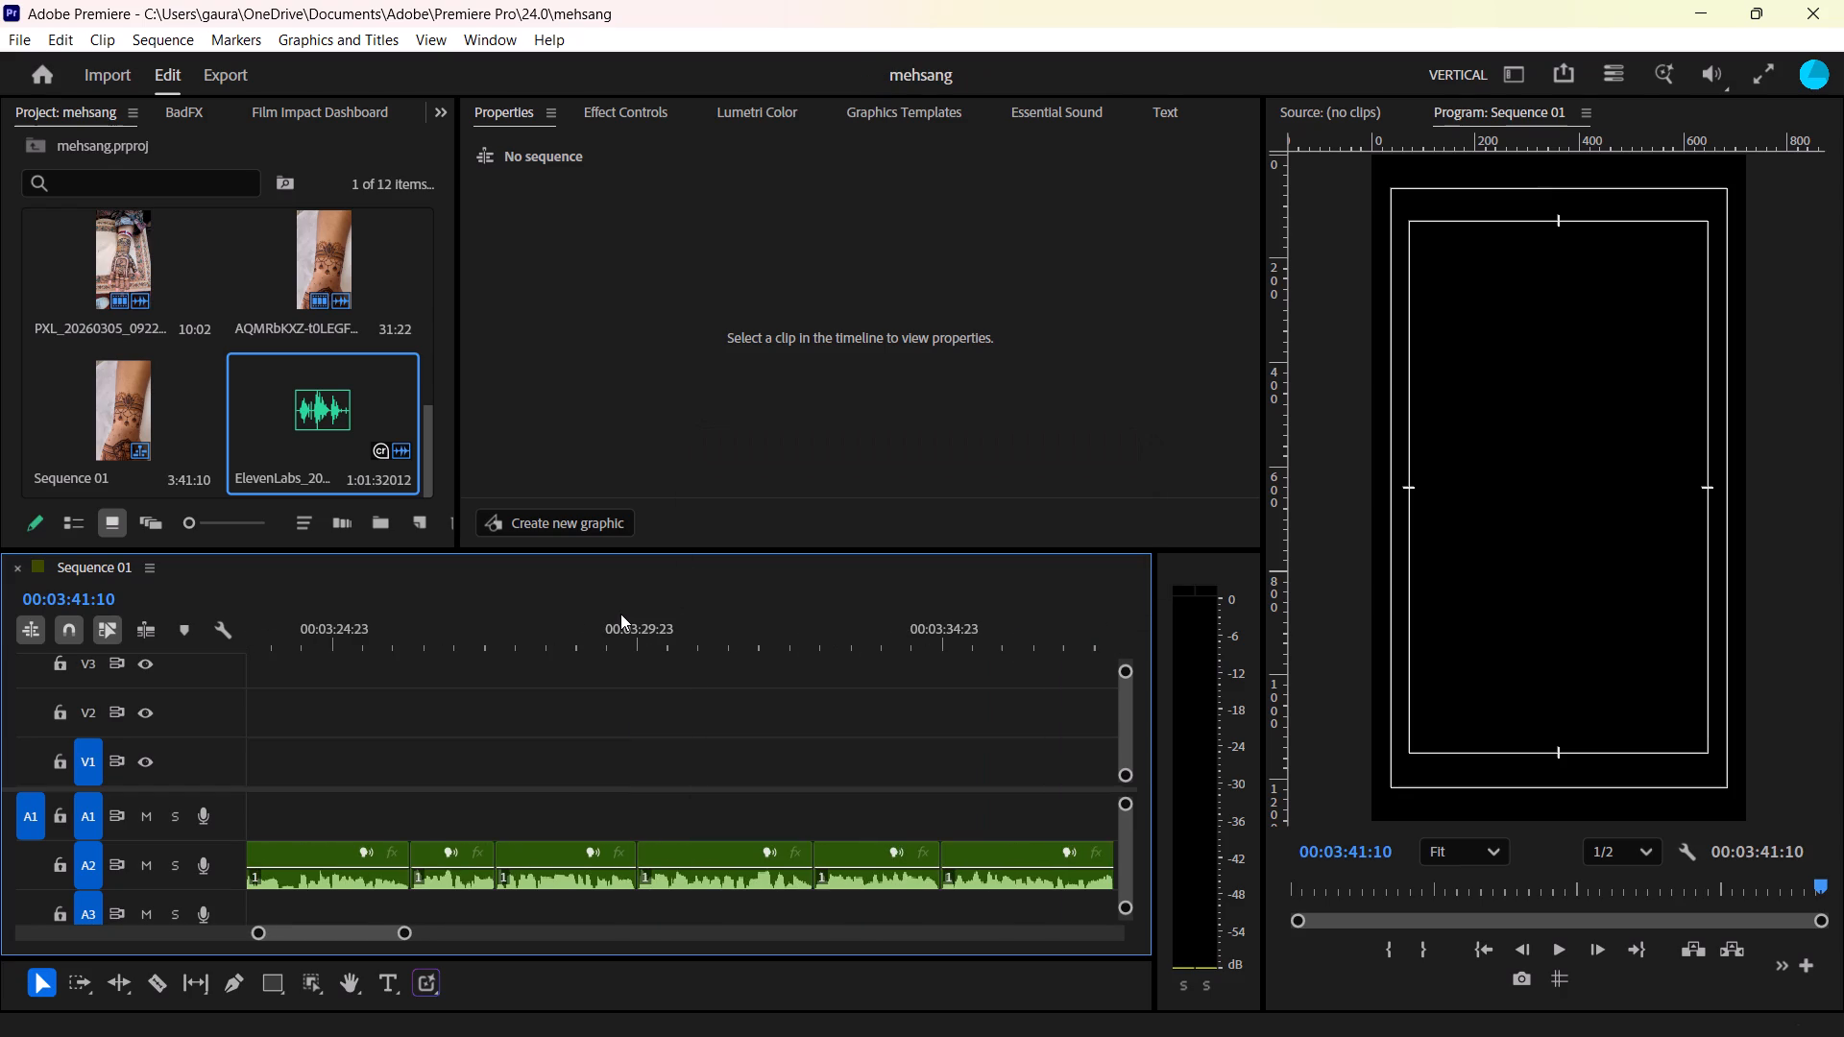
left_click_drag(404, 932, 473, 930)
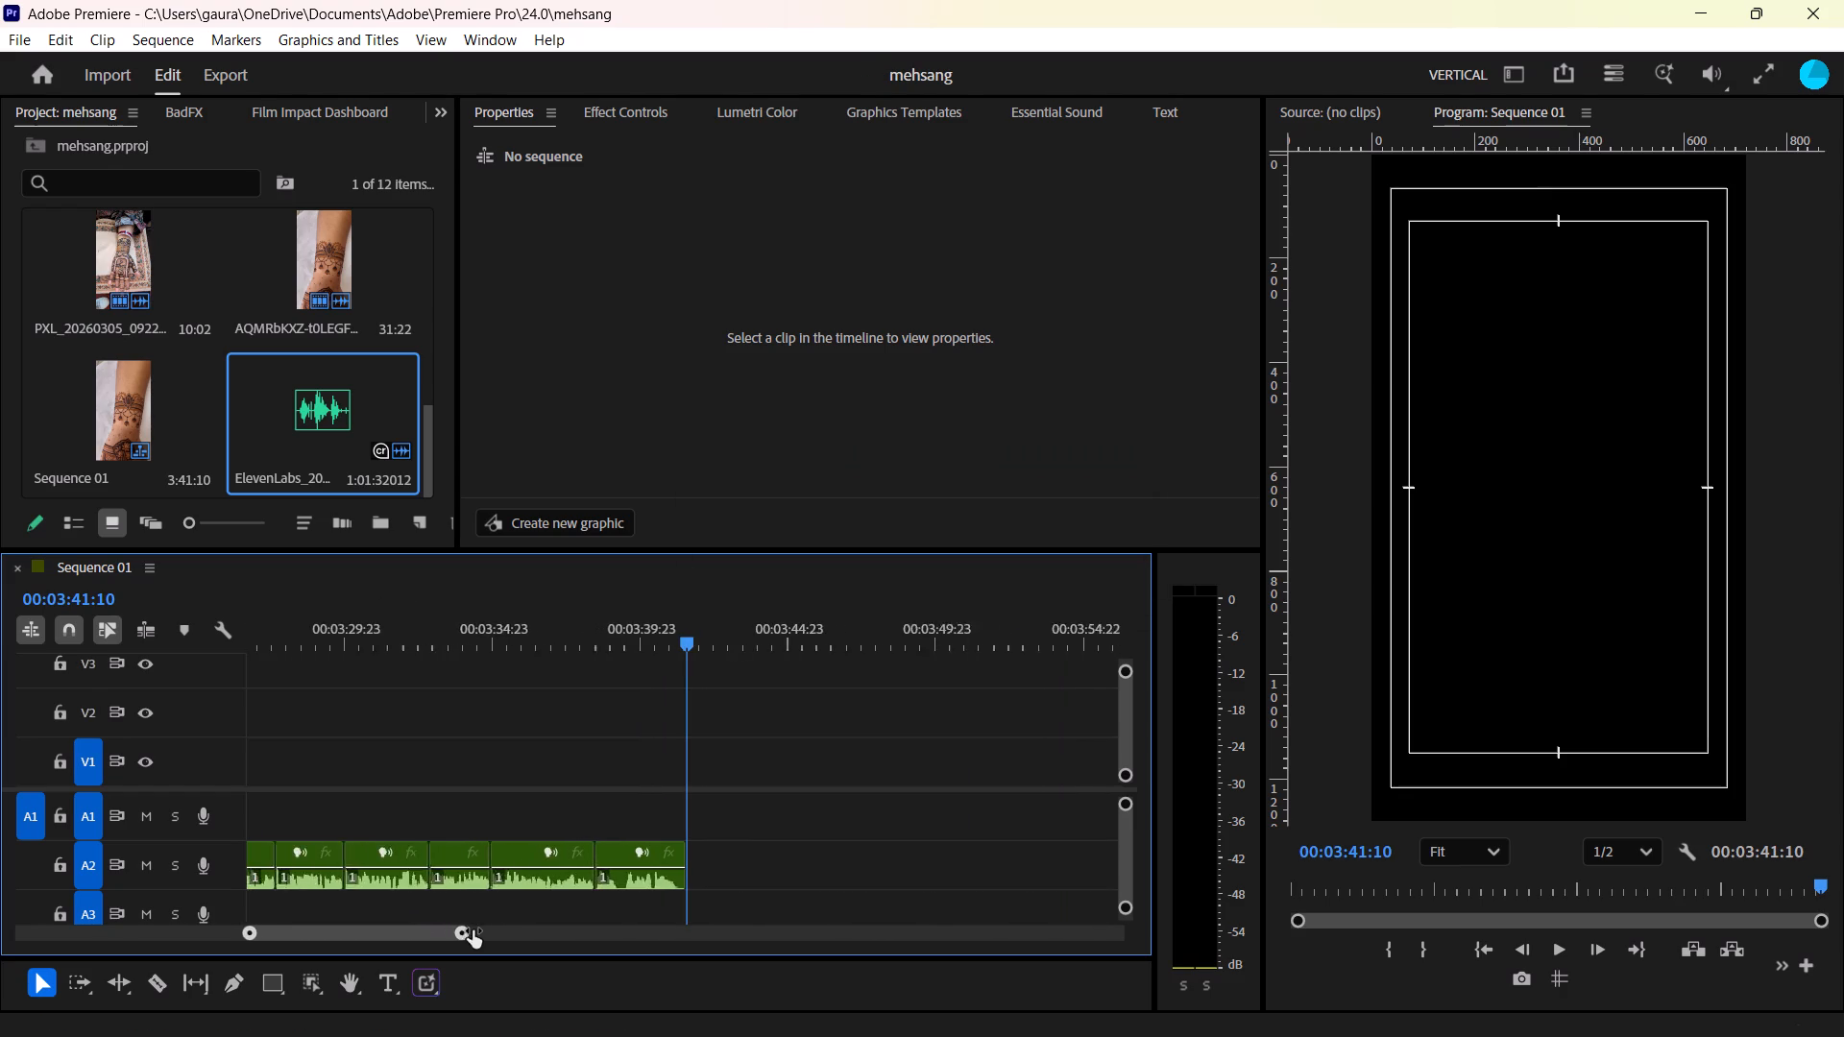
left_click_drag(473, 930, 626, 937)
scroll(625, 877, "right", 1)
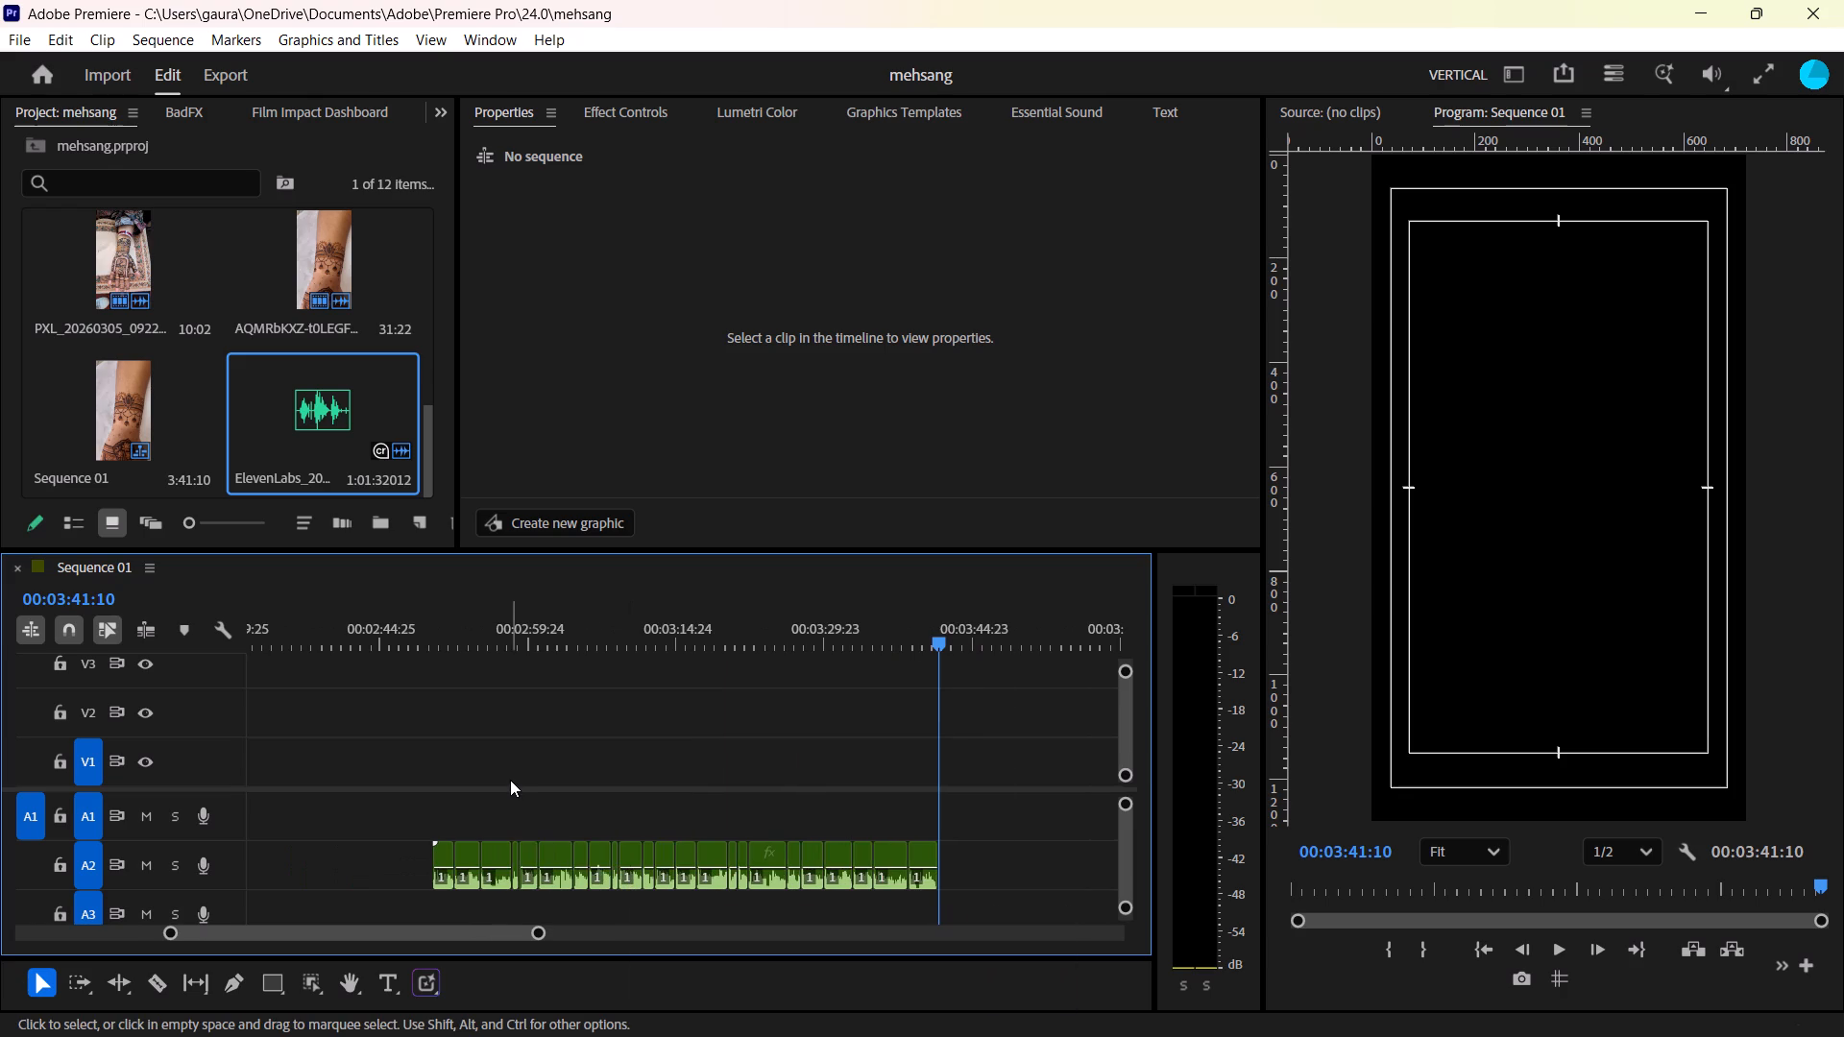
scroll(510, 780, "right", 3)
left_click(902, 796)
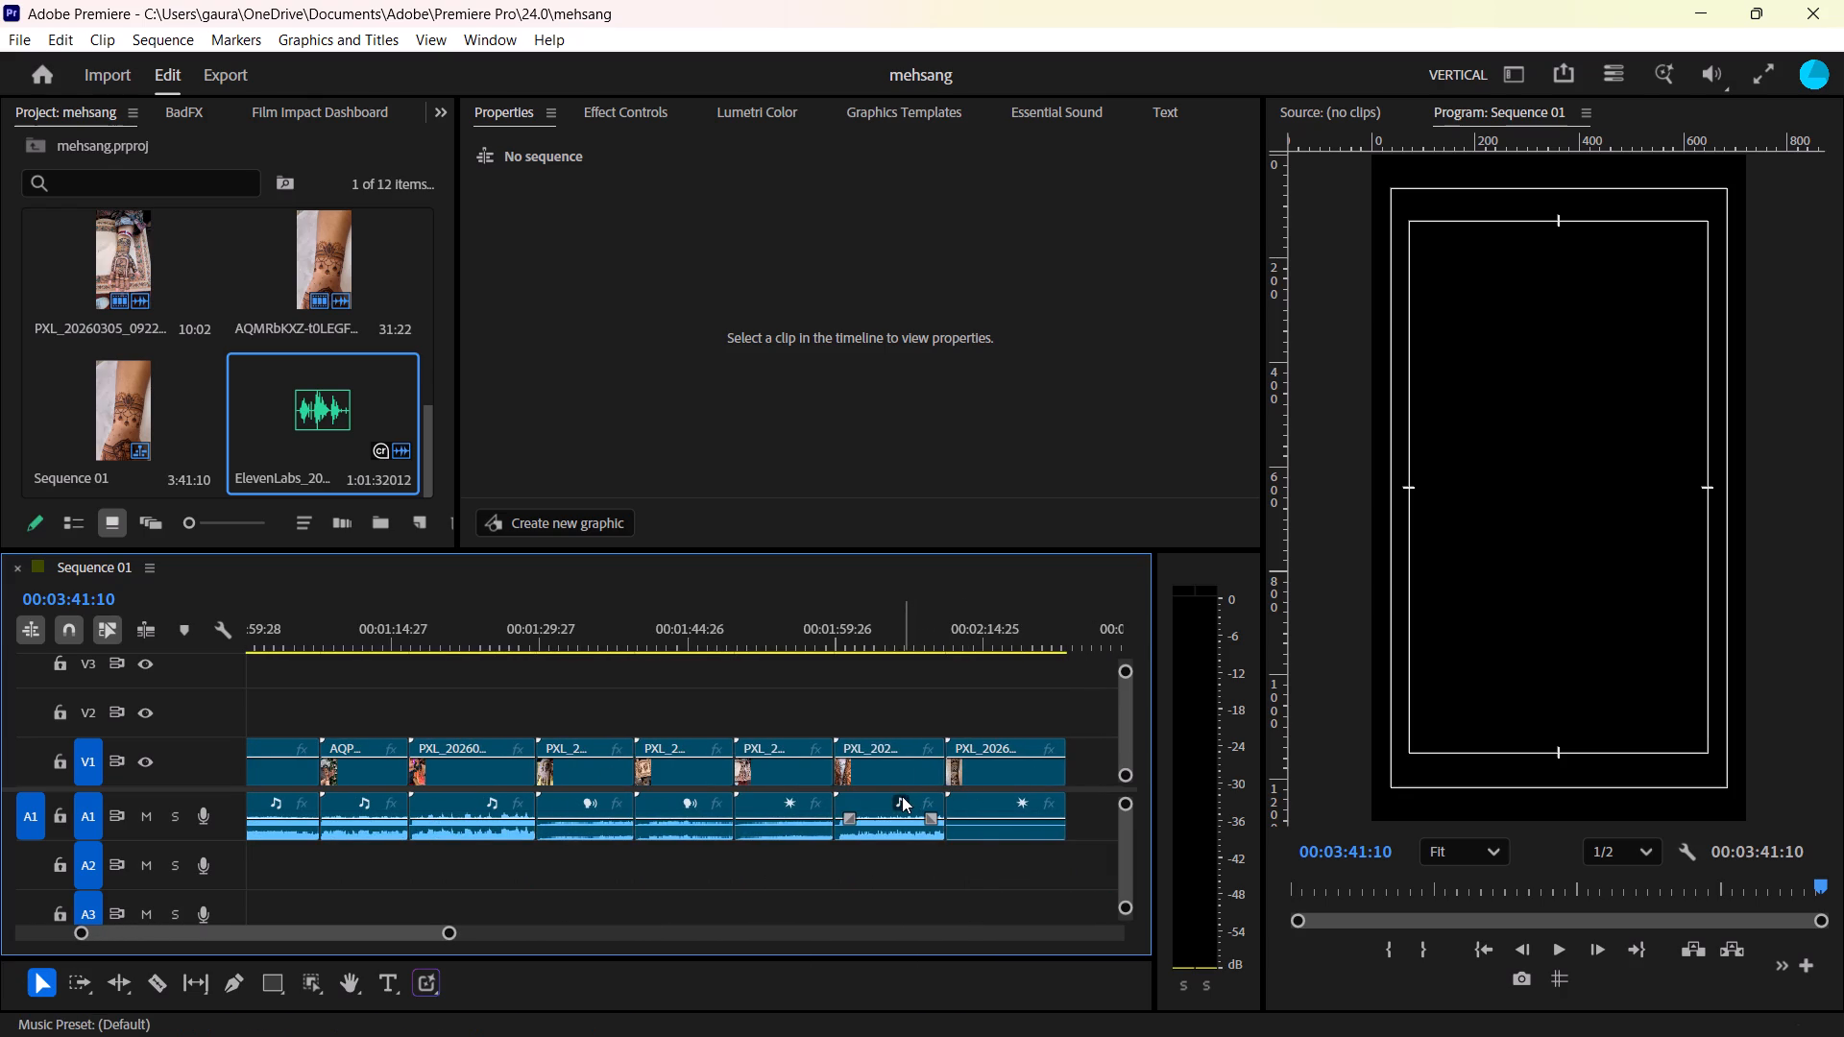
scroll(977, 792, "right", 1)
scroll(977, 792, "left", 1)
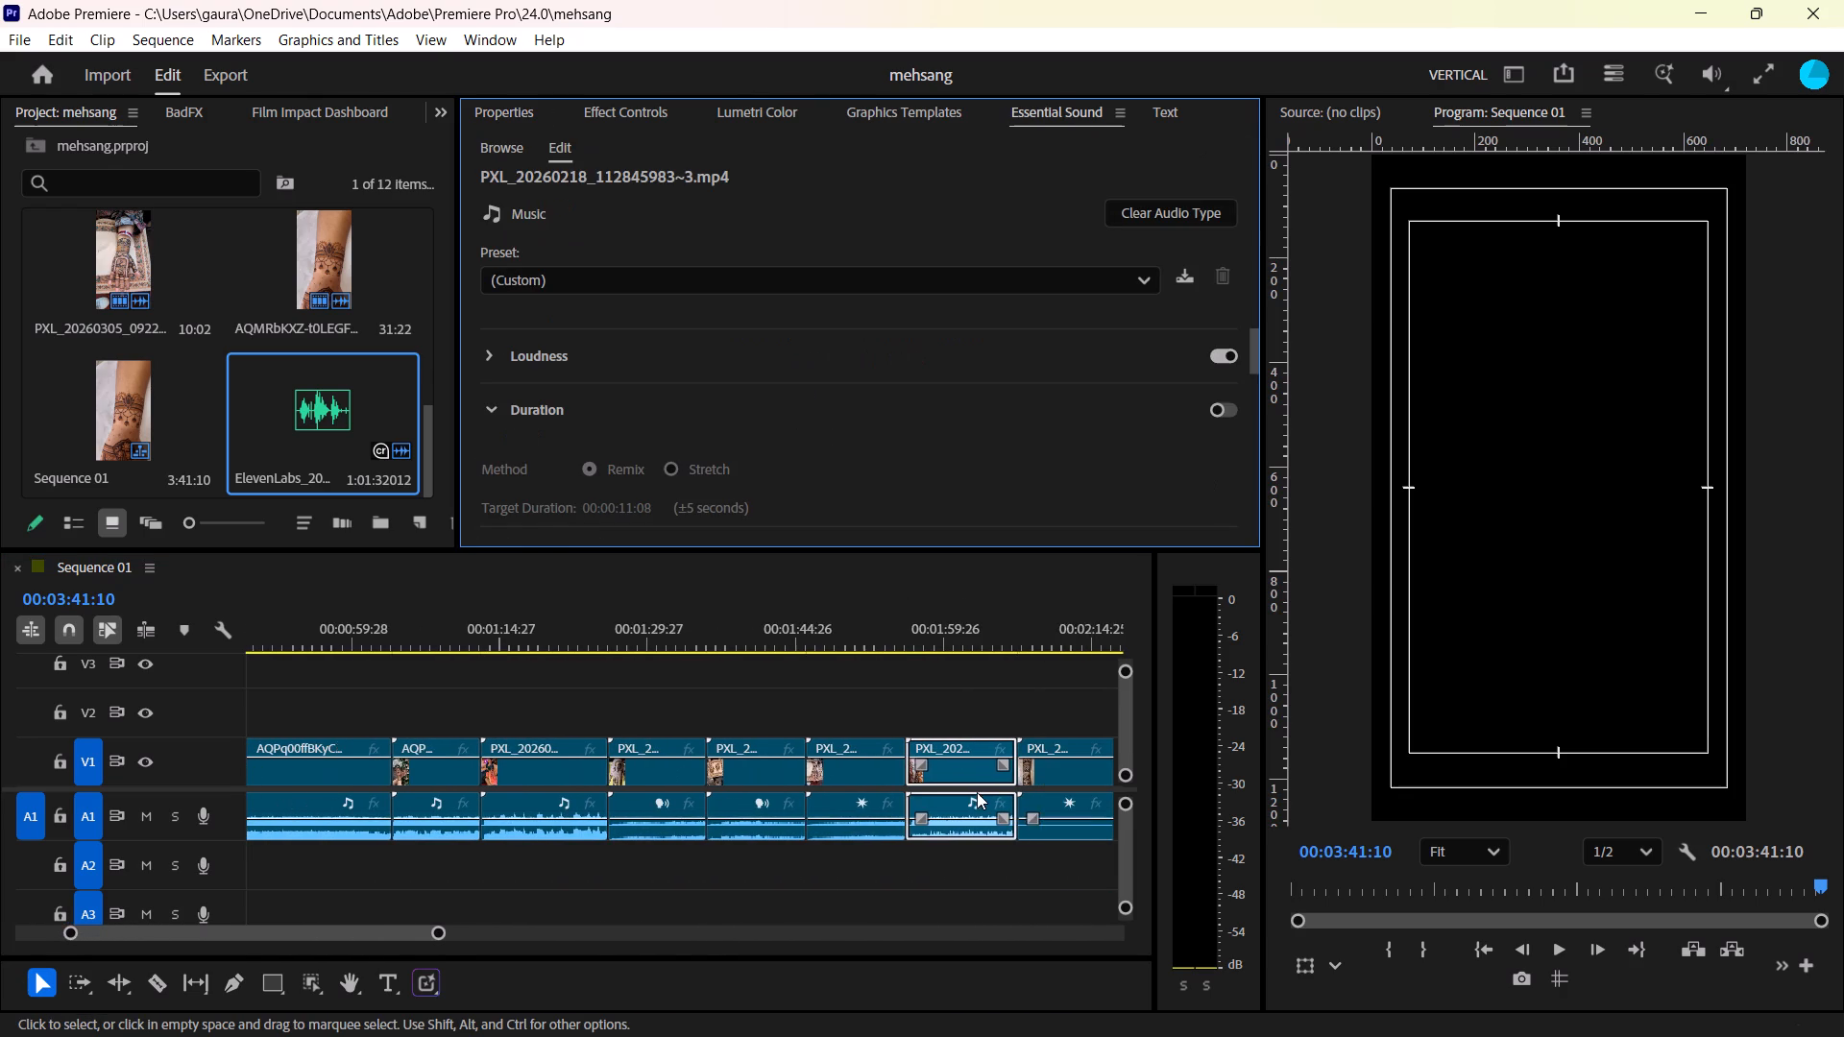
left_click_drag(449, 939, 567, 938)
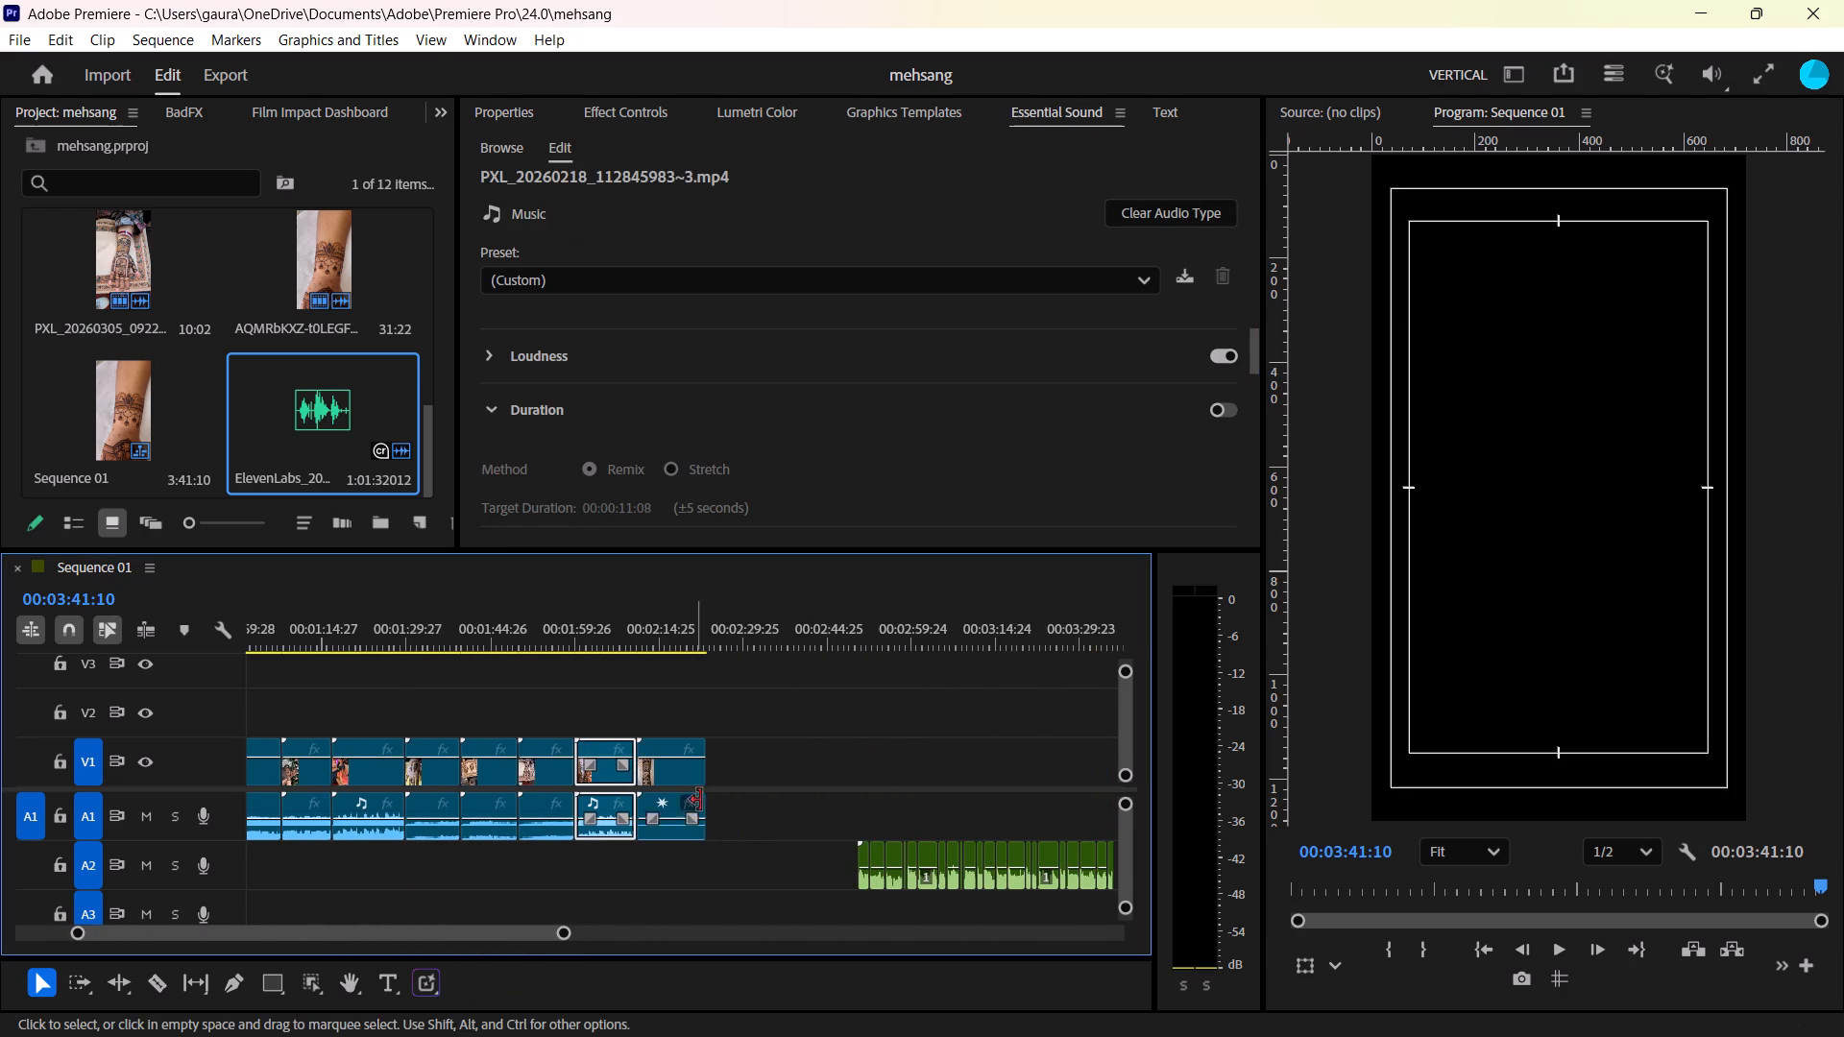
left_click_drag(751, 762, 185, 716)
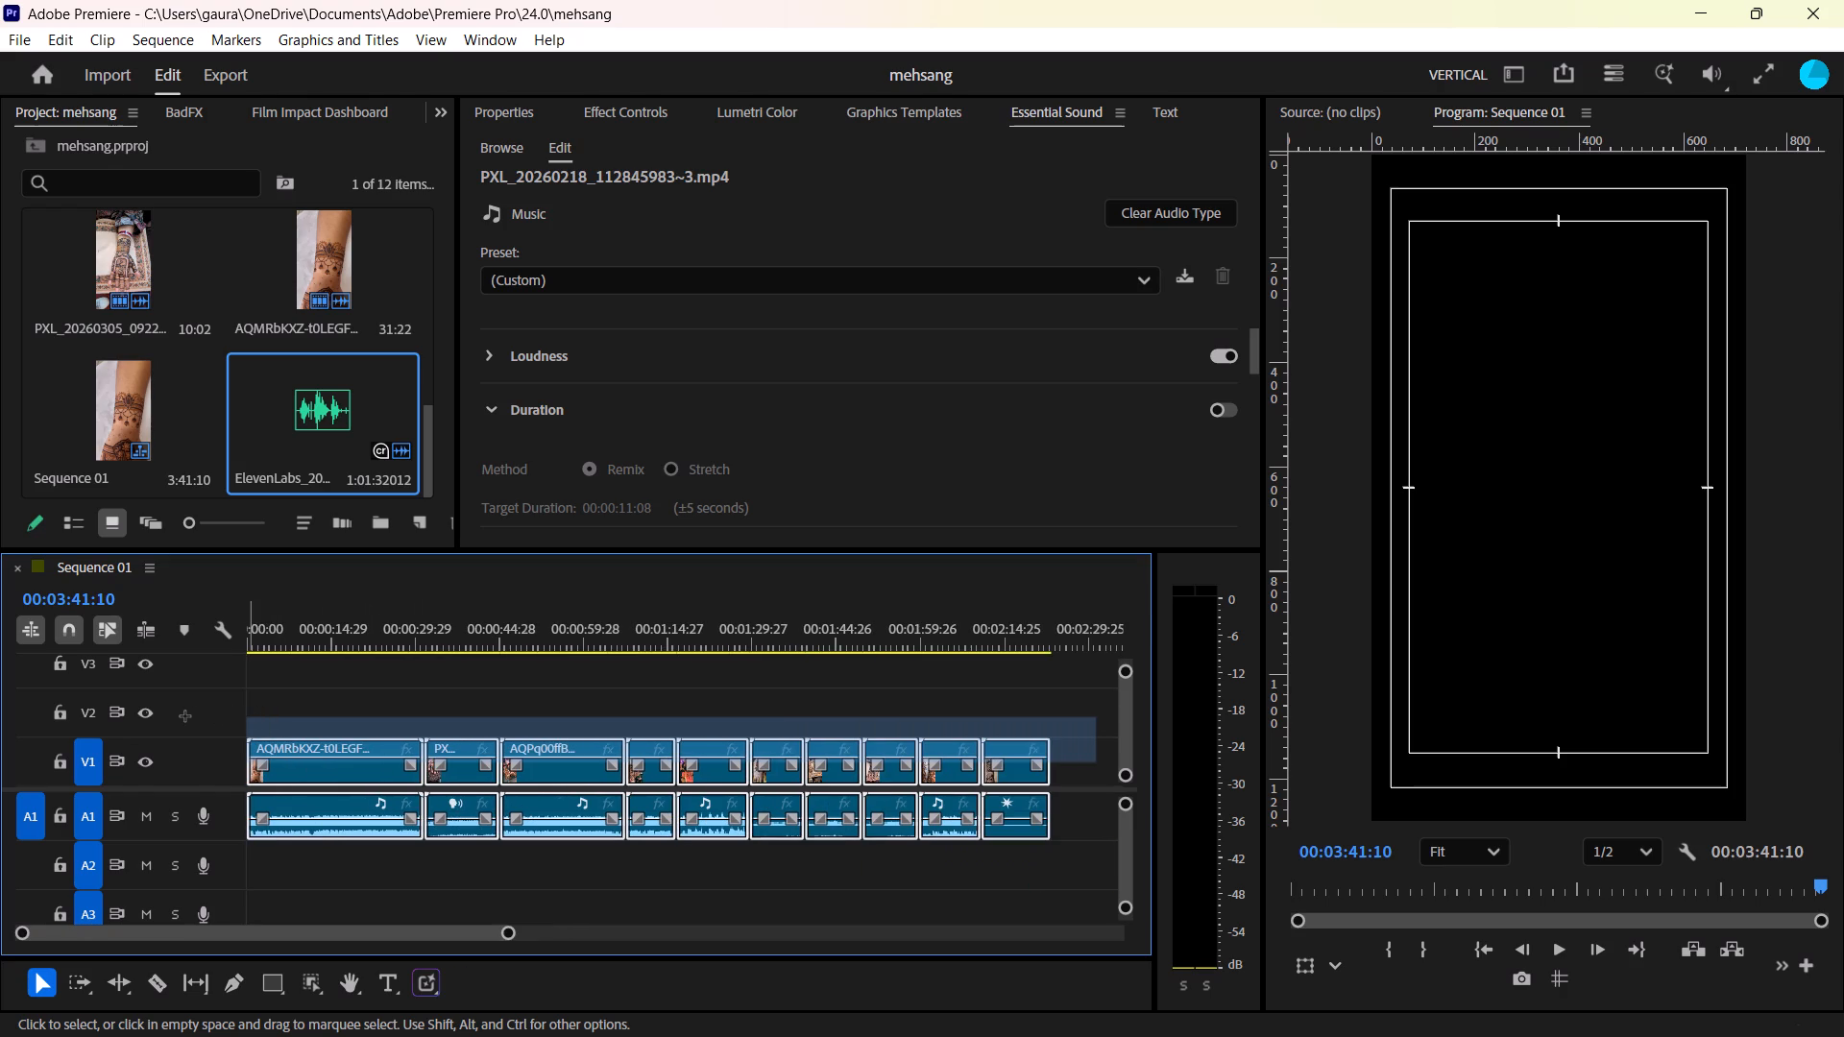
left_click_drag(185, 716, 184, 716)
key("BackSpace")
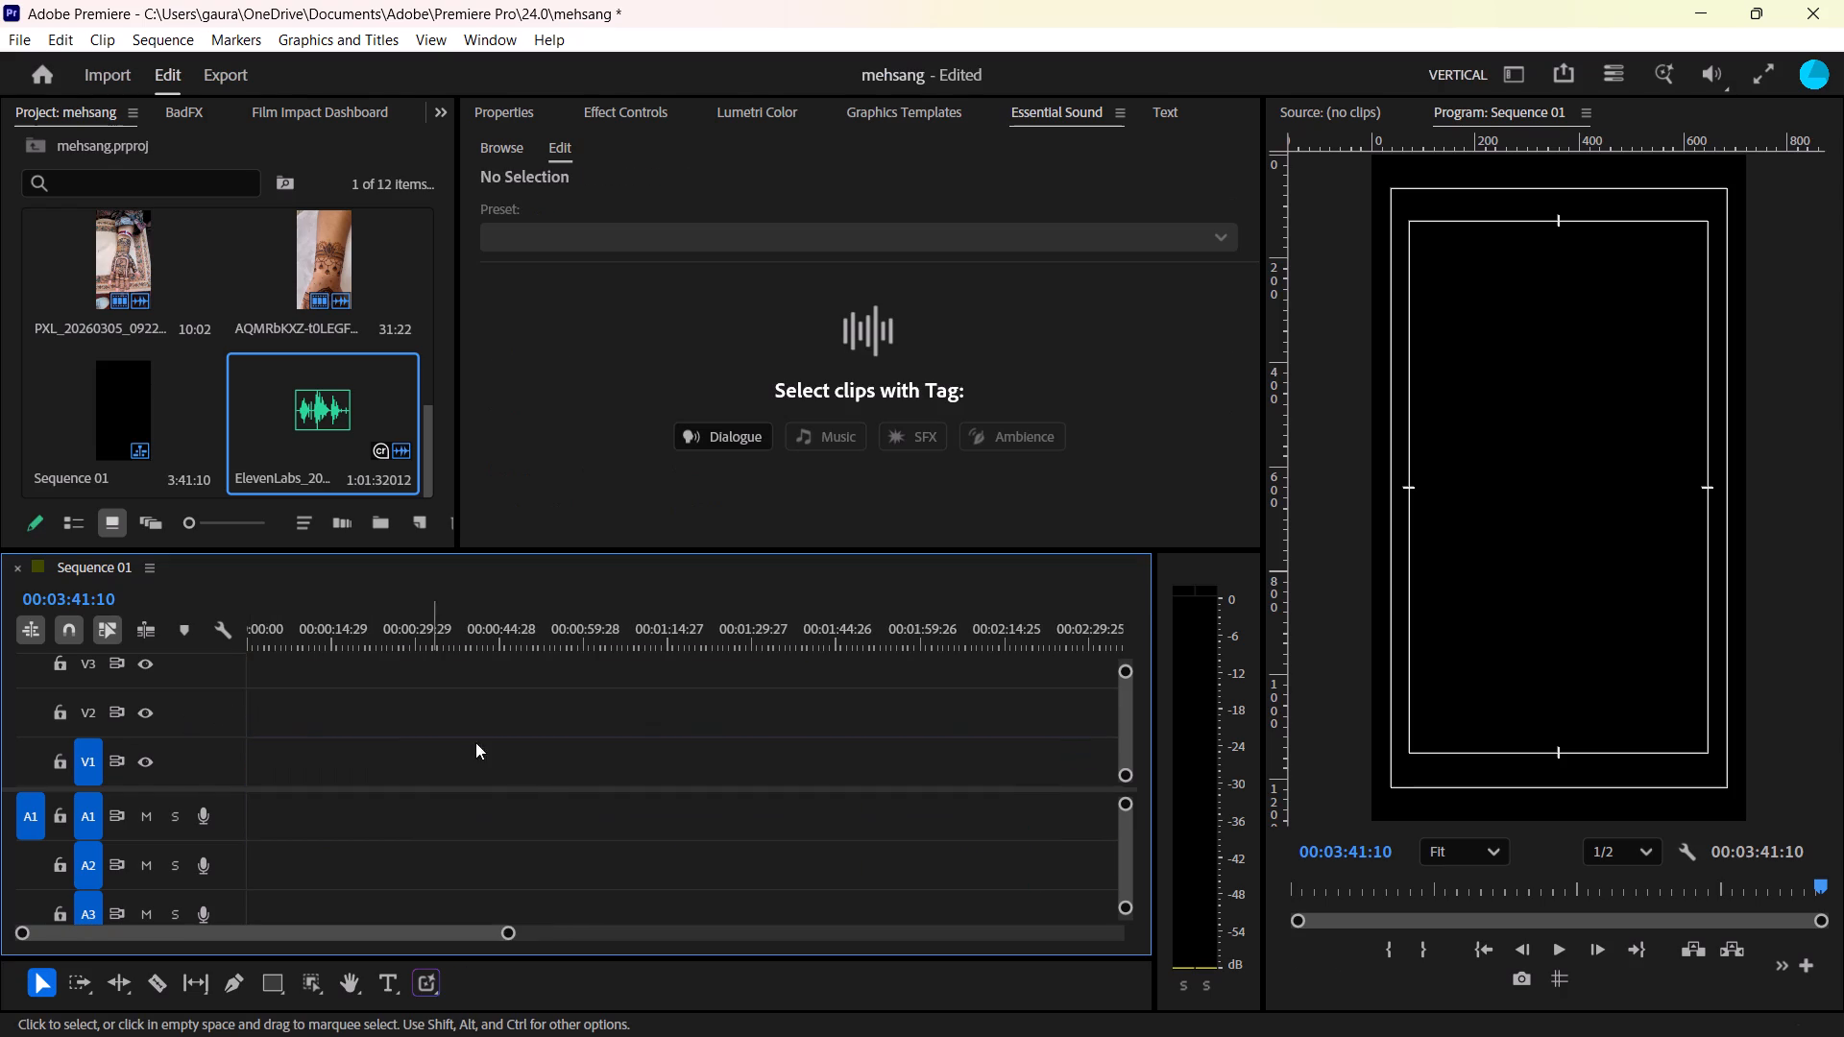
Ripple-delete the empty gap before the voiceover on A2 so it starts at the beginning of the sequence.
scroll(546, 784, "right", 9)
left_click(529, 807)
key("BackSpace")
left_click(521, 849)
key("BackSpace")
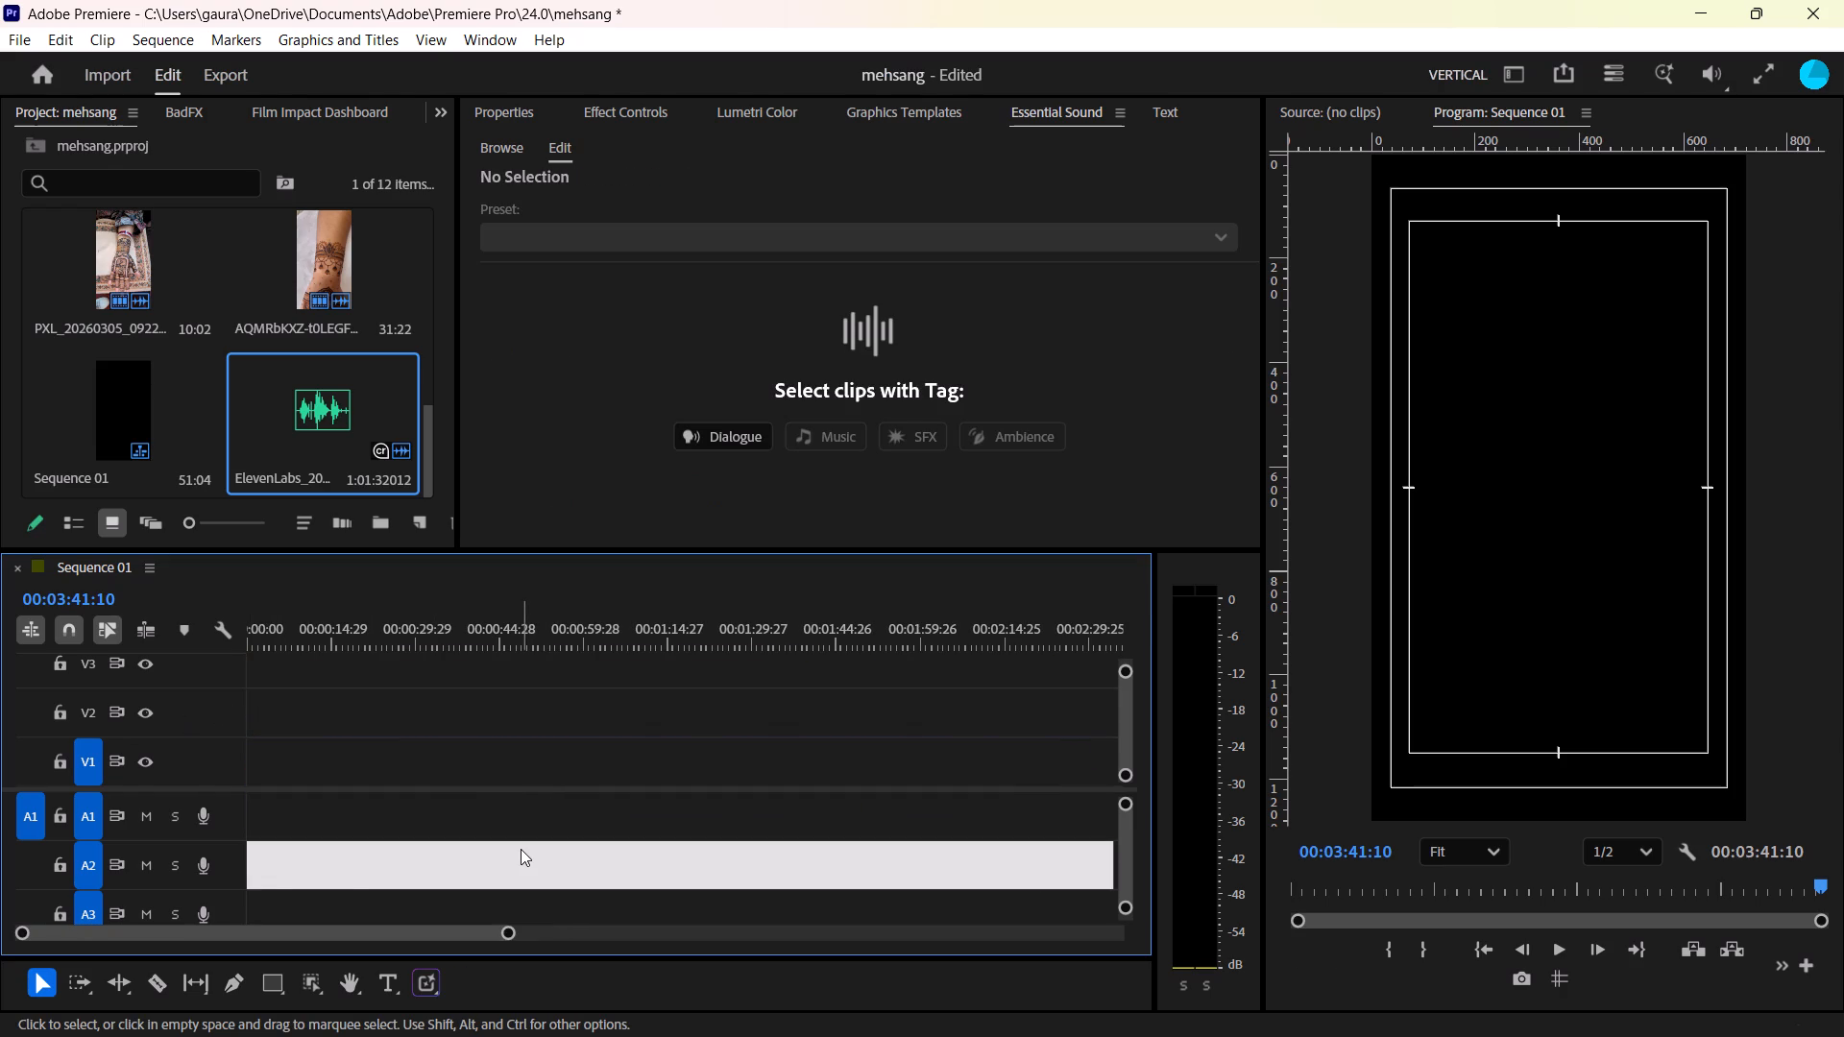
Move all the voiceover clips from track A2 up to A1, keeping their timing, and save the project.
scroll(542, 838, "right", 1)
left_click_drag(617, 868, 216, 823)
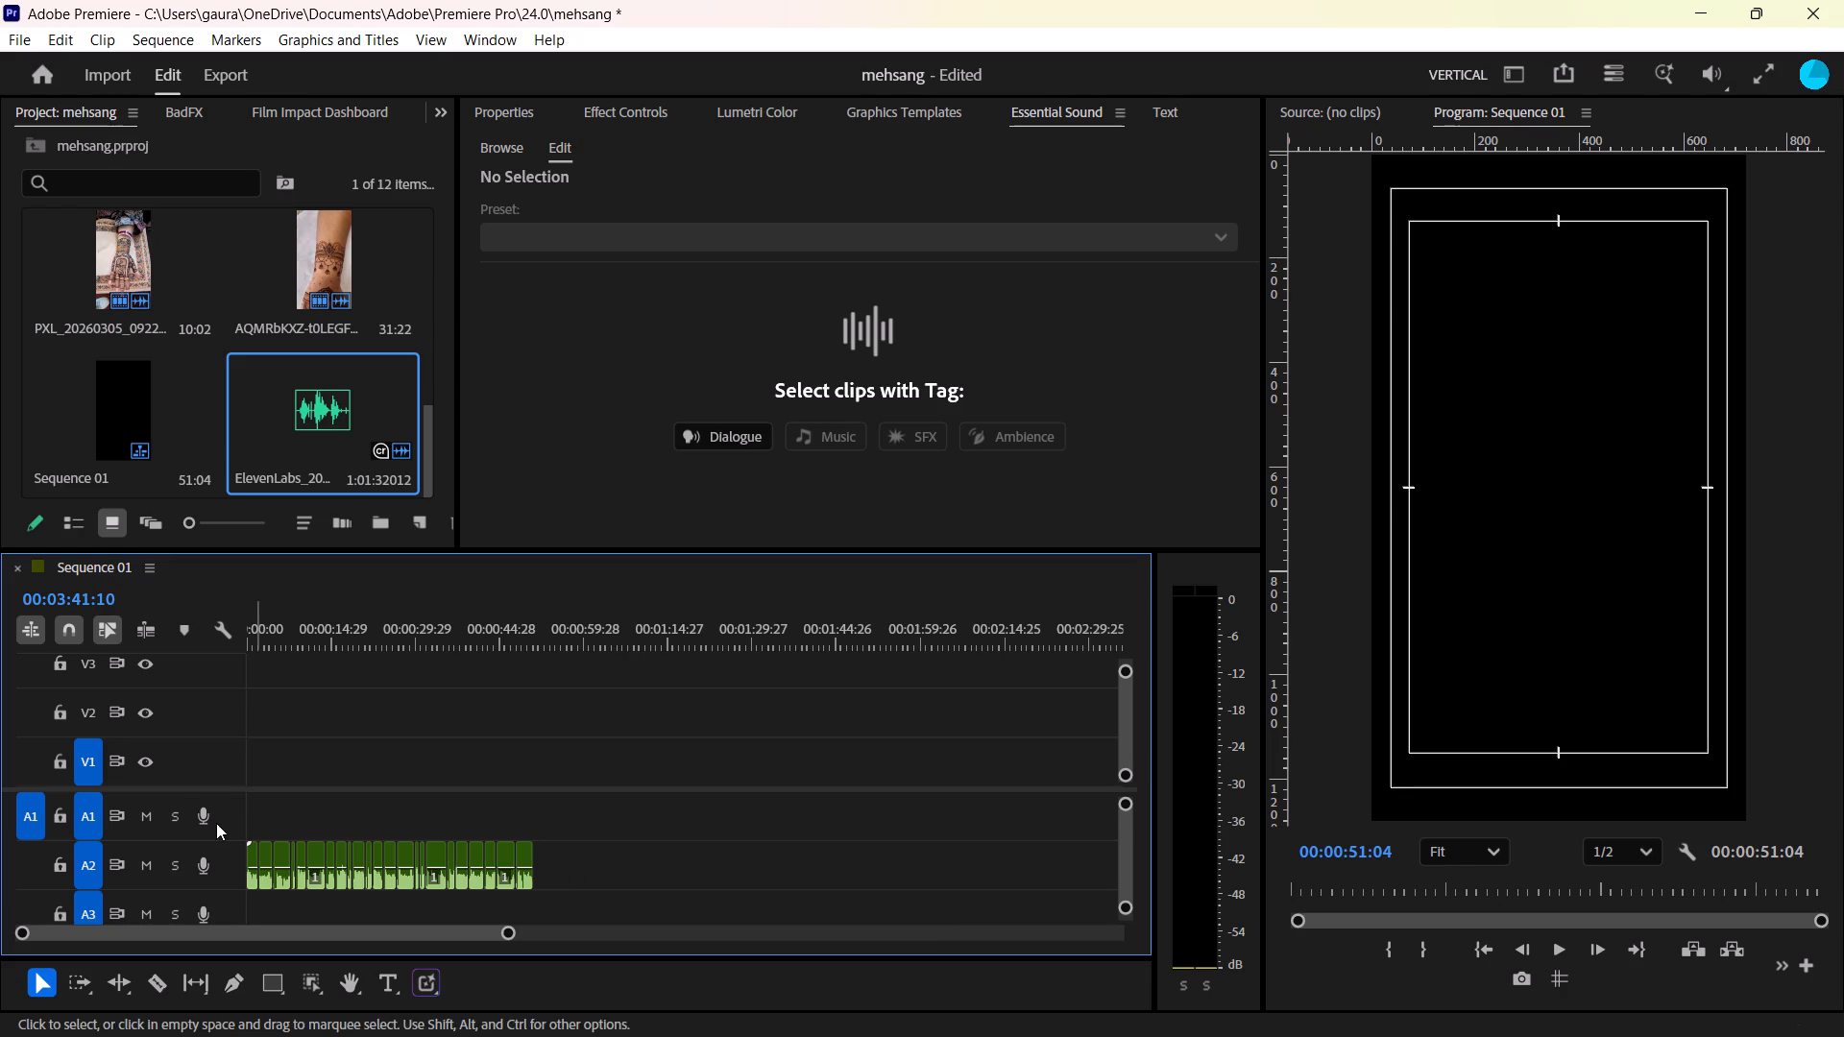
left_click_drag(216, 823, 215, 818)
left_click_drag(580, 851, 231, 799)
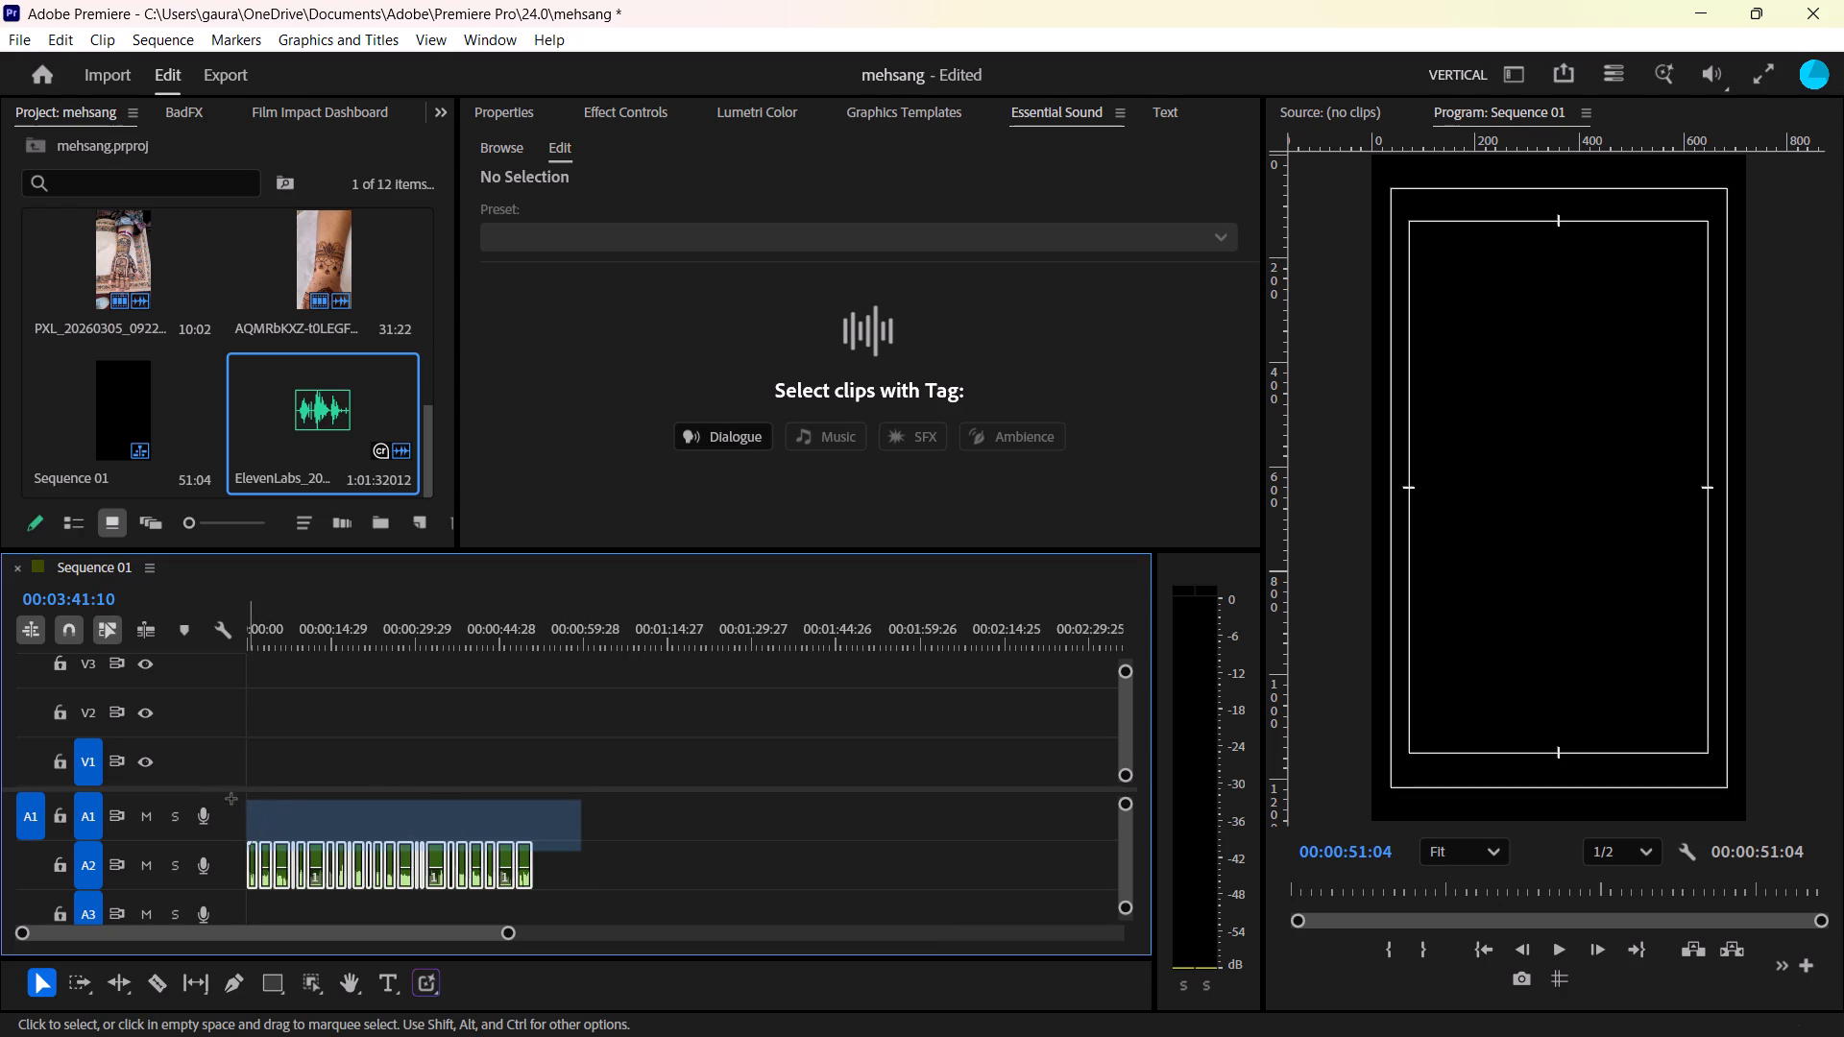
left_click_drag(231, 799, 232, 799)
left_click_drag(359, 847, 356, 822)
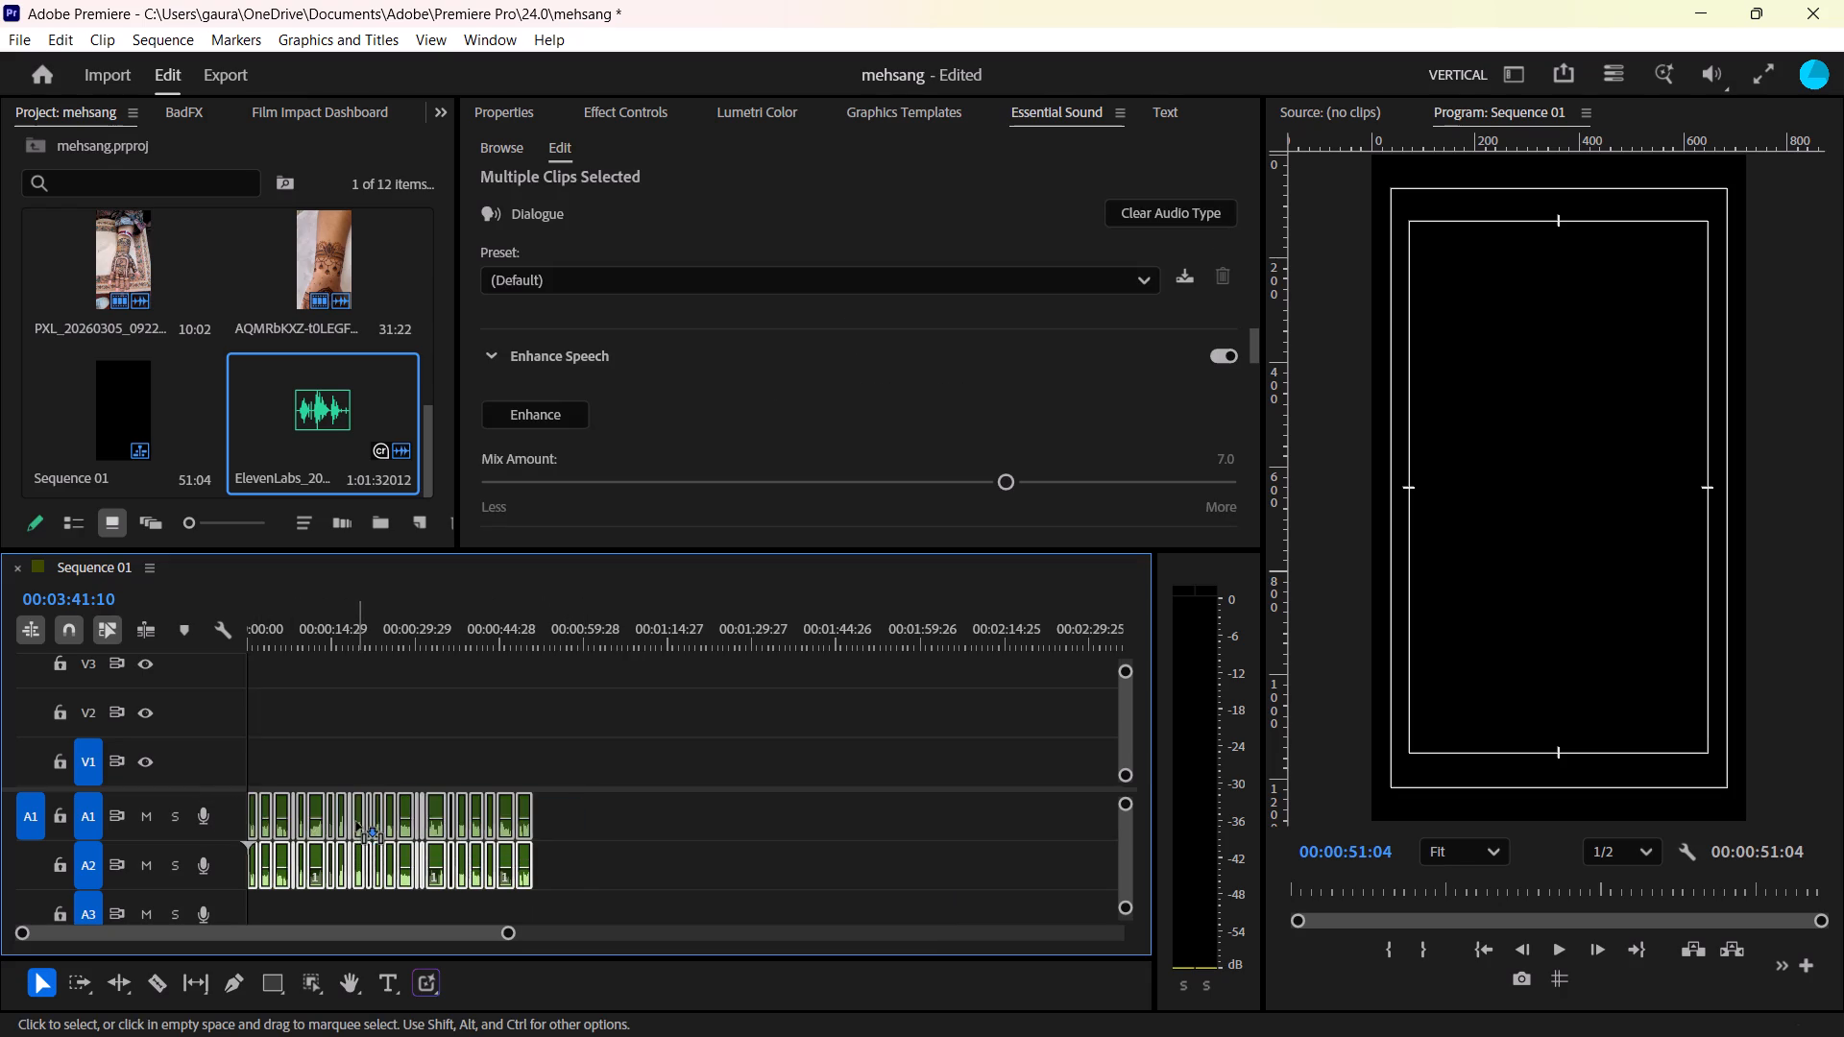
left_click_drag(356, 822, 356, 820)
left_click(655, 855)
key("ctrl+s")
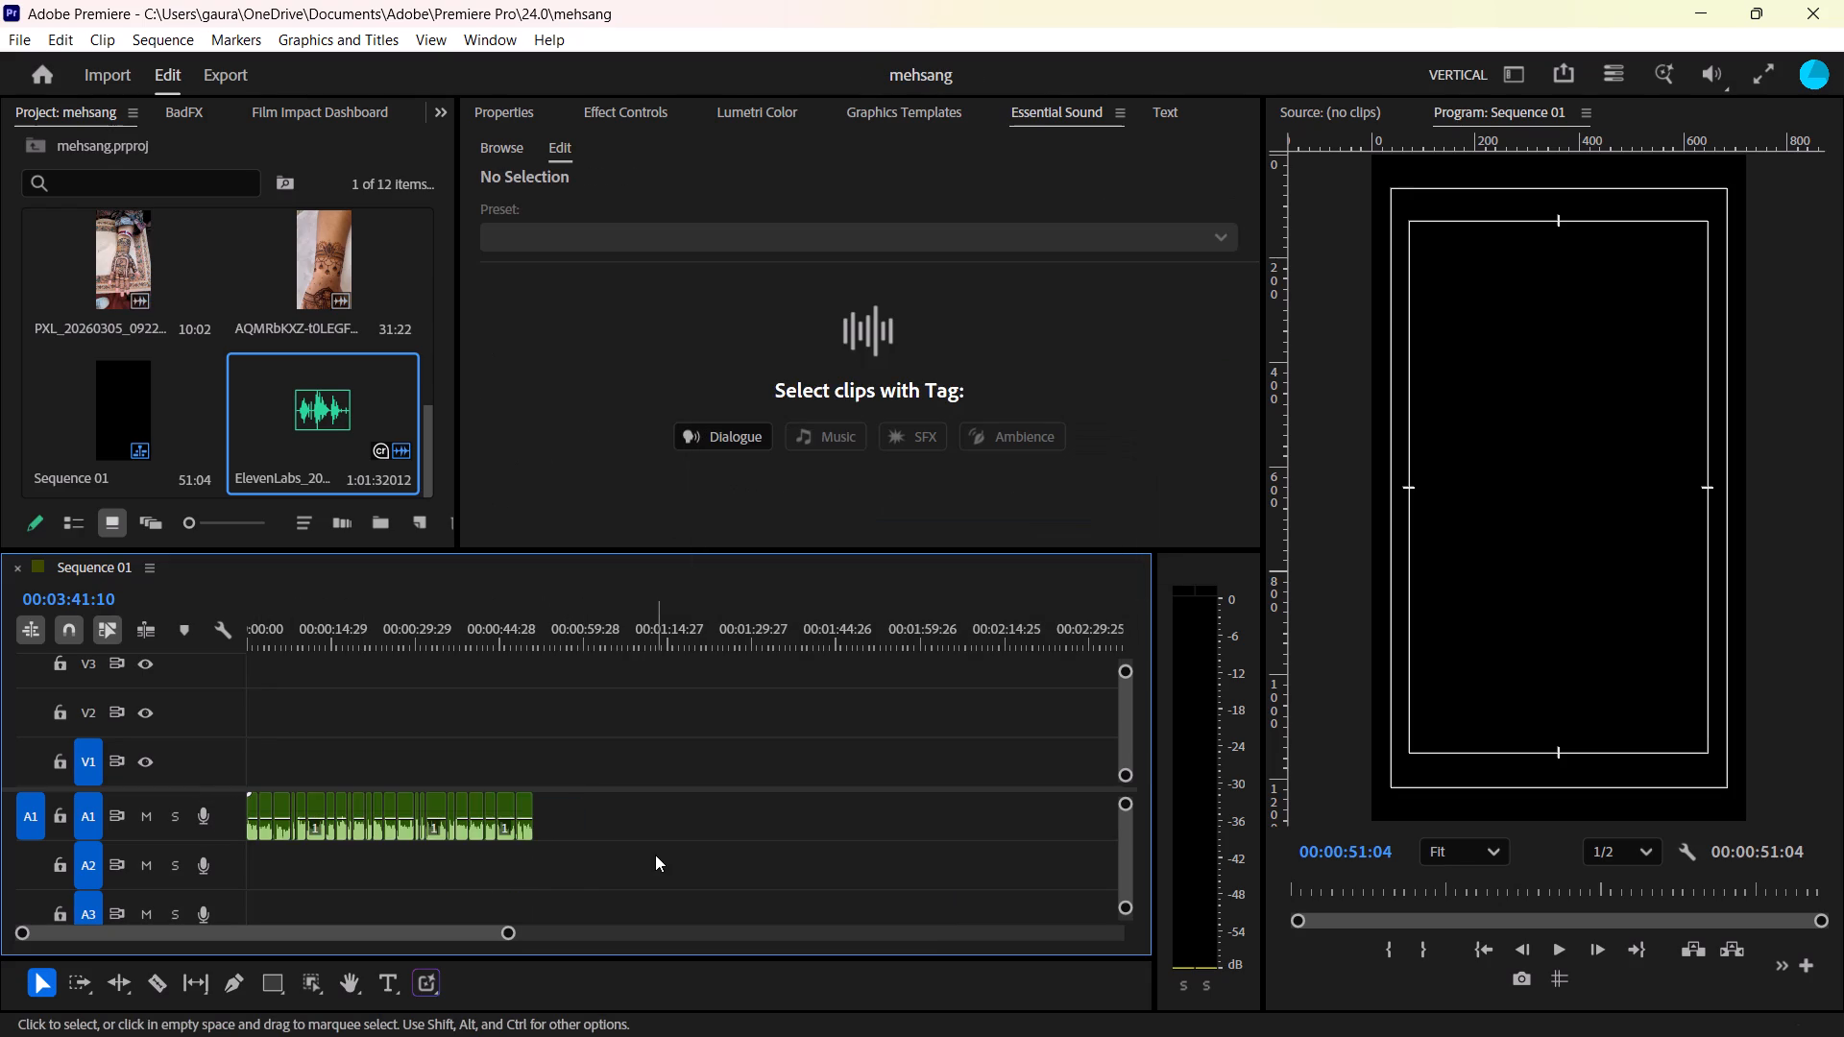
Play the opening of the voiceover from the start of the sequence.
key("Return")
left_click(655, 855)
left_click(655, 855)
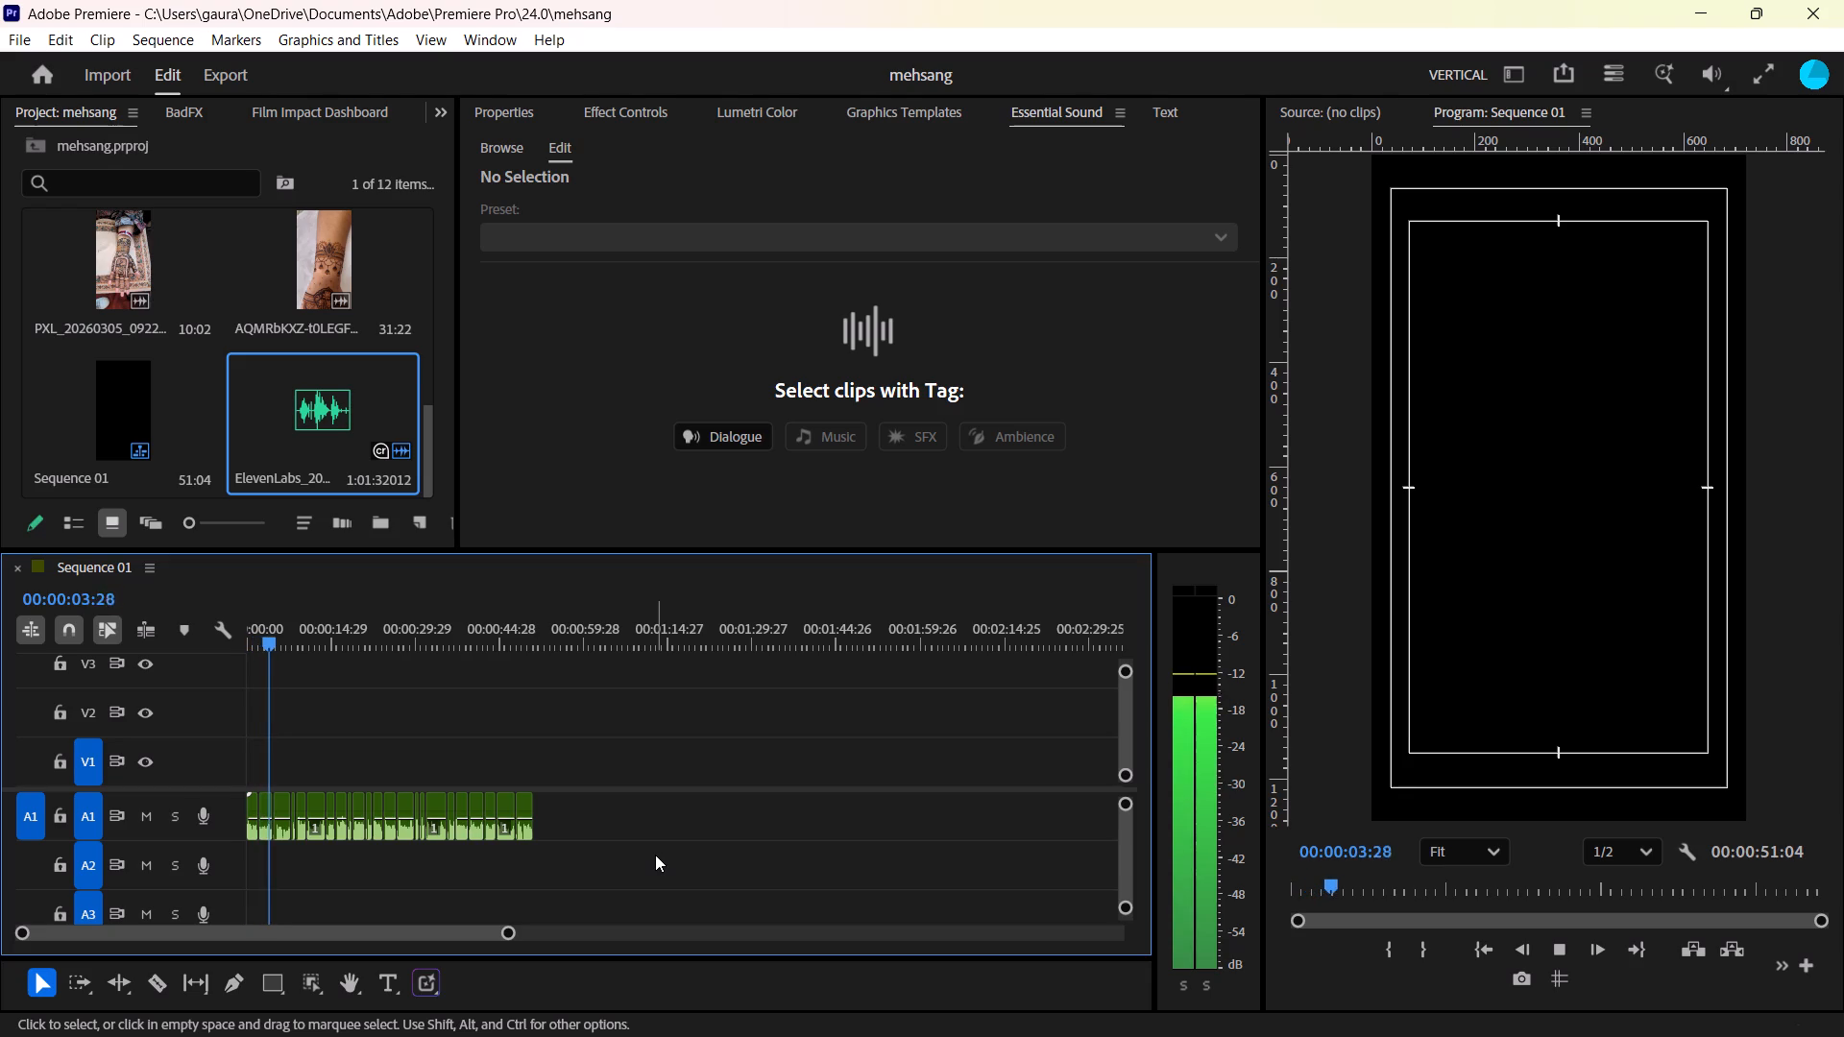
key("space")
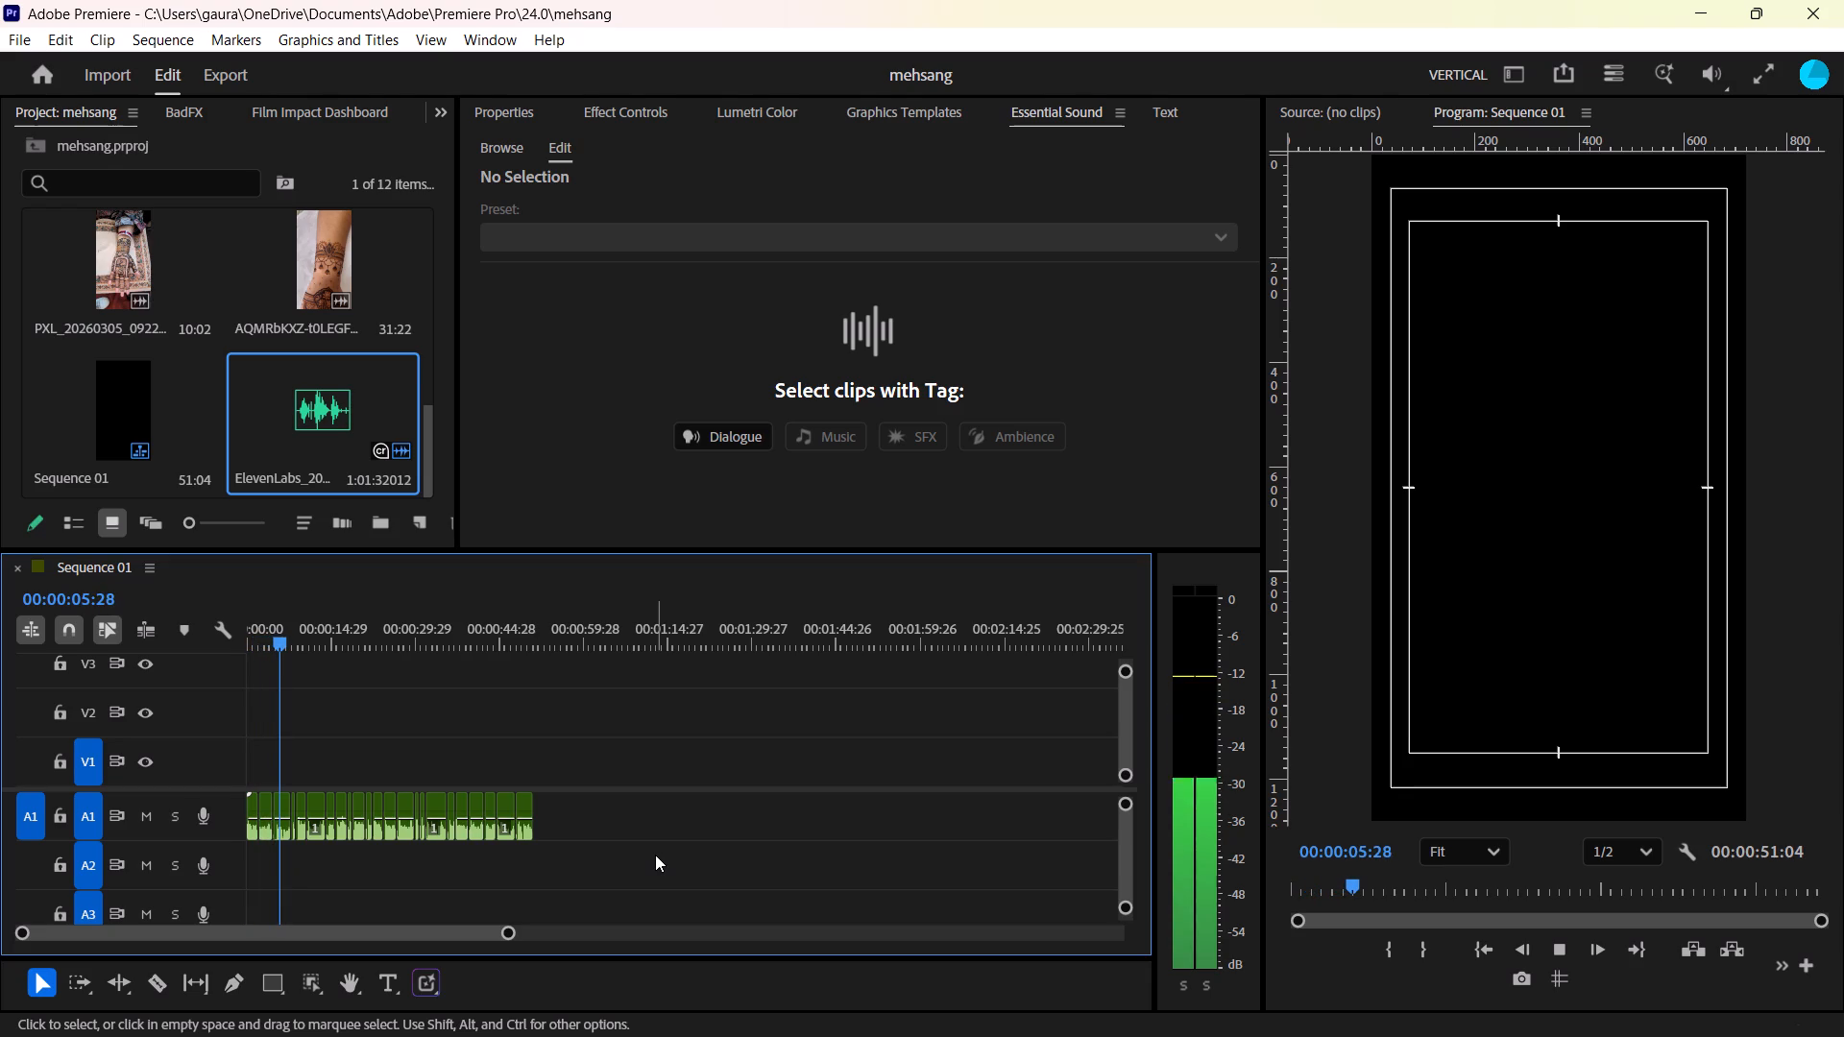
Add the AQP1VbLuFBdcUu2bJ mehndi hands clip to V1 just after the end of the voiceover and preview it.
scroll(325, 374, "up", 4)
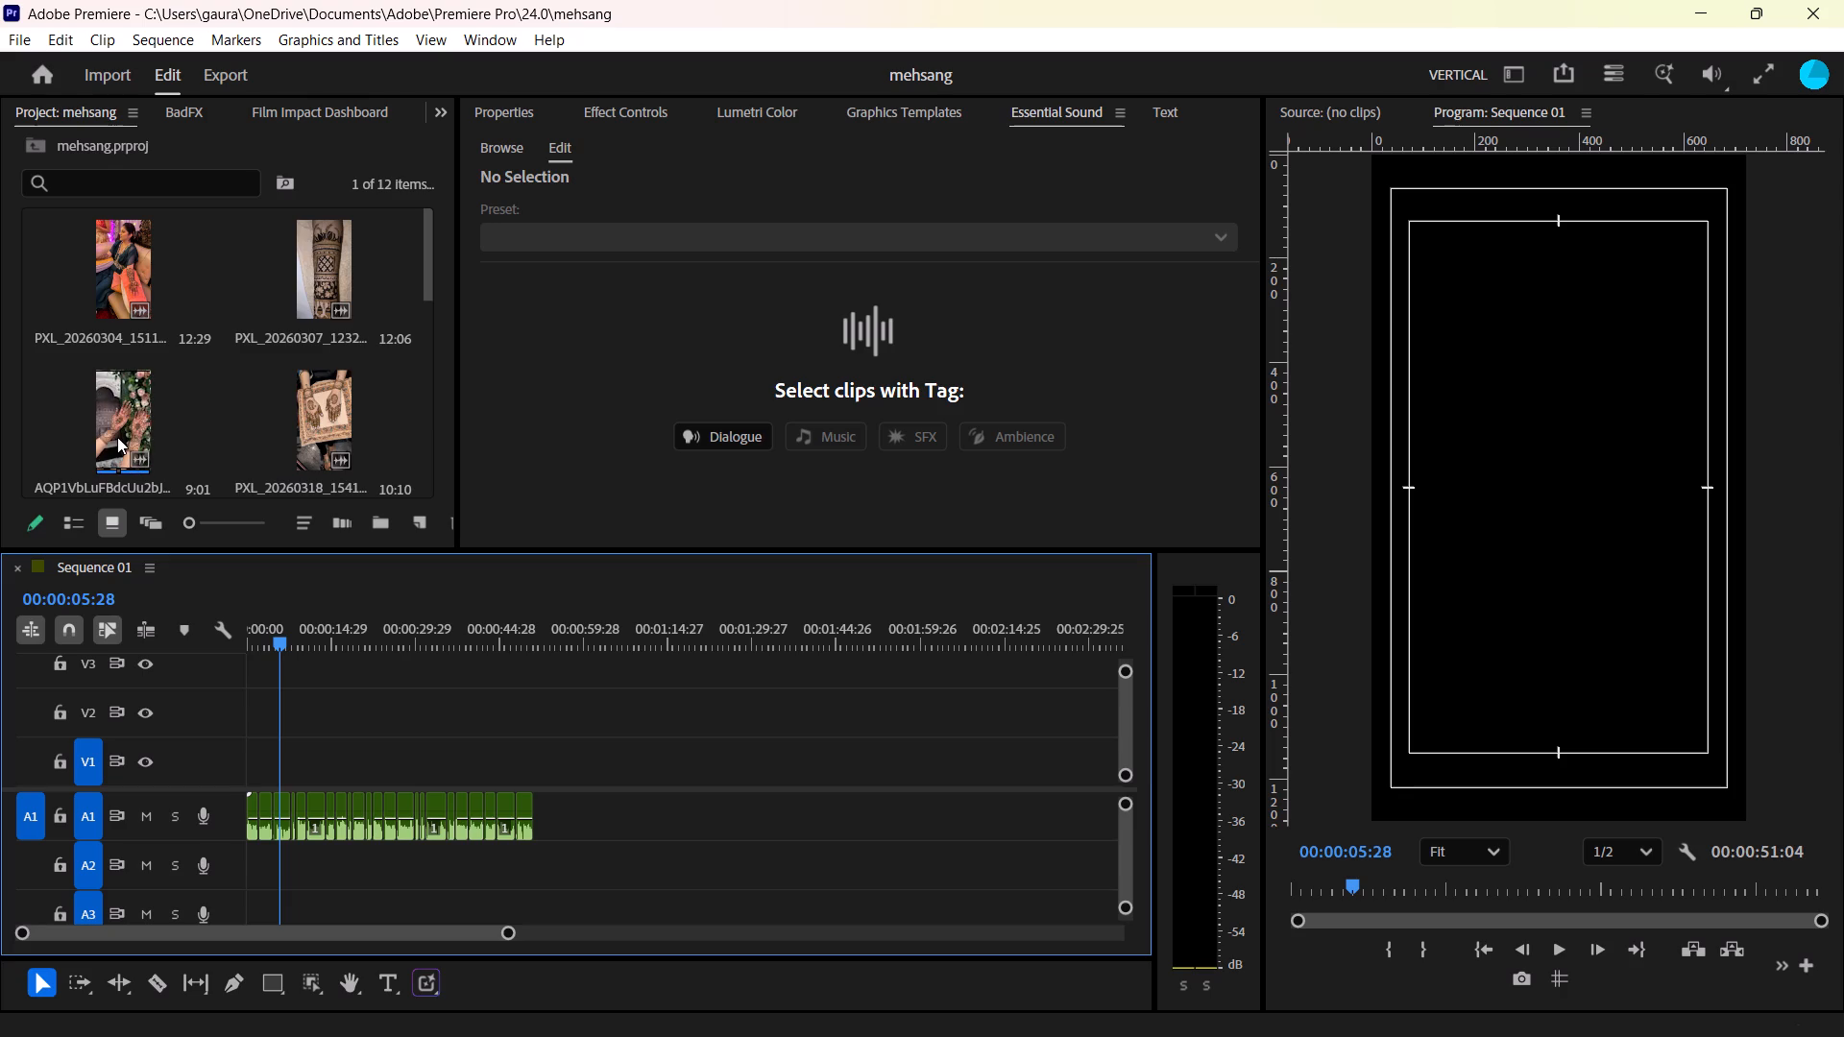
left_click_drag(132, 435, 555, 755)
left_click(568, 654)
left_click(569, 636)
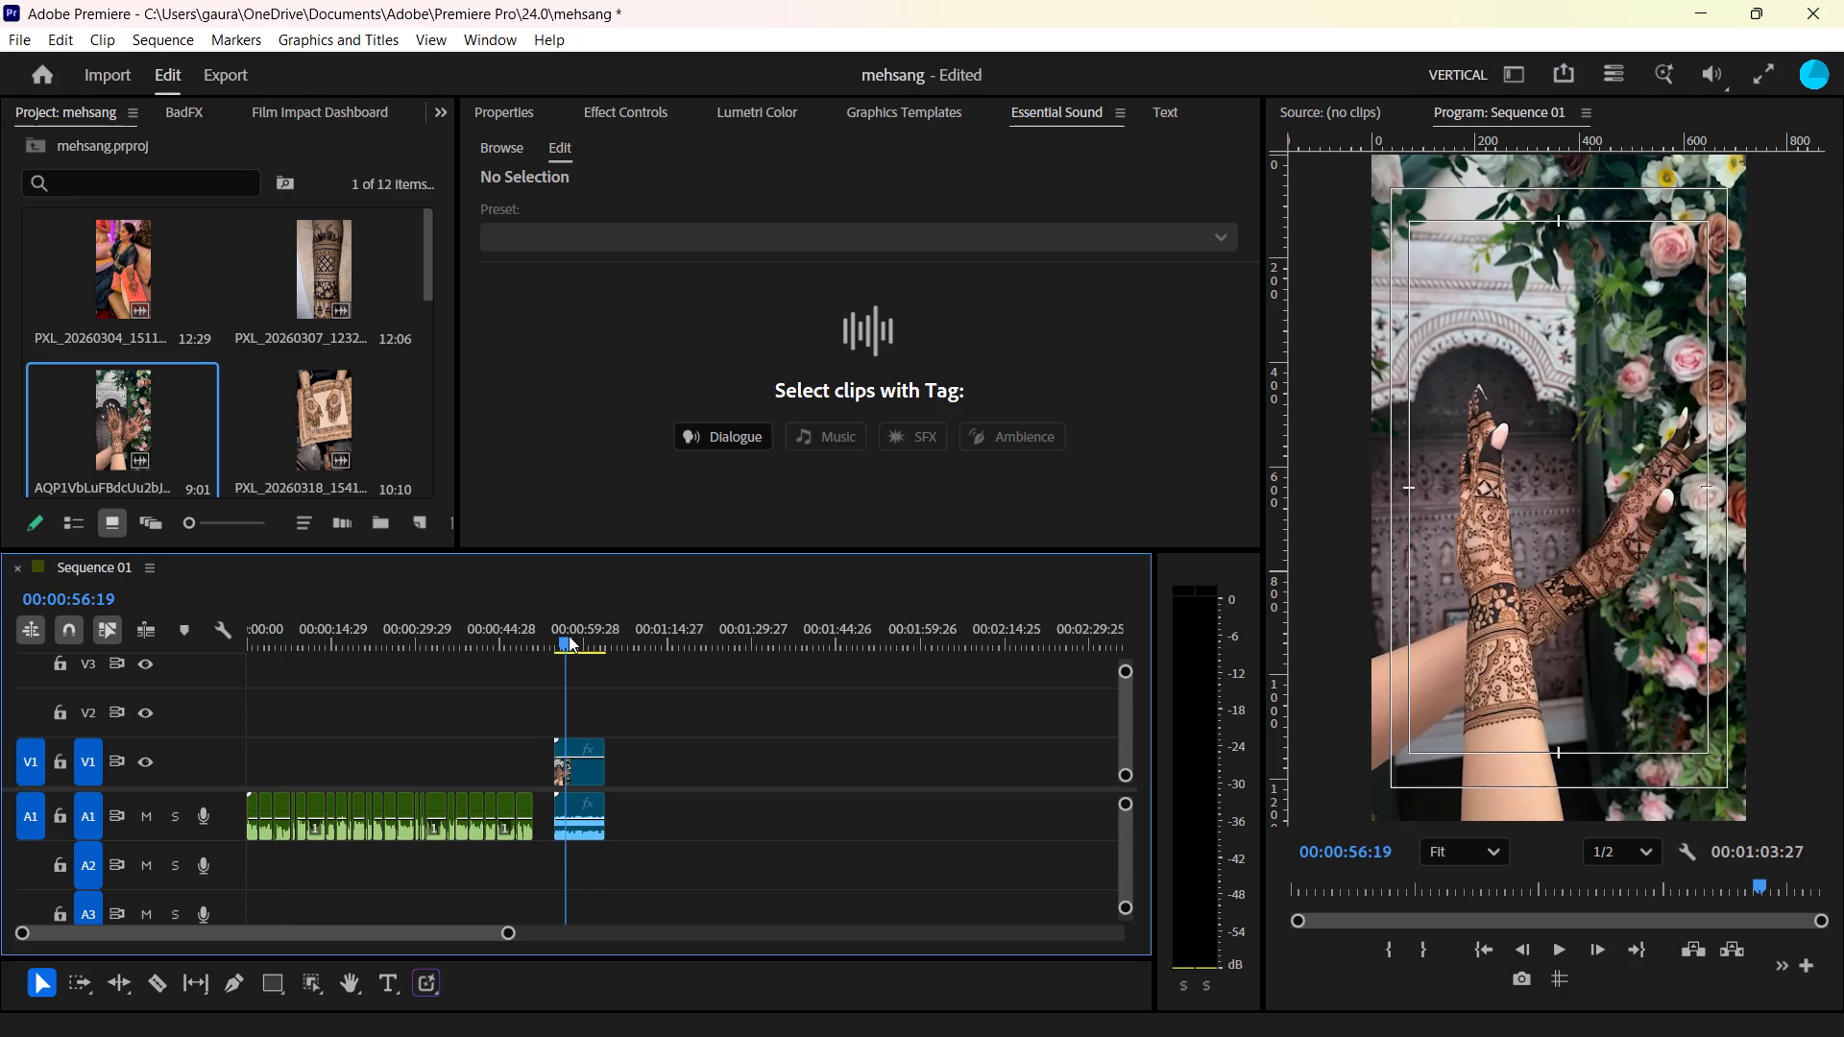
key("space")
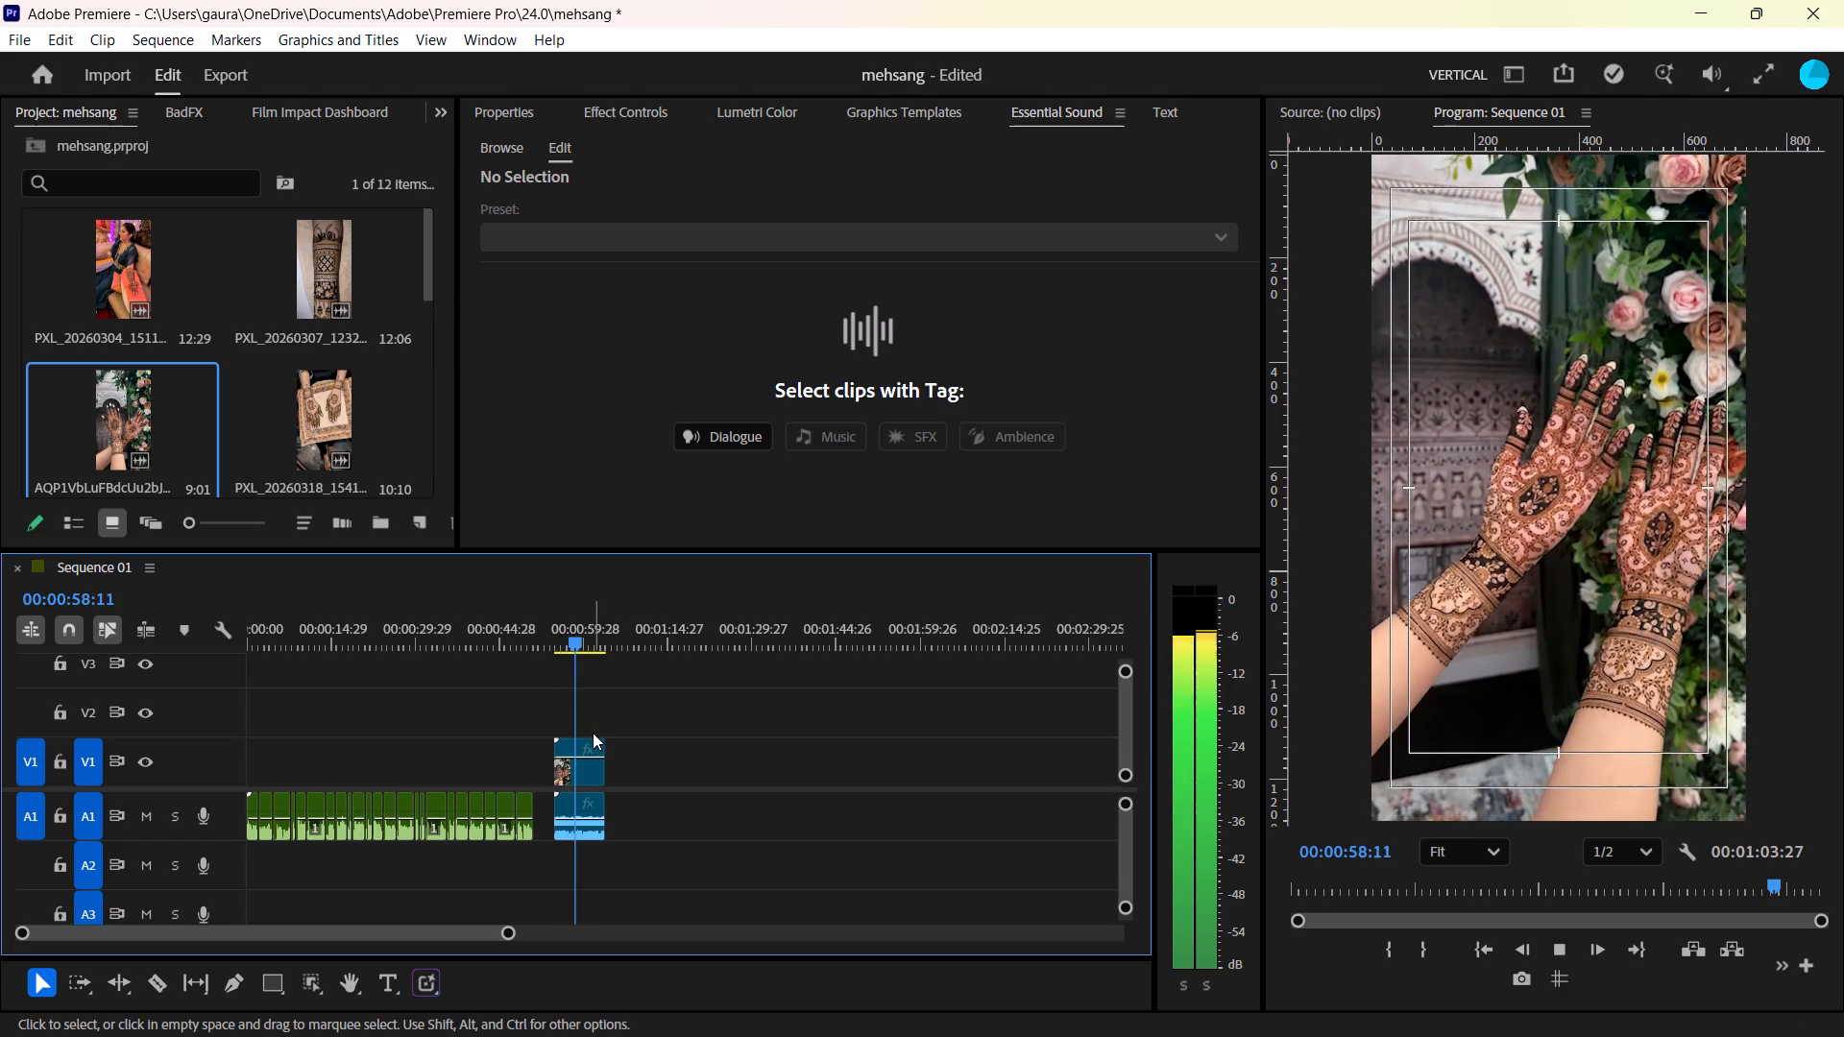
key("space")
Unlink the mehndi hands clip's audio from its video and delete the audio.
left_click(592, 775)
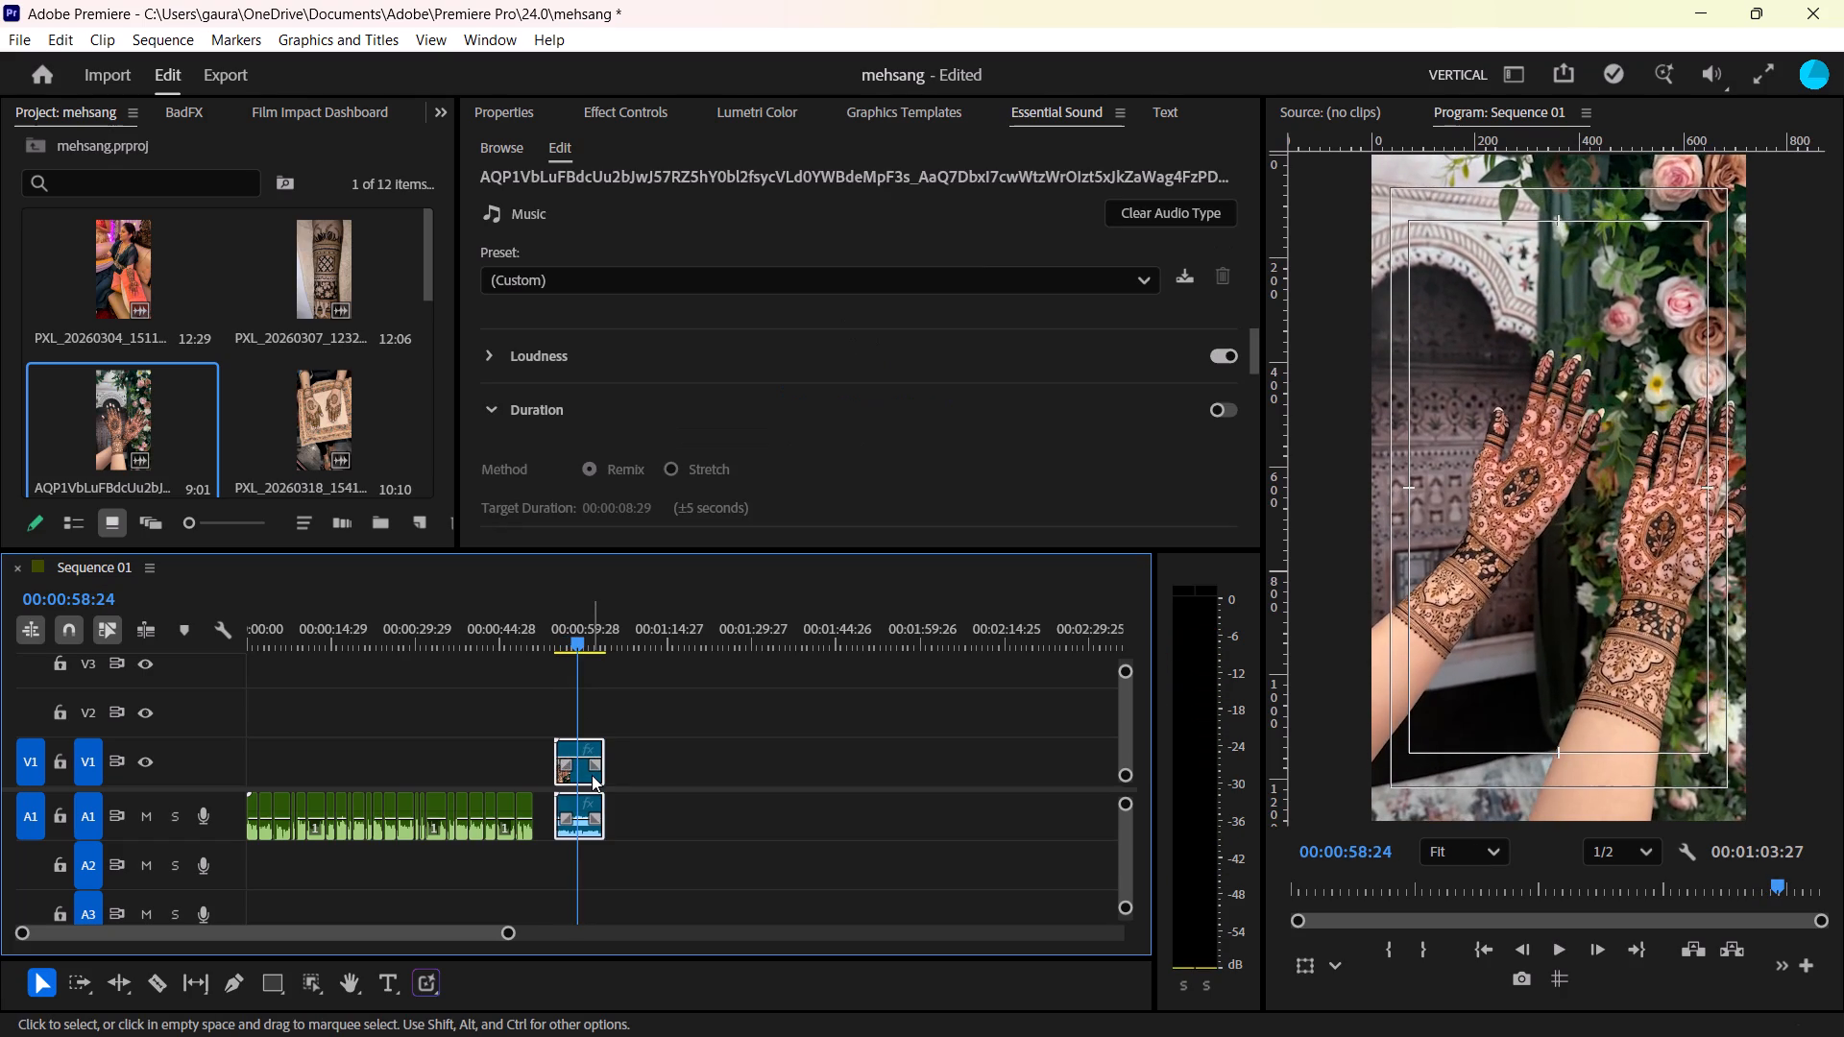
key("ctrl+l")
left_click(592, 833)
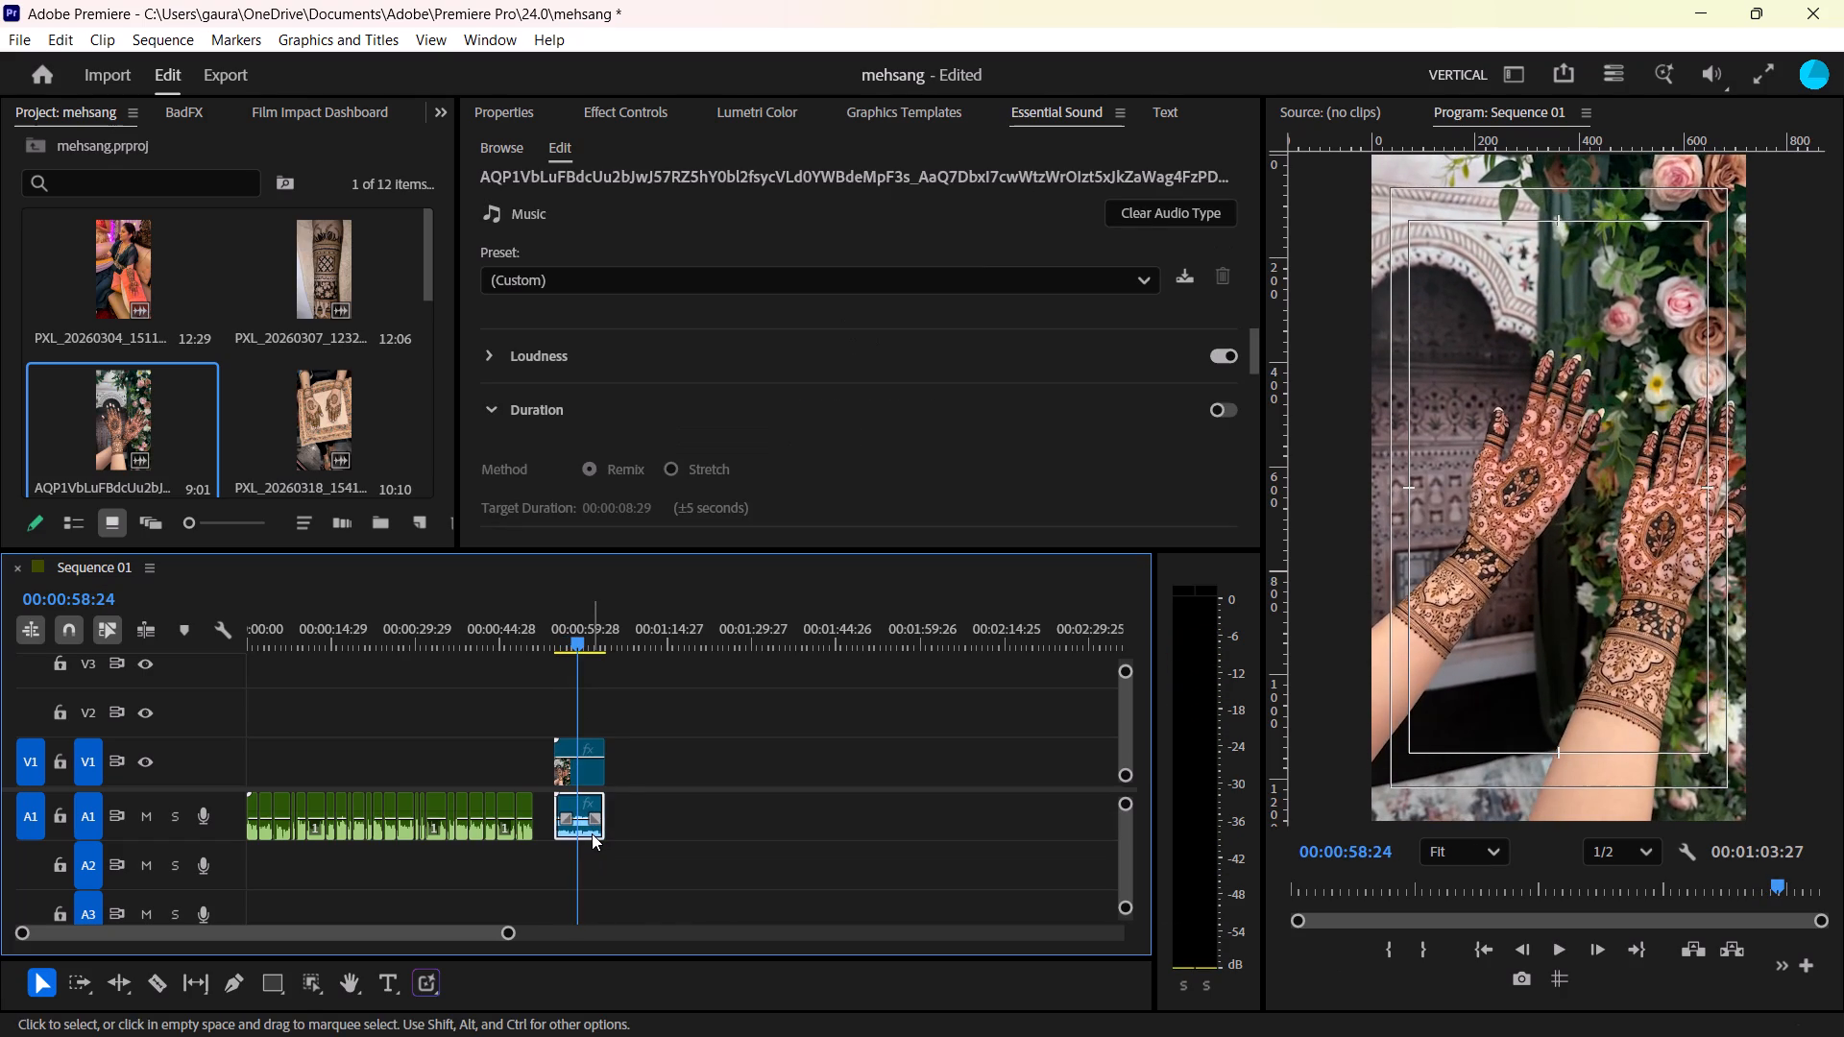
key("BackSpace")
Move the mehndi hands video on V1 to the very start of the sequence, above the voiceover.
left_click_drag(593, 776, 275, 763)
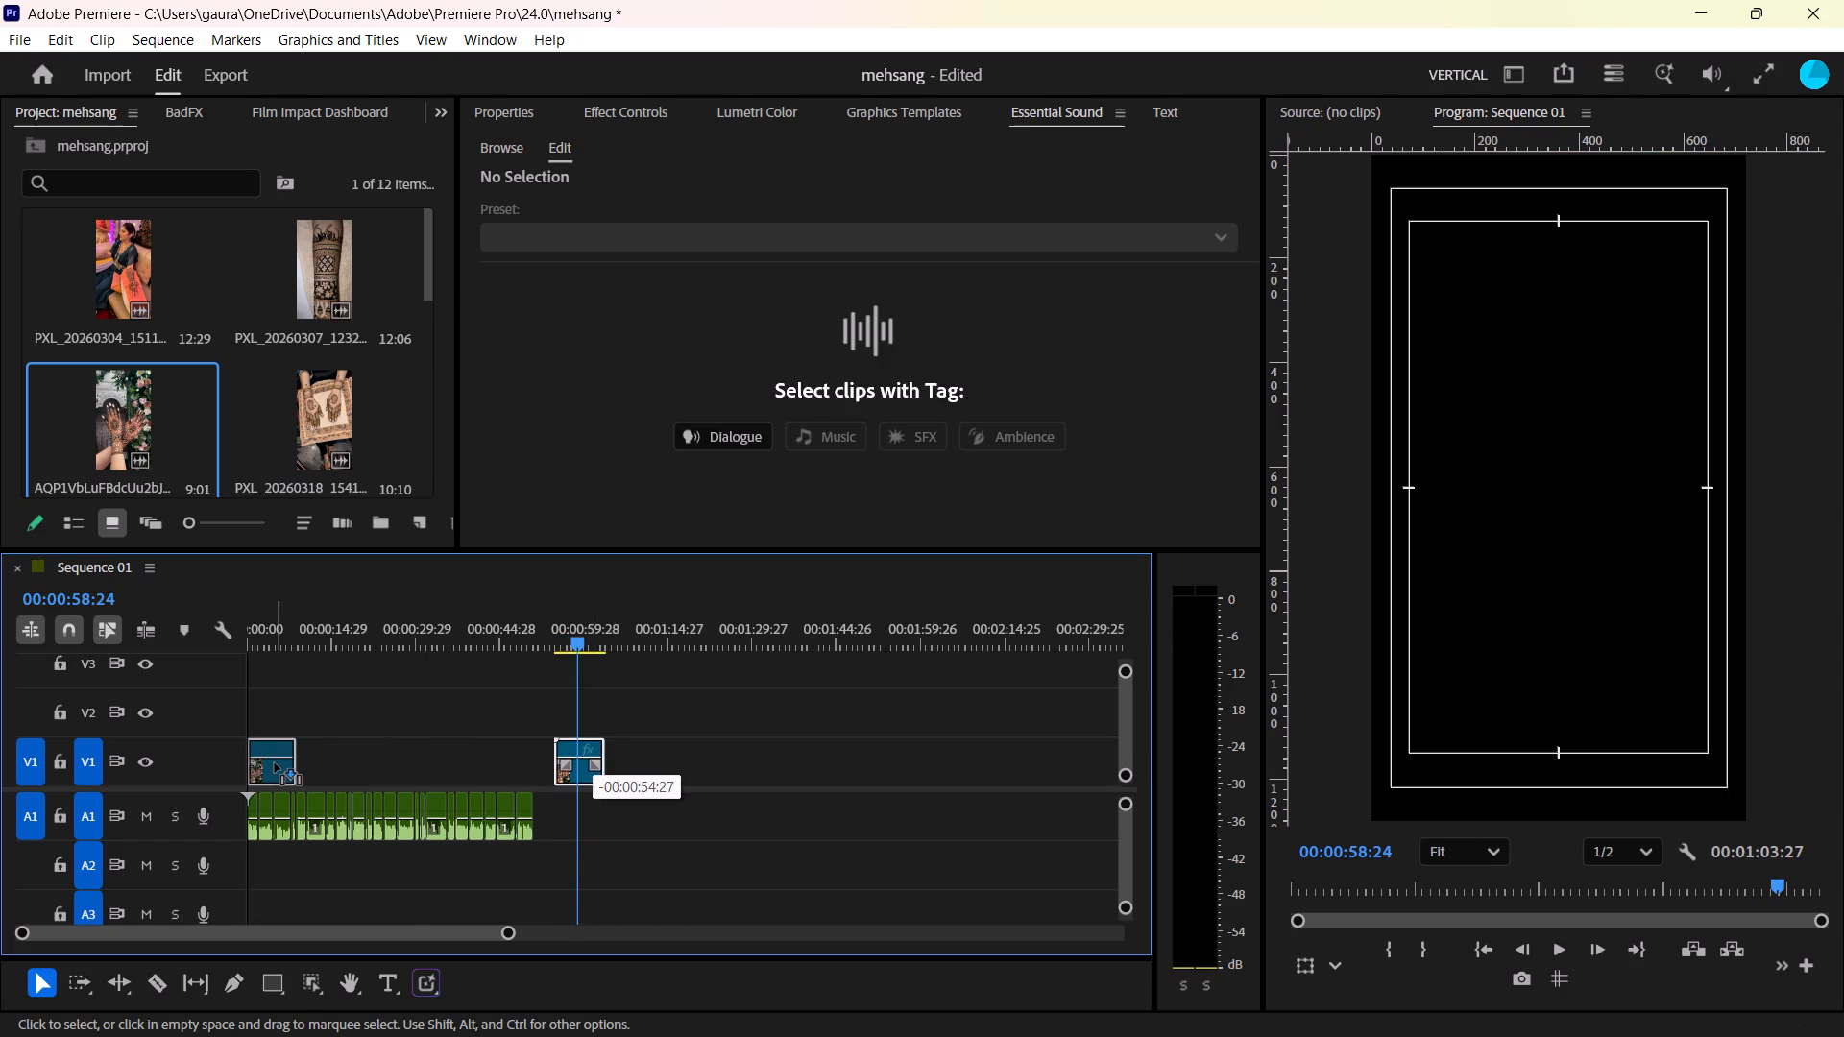
left_click_drag(275, 763, 237, 777)
Play the opening from the start to check the mehndi hands footage against the voiceover.
key("Return")
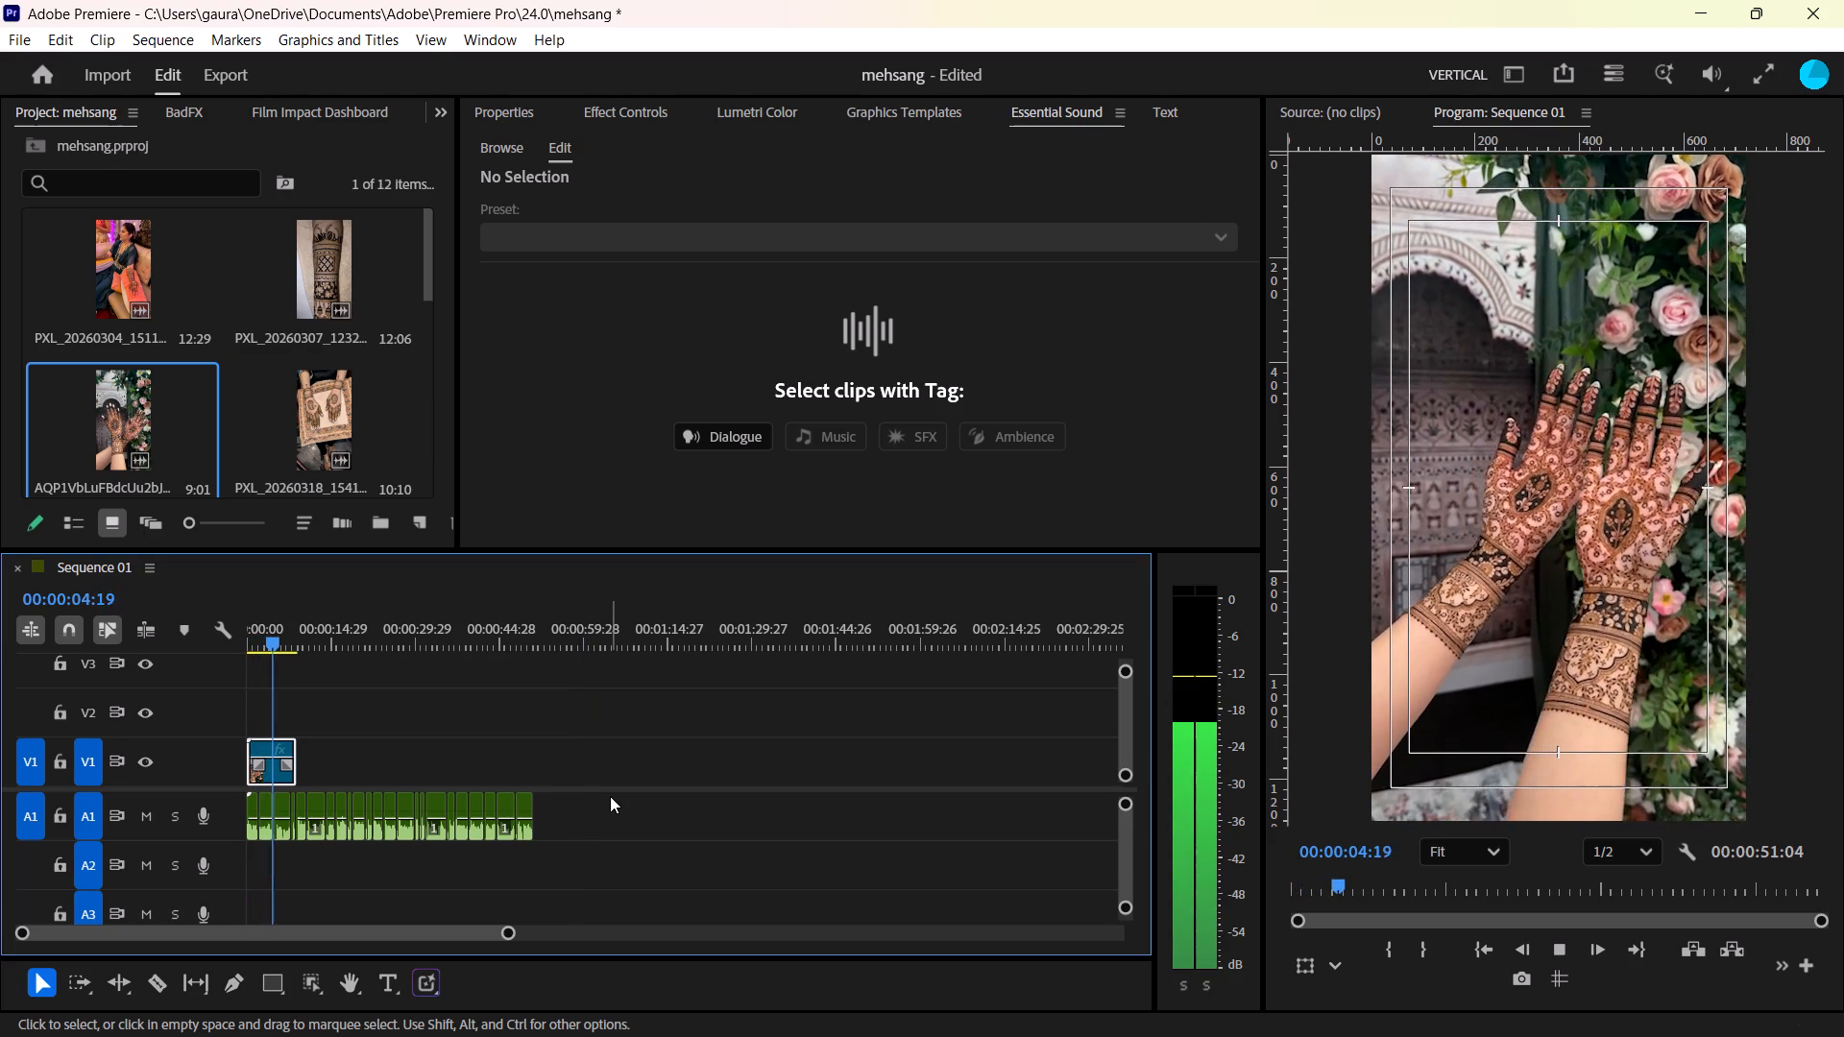
key("space")
left_click_drag(515, 934, 372, 938)
key("space")
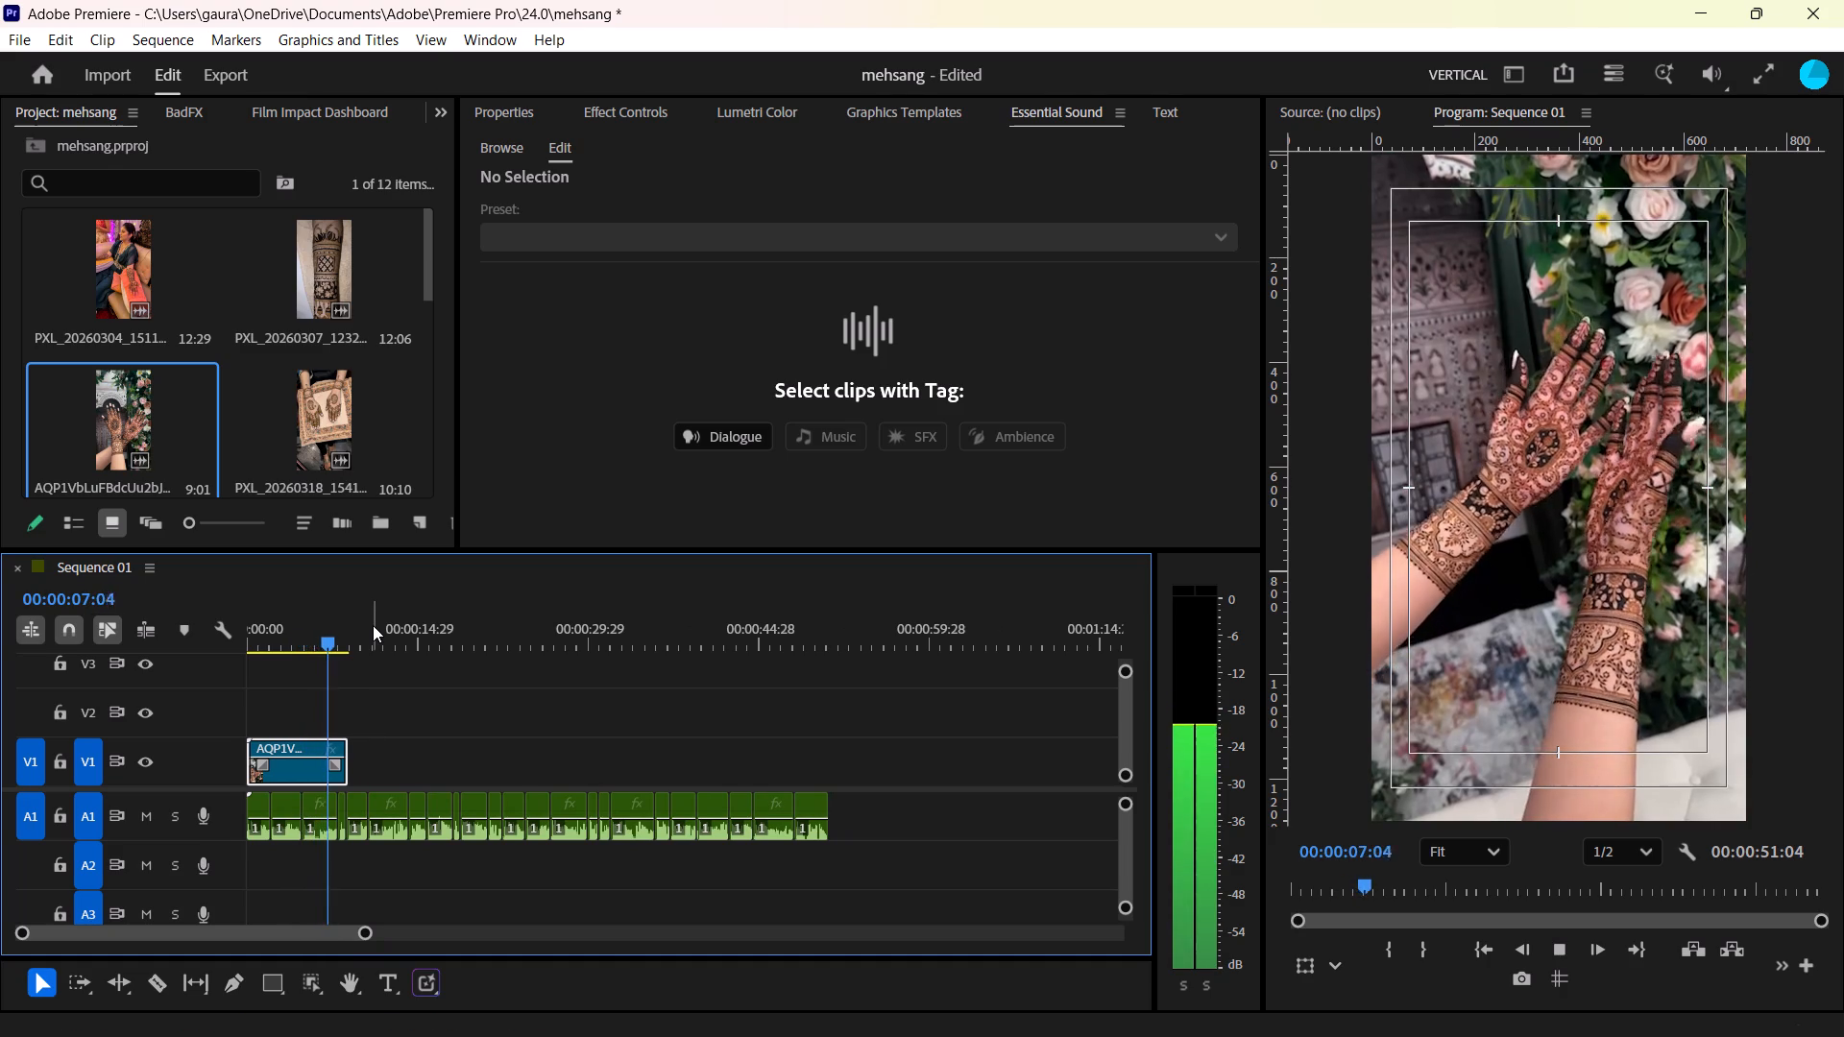
key("space")
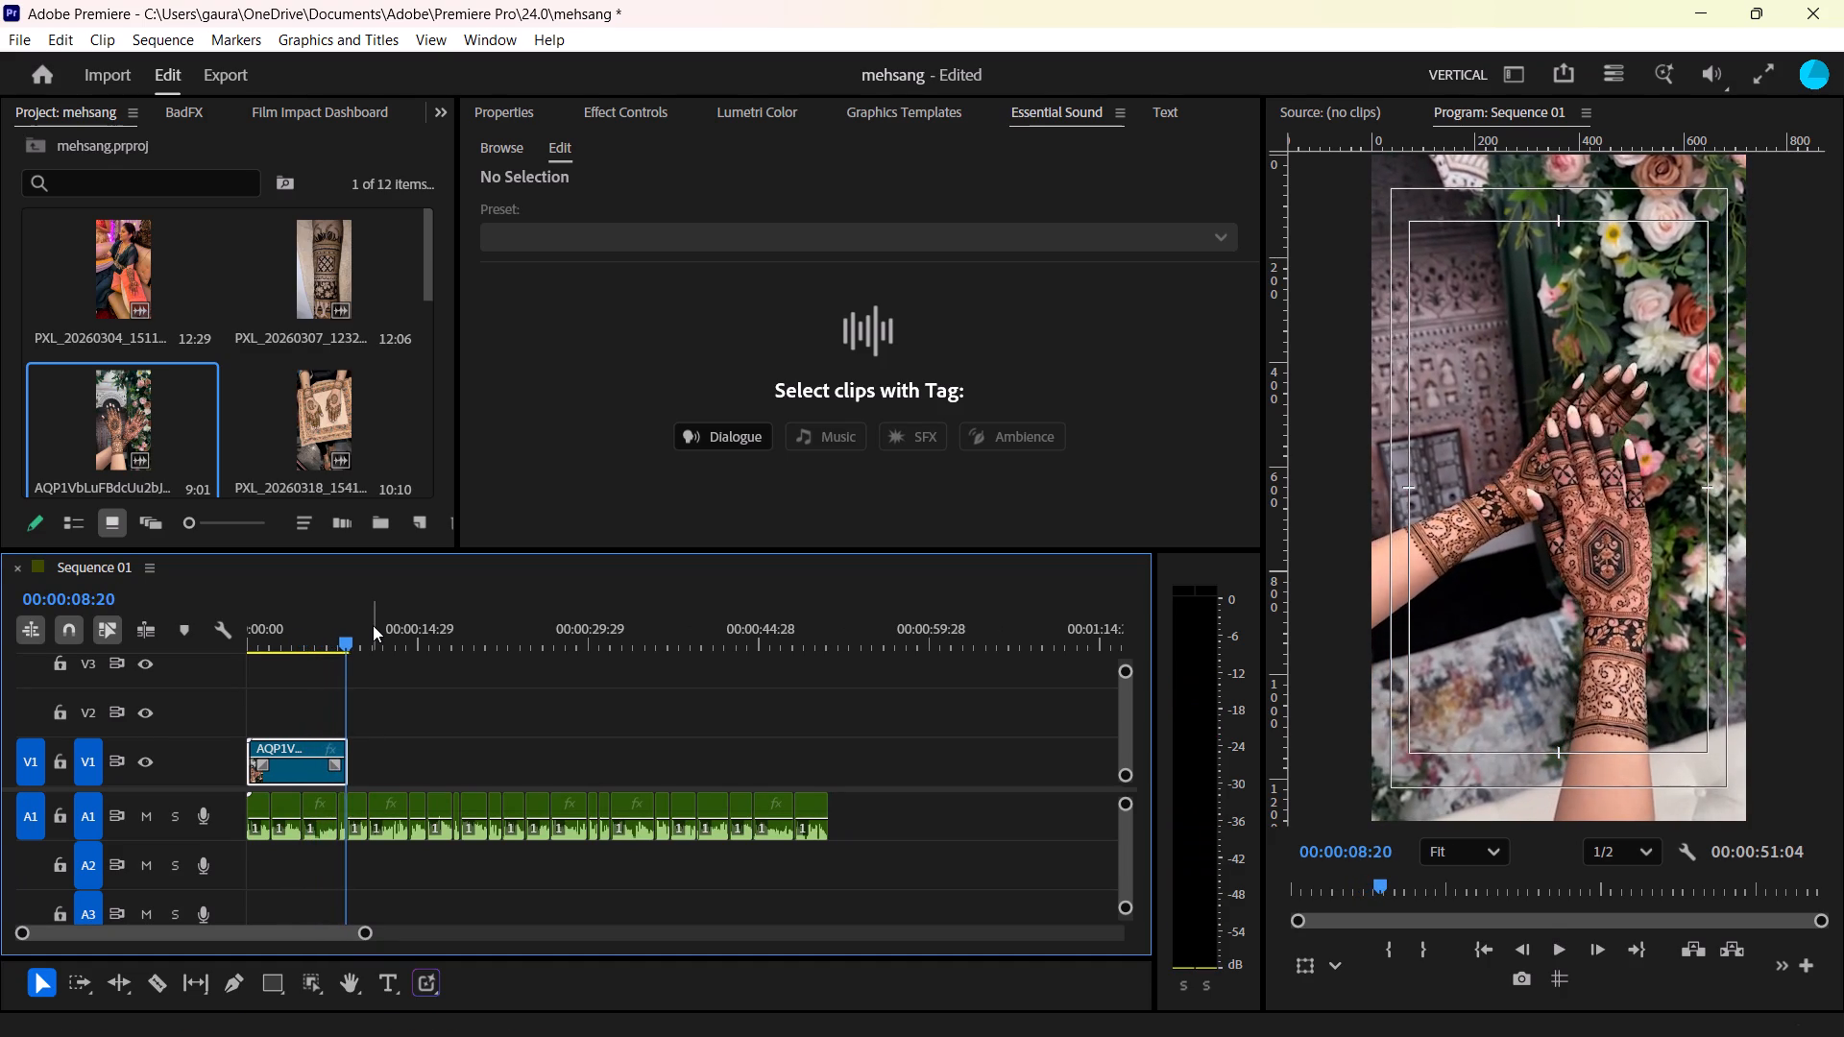
Find the first voiceover beat in the opening and split the mehndi hands clip on V1 at about 00:00:02:05.
key("Return")
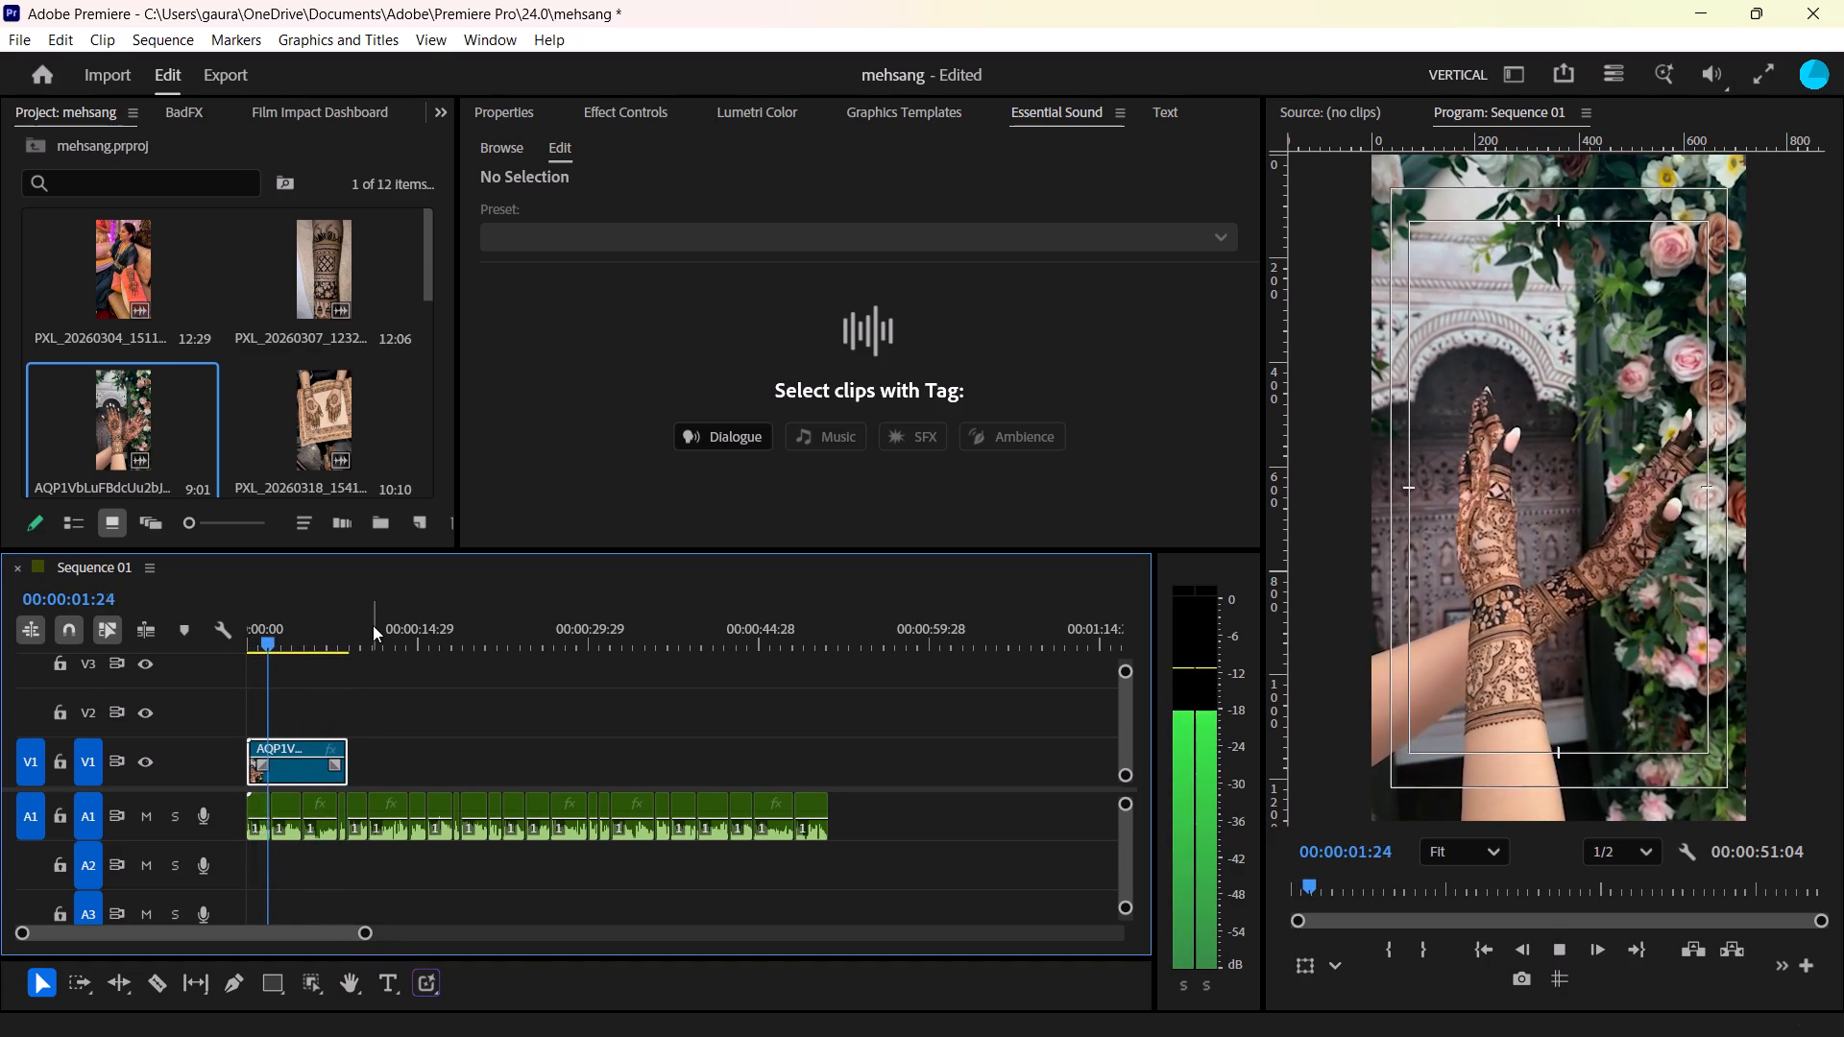
key("space")
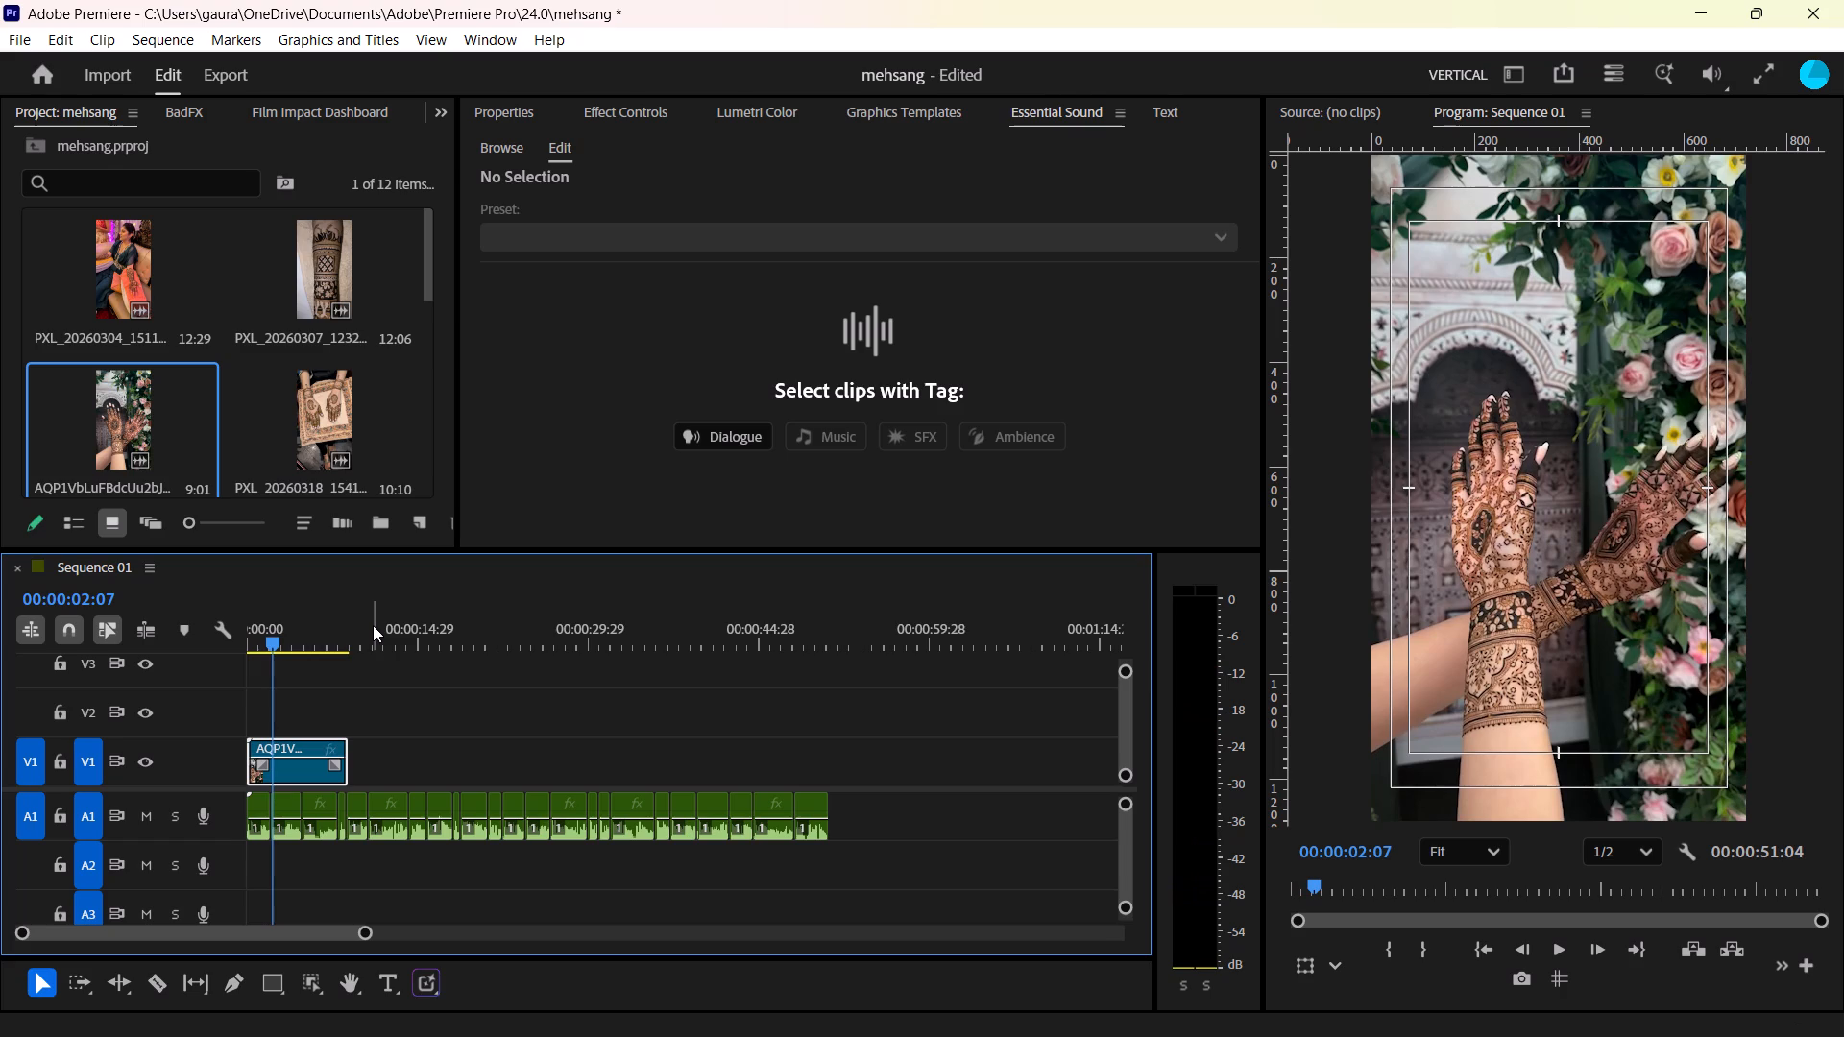
key("Right")
key("Right")
key("Right")
key("Right")
key("Right")
key("Right")
key("Right")
key("Right")
key("Right")
key("Right")
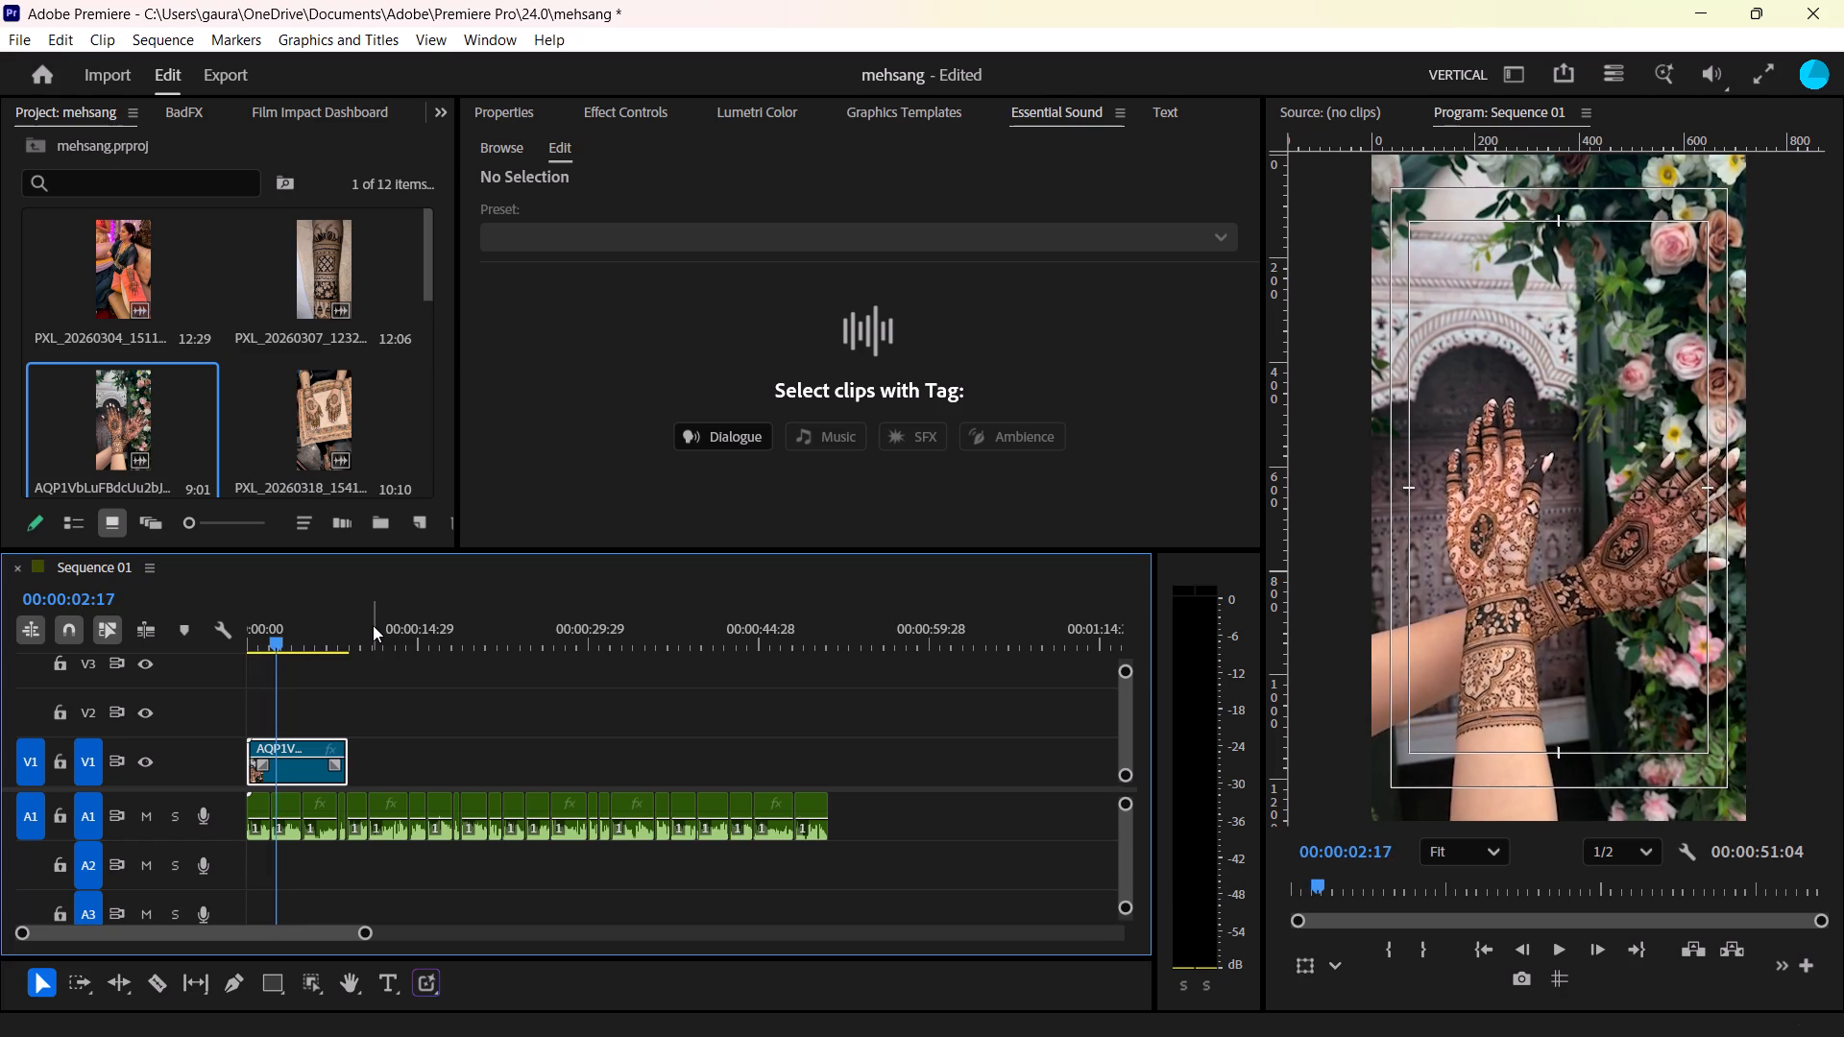
key("Right")
key("Right")
key("Right")
key("Right")
key("Right")
key("Up")
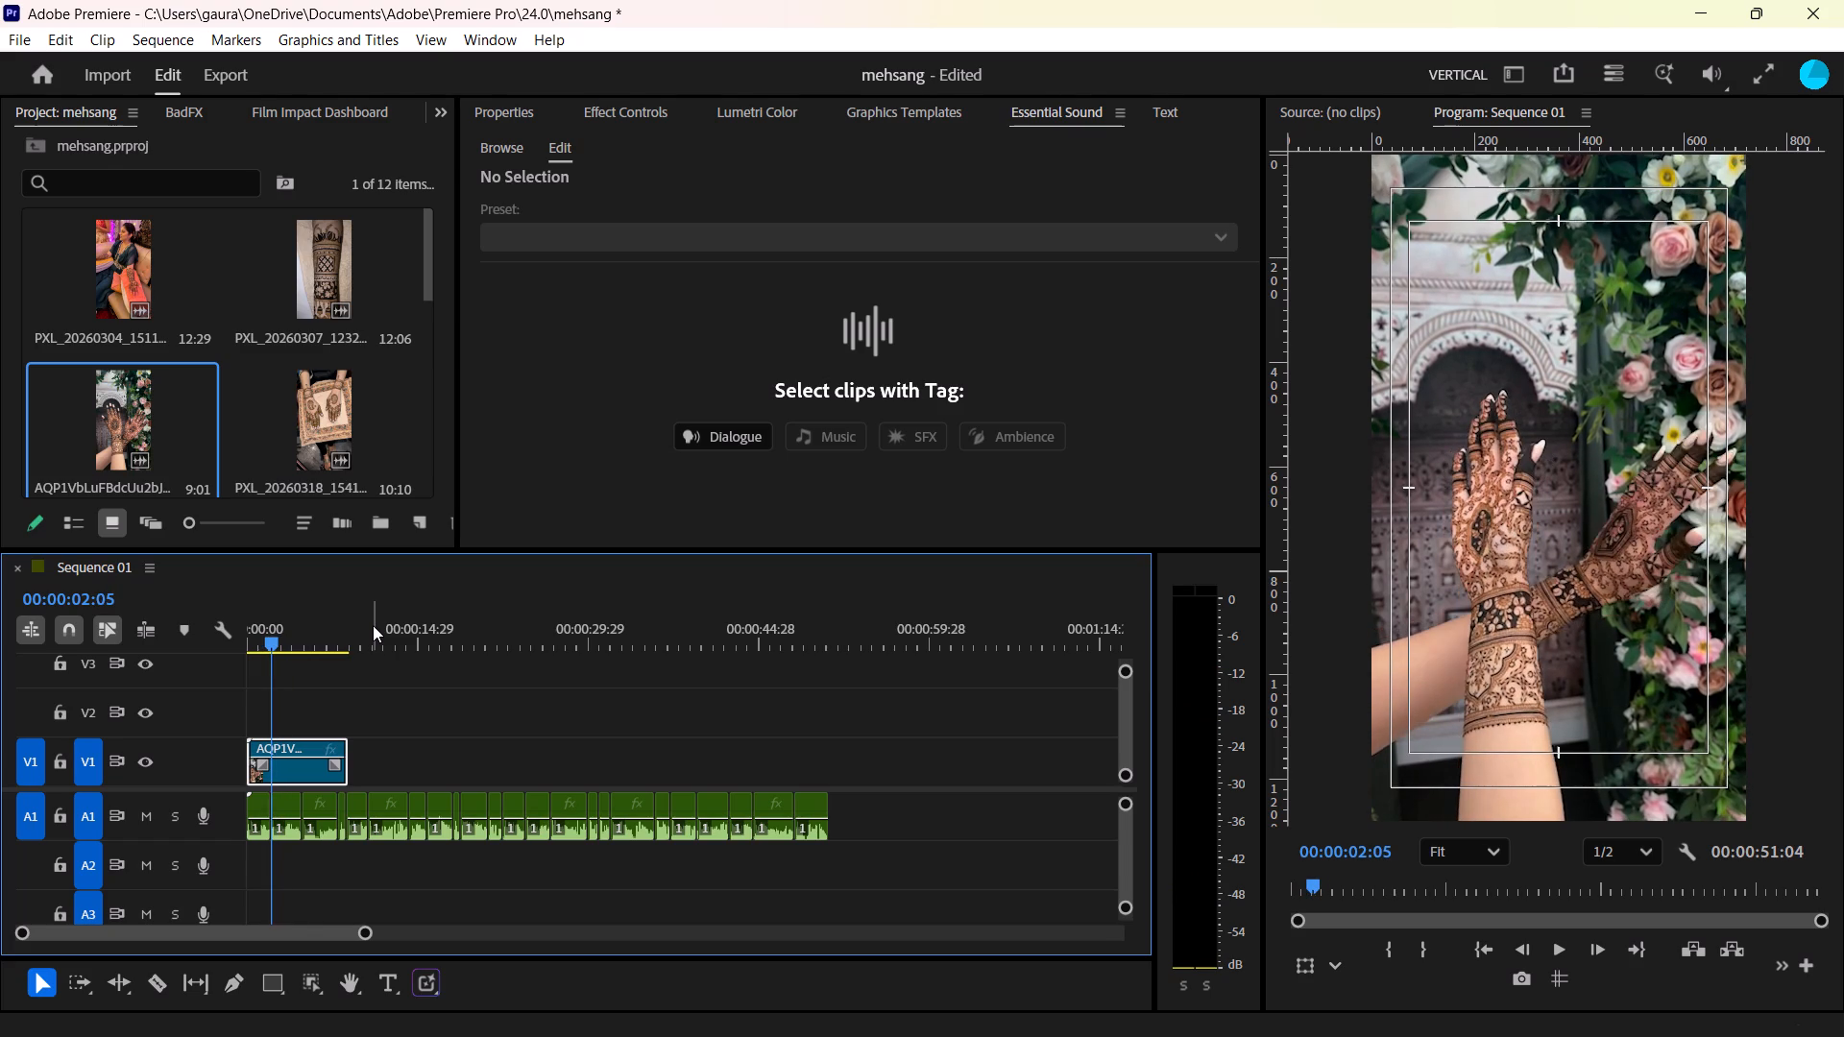
key("Up")
key("space")
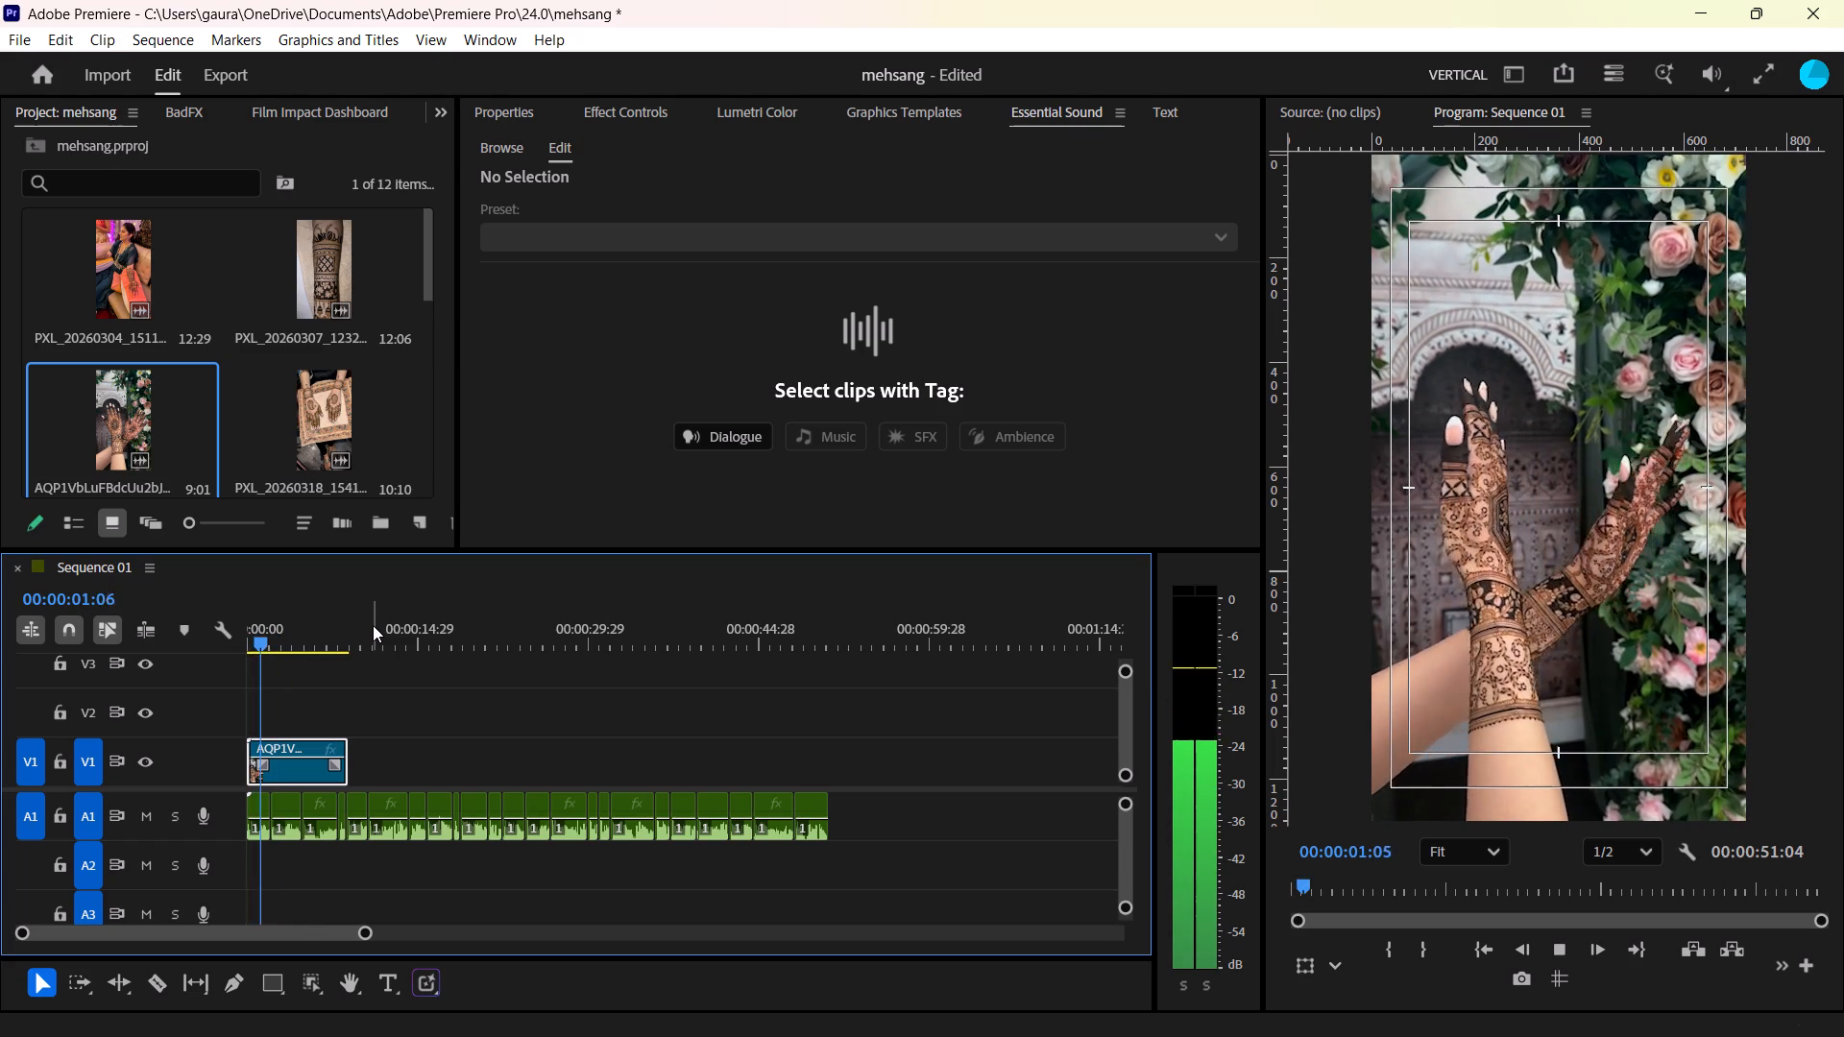
key("space")
type("c")
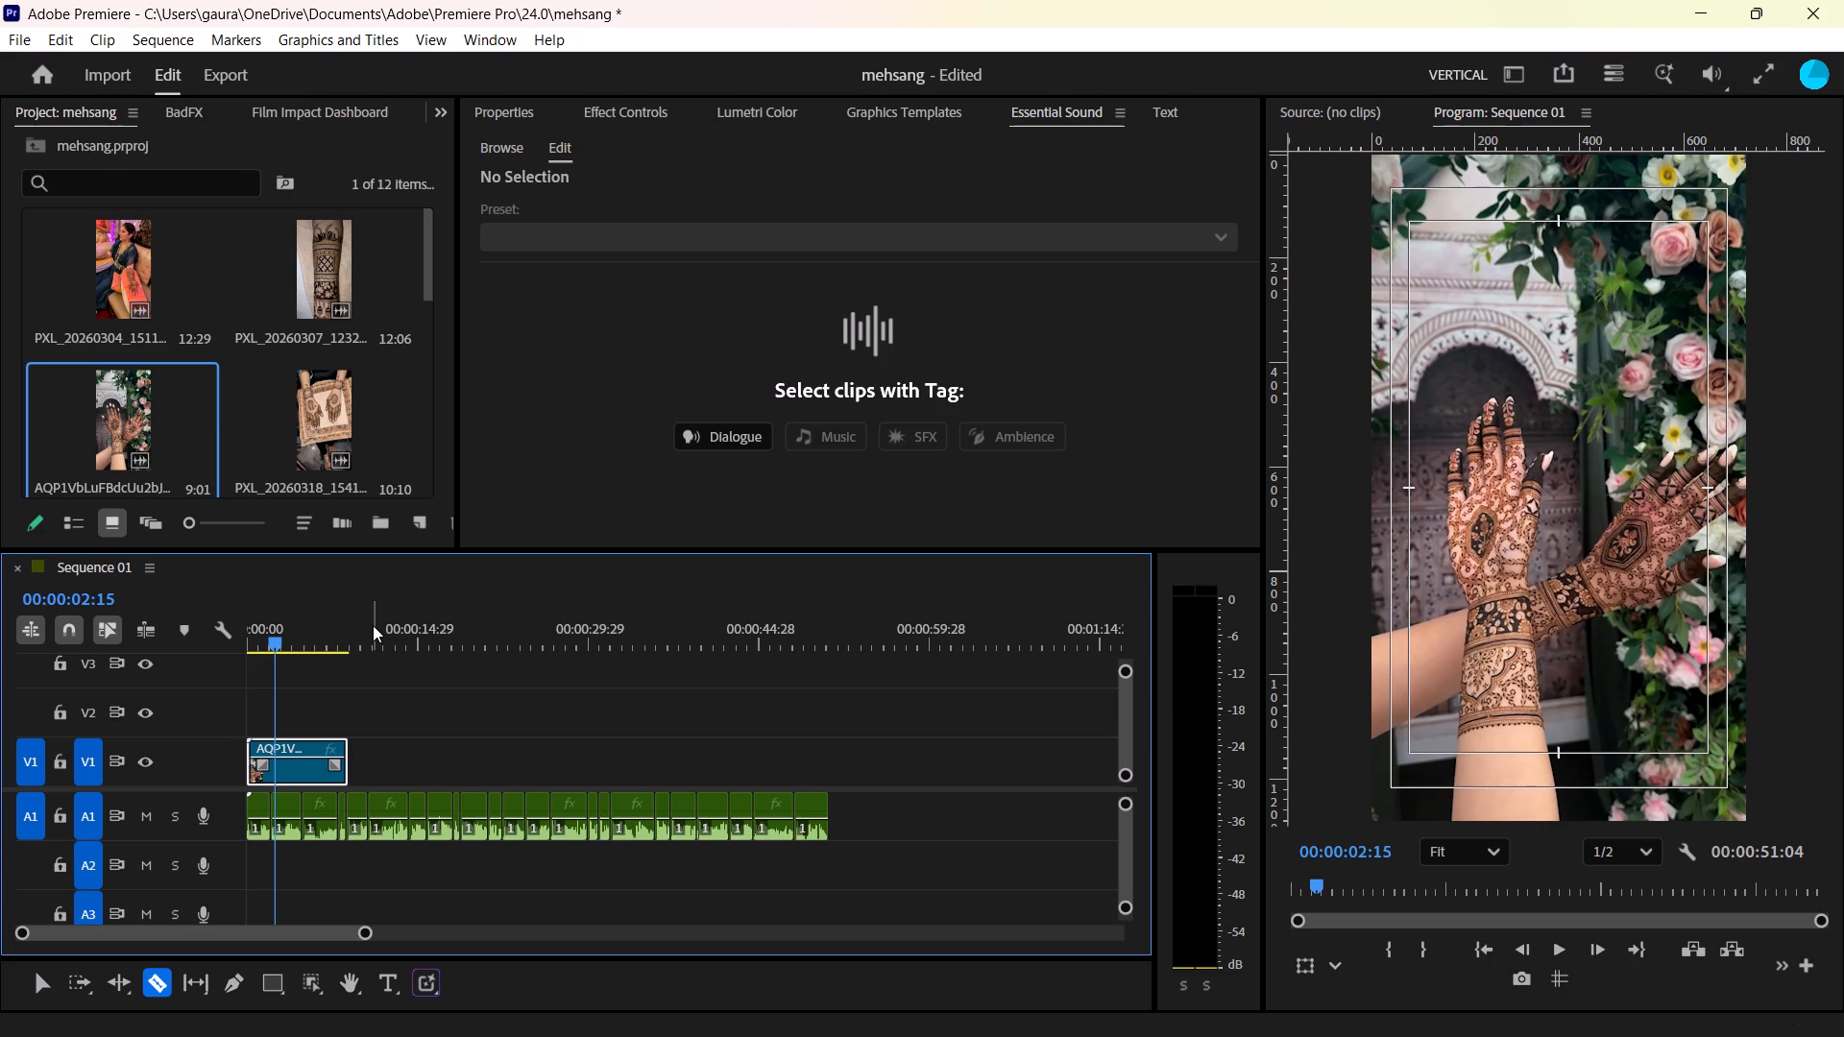
left_click(264, 764)
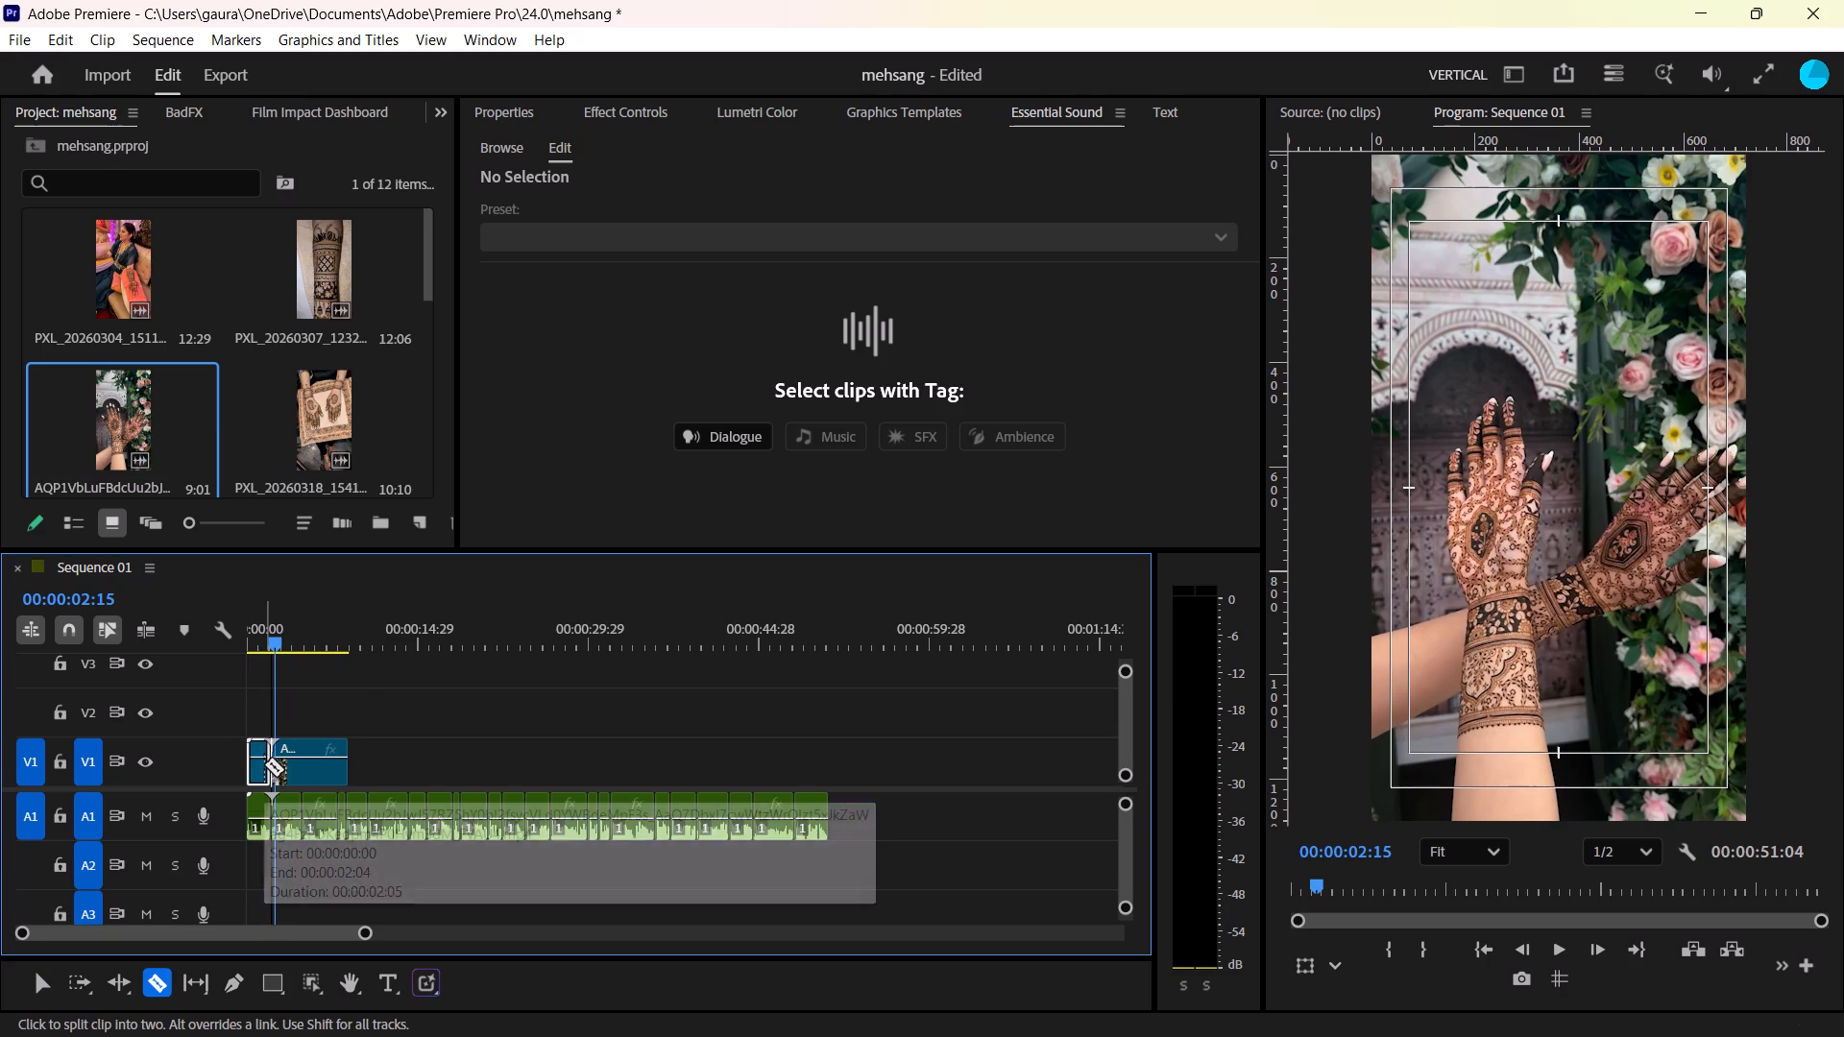
type("v")
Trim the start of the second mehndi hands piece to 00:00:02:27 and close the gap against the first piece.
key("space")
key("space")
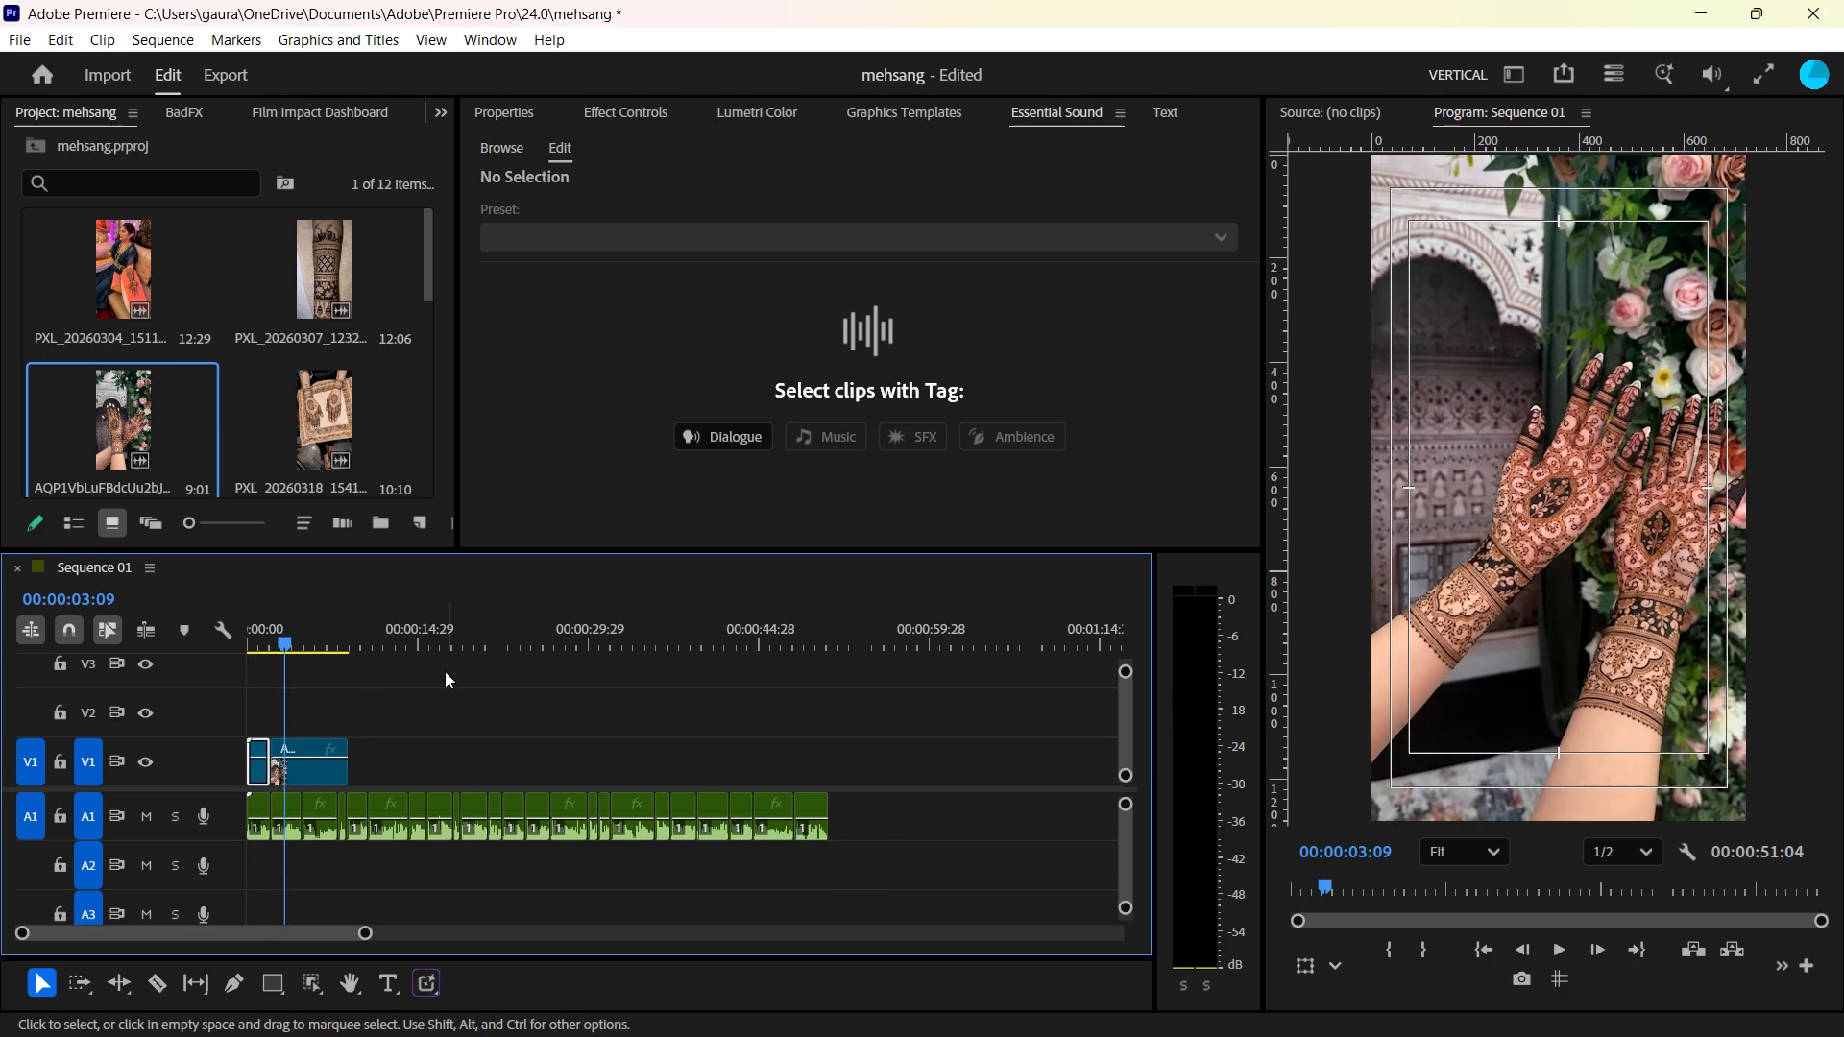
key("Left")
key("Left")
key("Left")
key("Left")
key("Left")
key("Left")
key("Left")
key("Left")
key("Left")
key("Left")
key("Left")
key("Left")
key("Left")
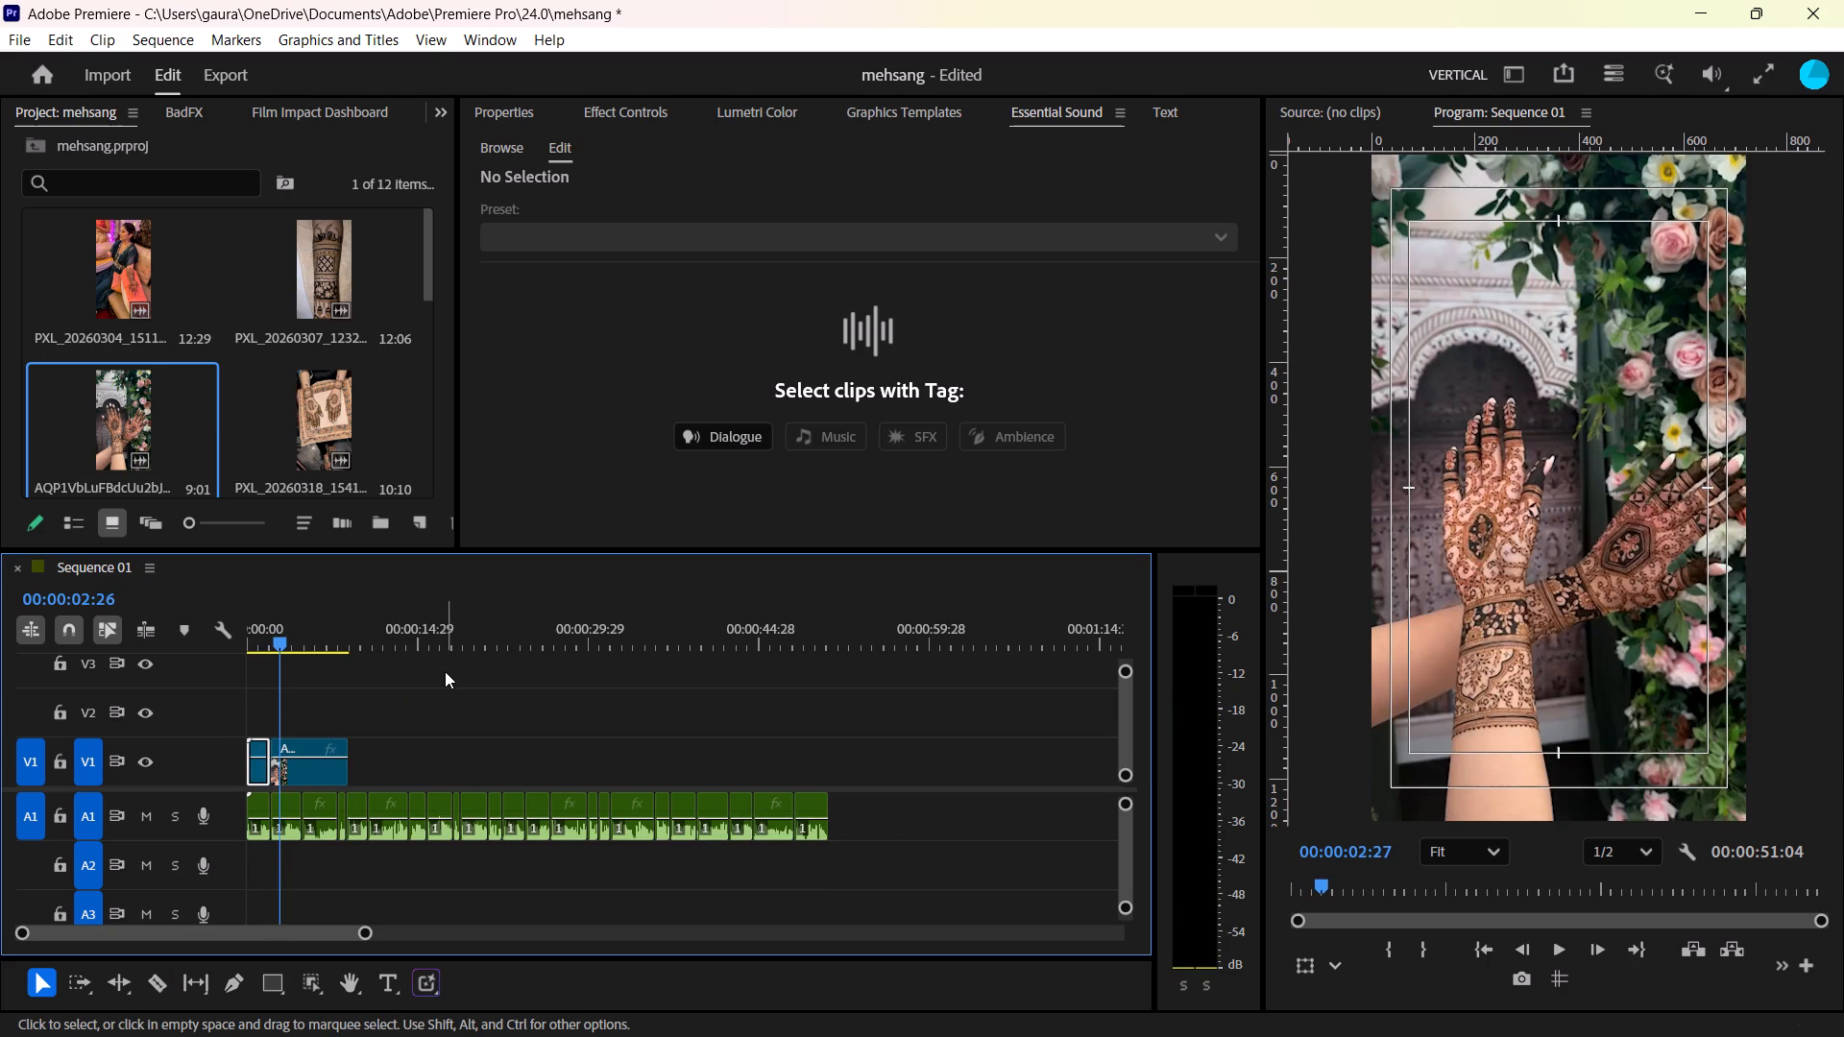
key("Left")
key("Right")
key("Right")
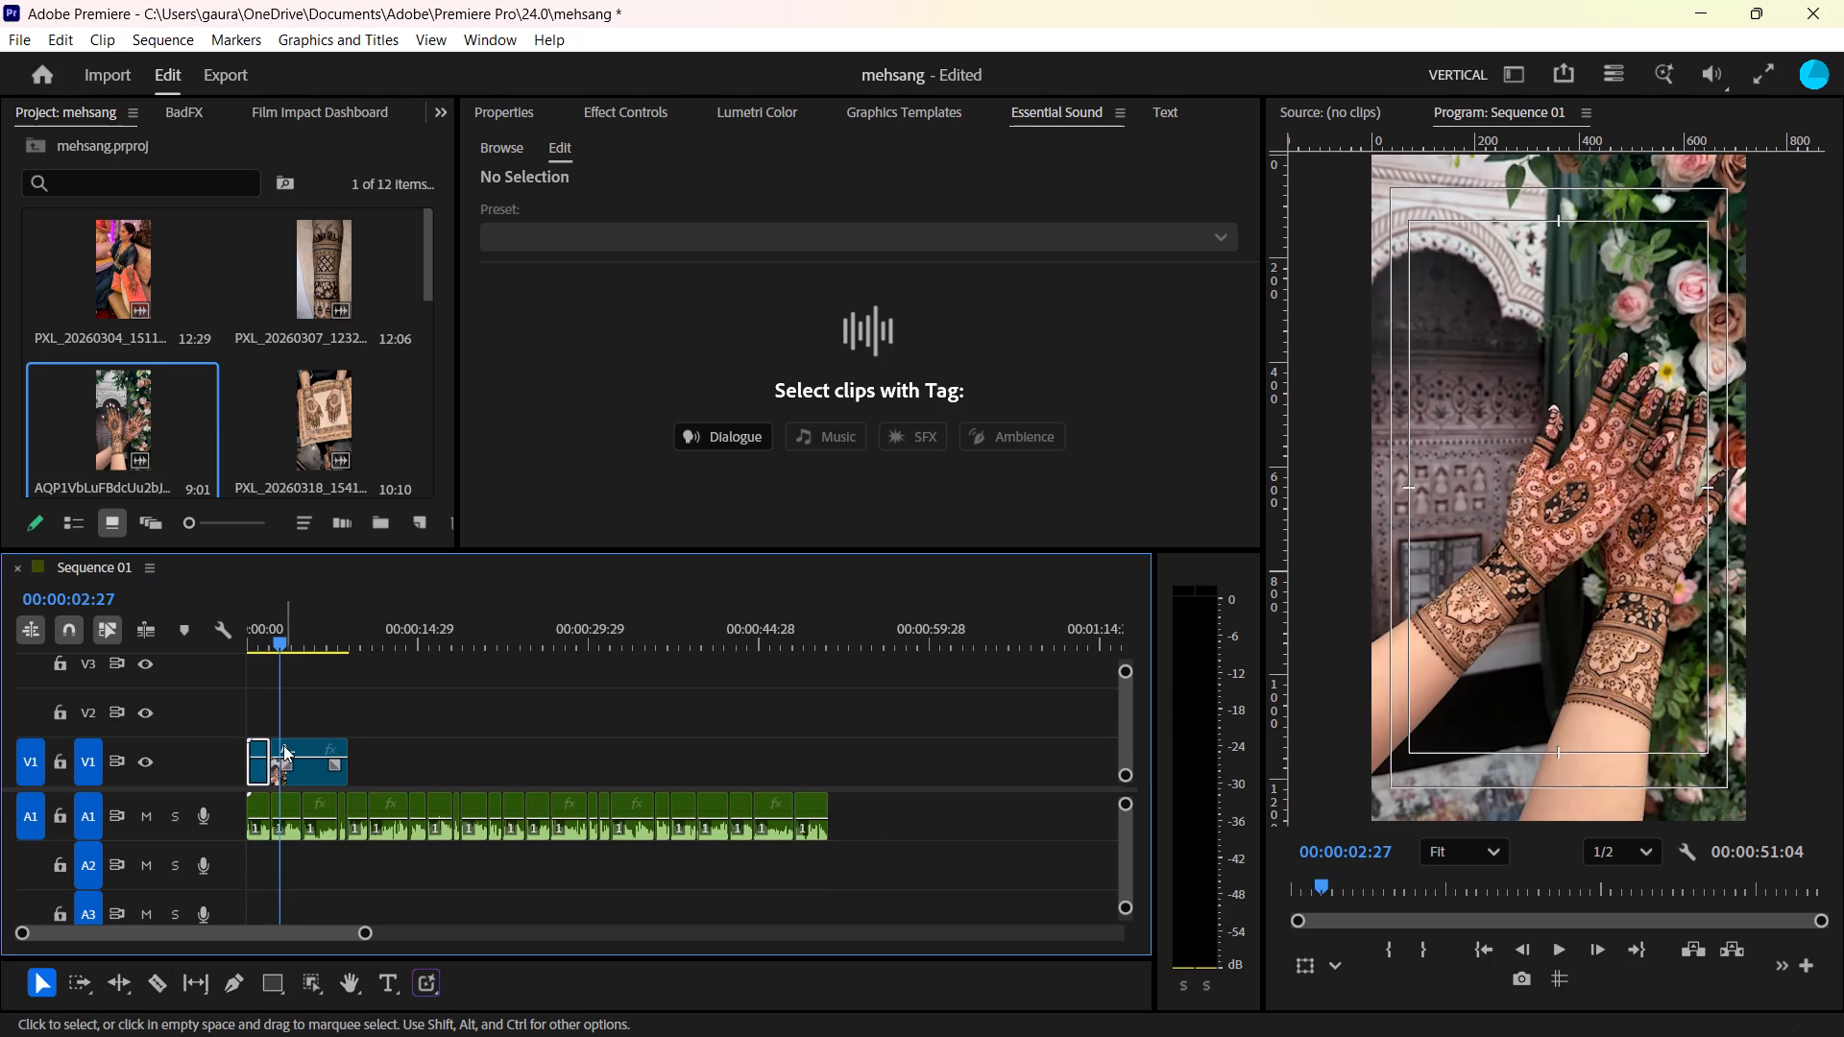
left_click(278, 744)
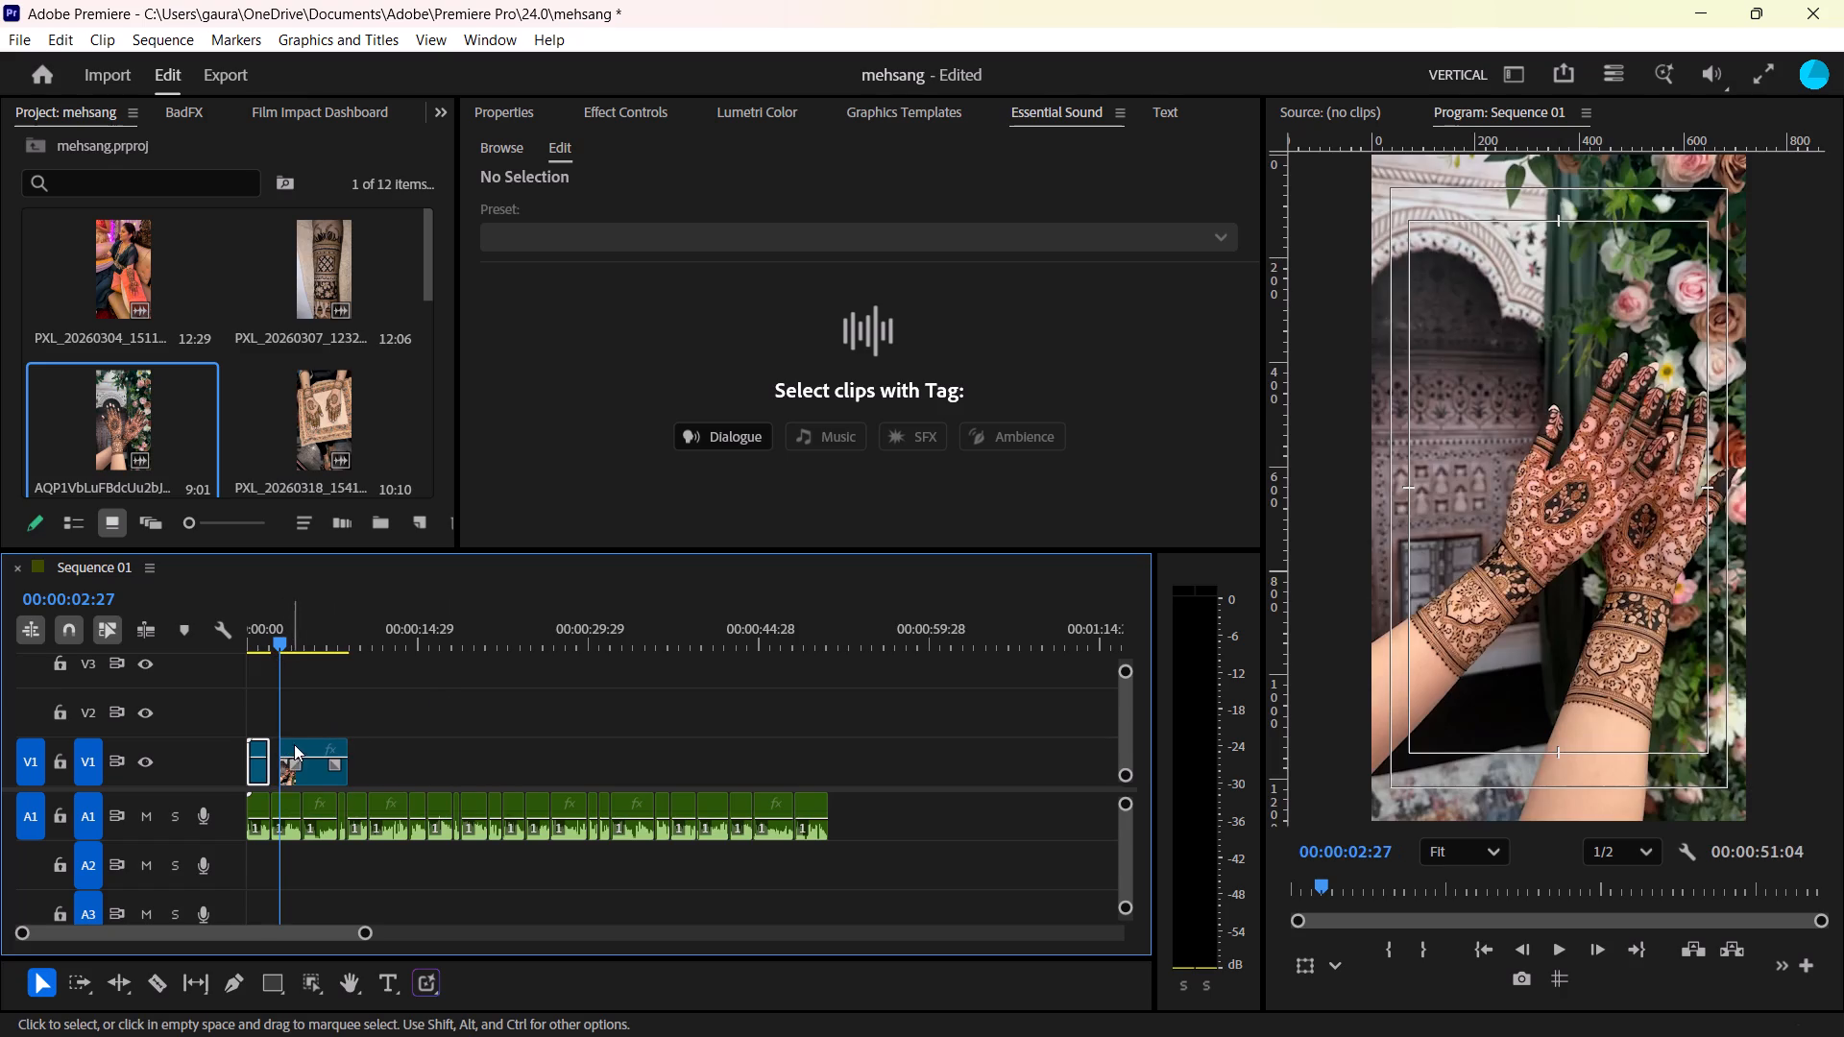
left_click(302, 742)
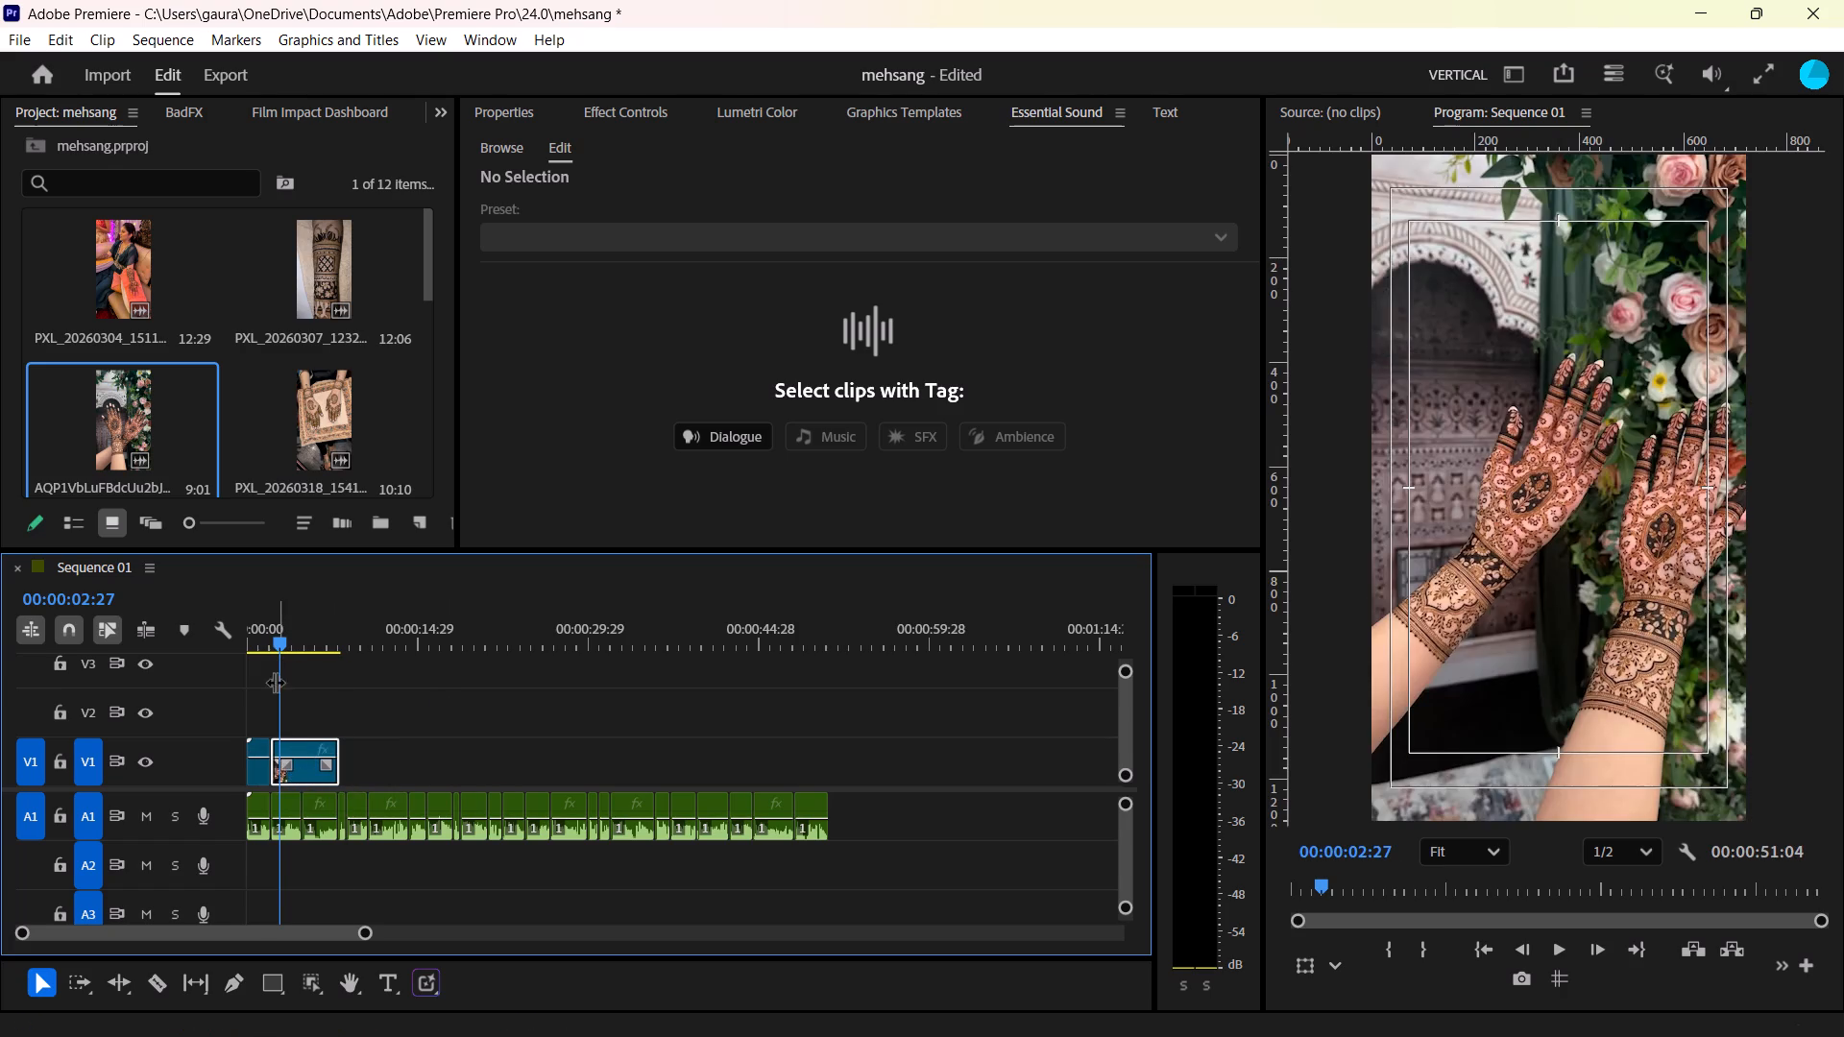
Play across the join between the two mehndi hands pieces to check it against the voiceover.
left_click(270, 639)
key("space")
left_click(436, 693)
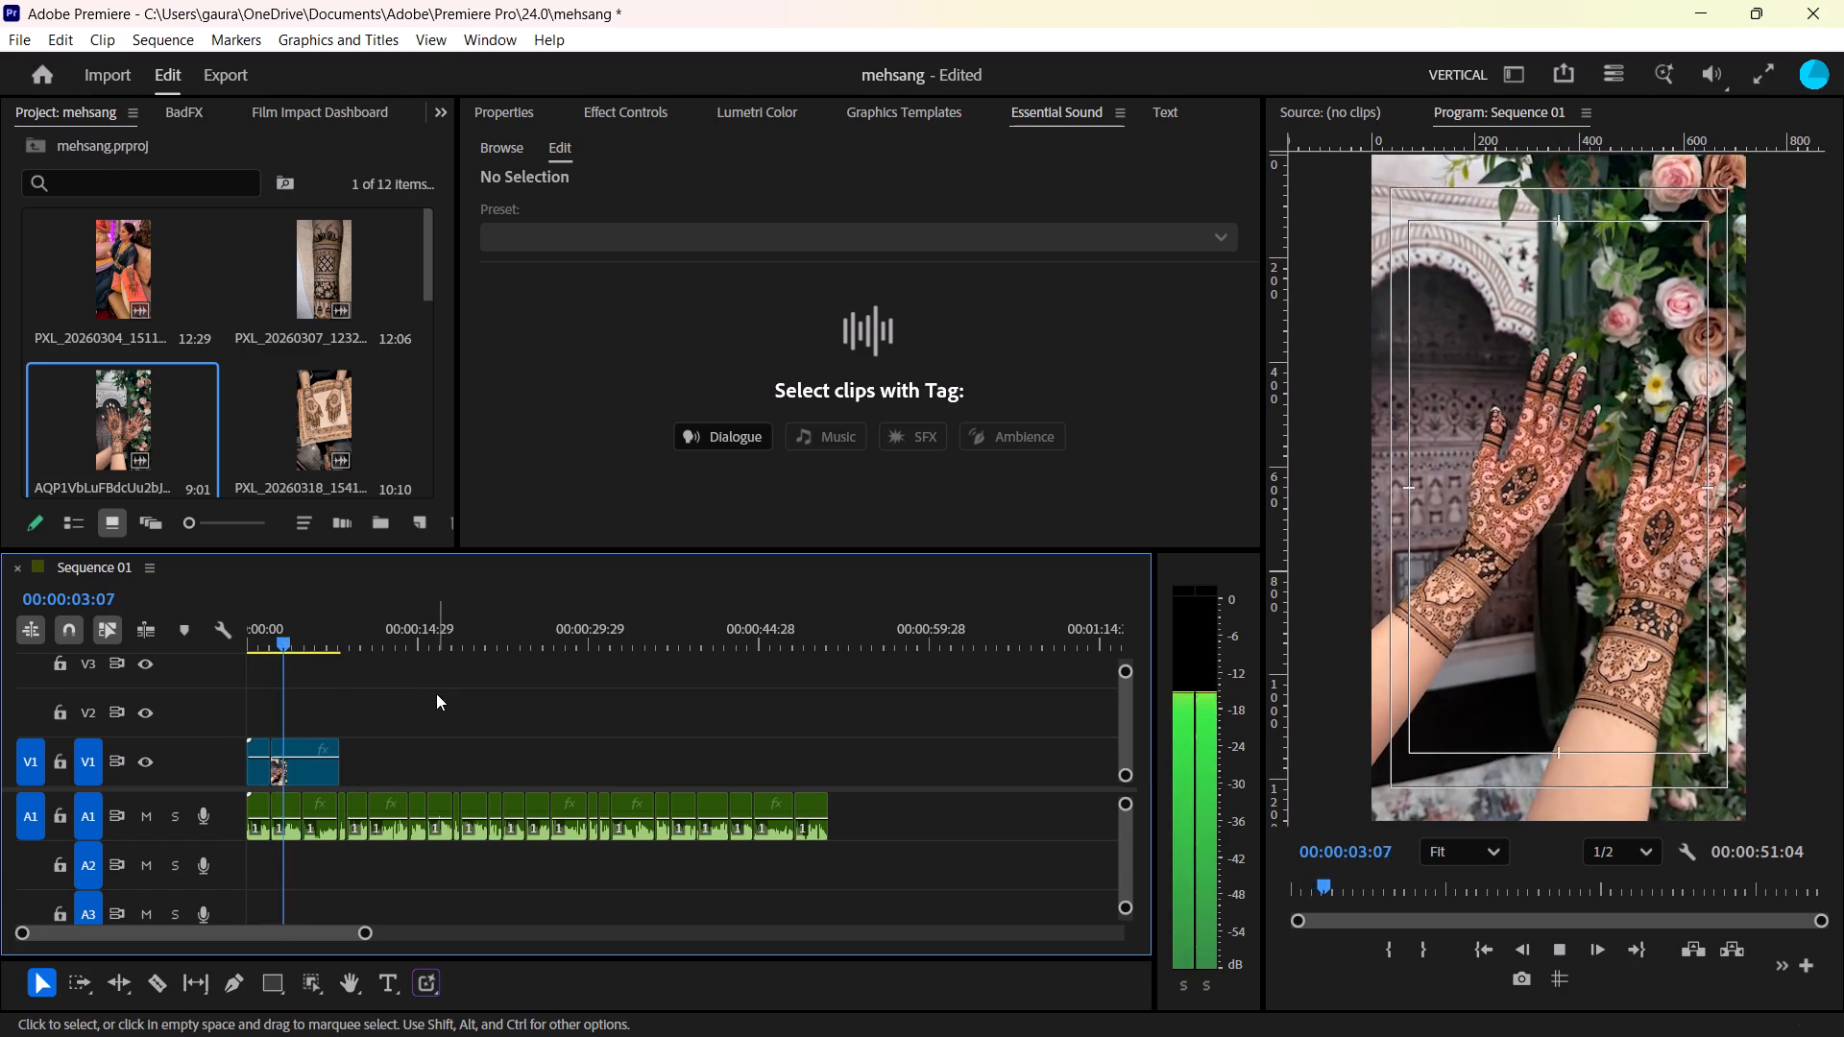
key("space")
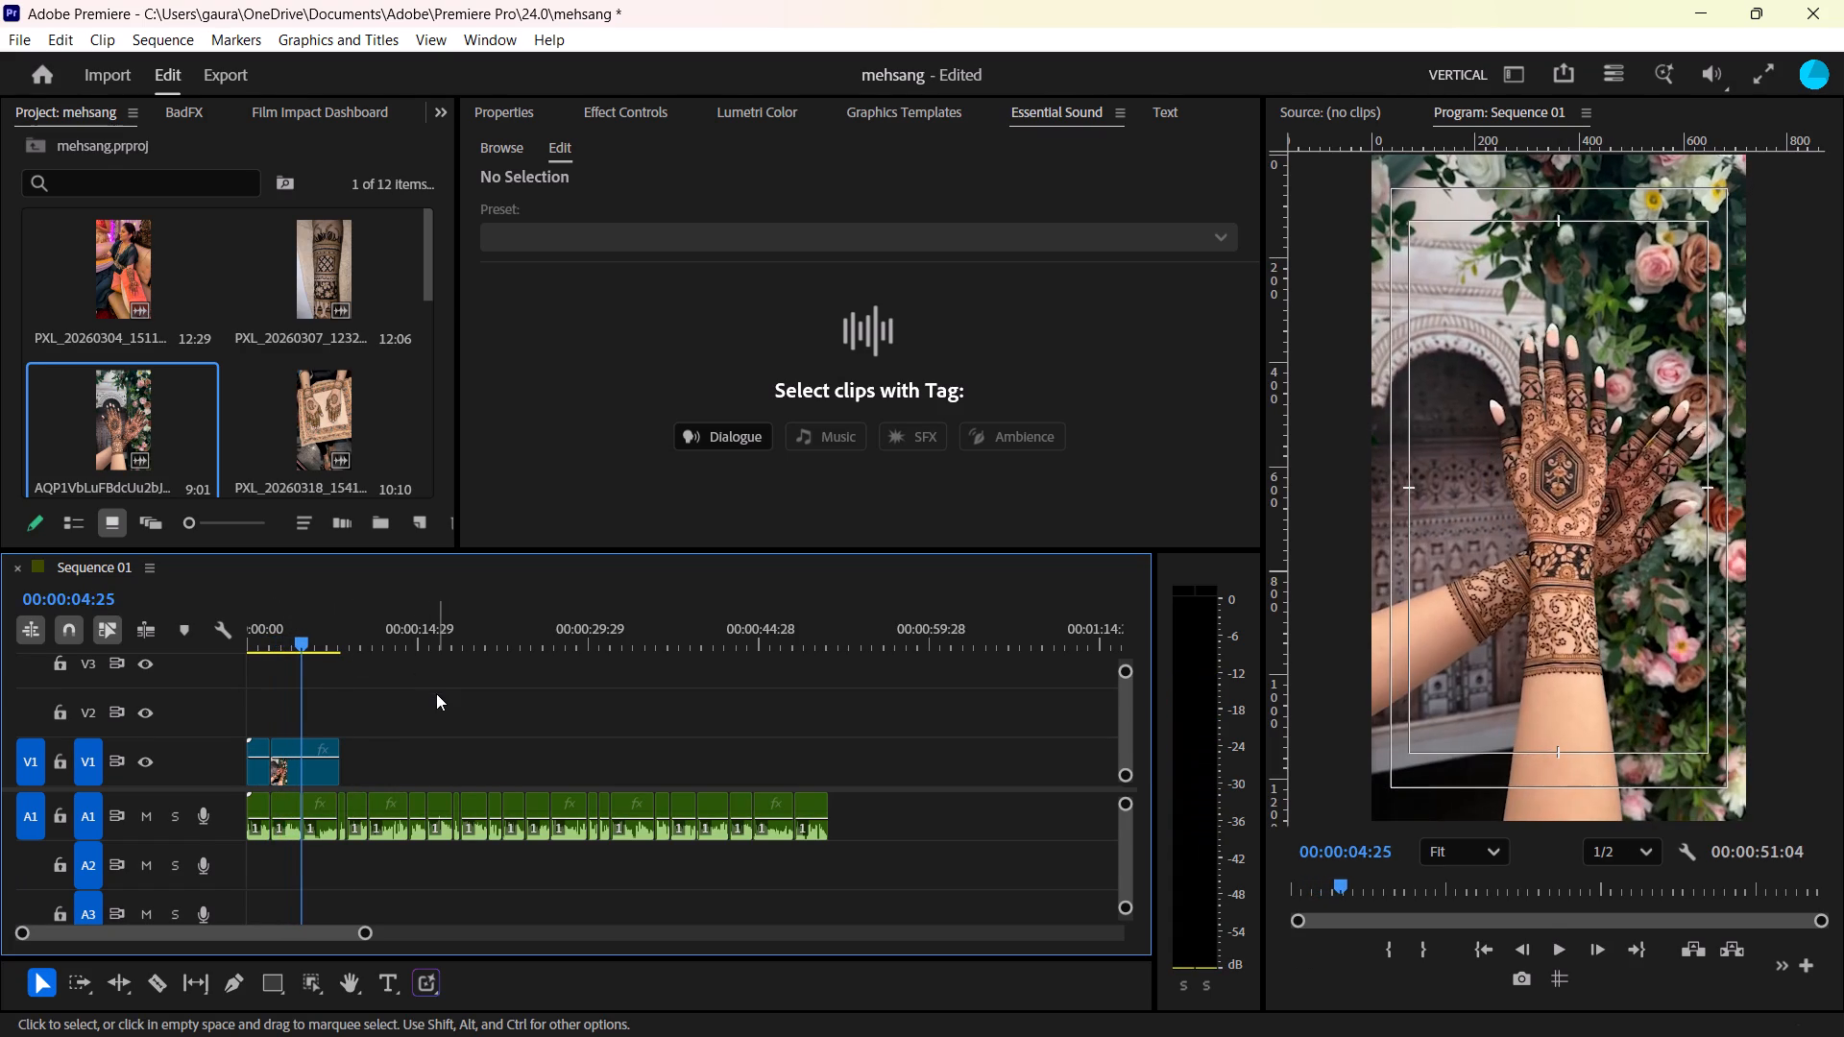
key("space")
key("space")
Delete the second mehndi hands piece from V1, keeping only the short opening shot.
type("c")
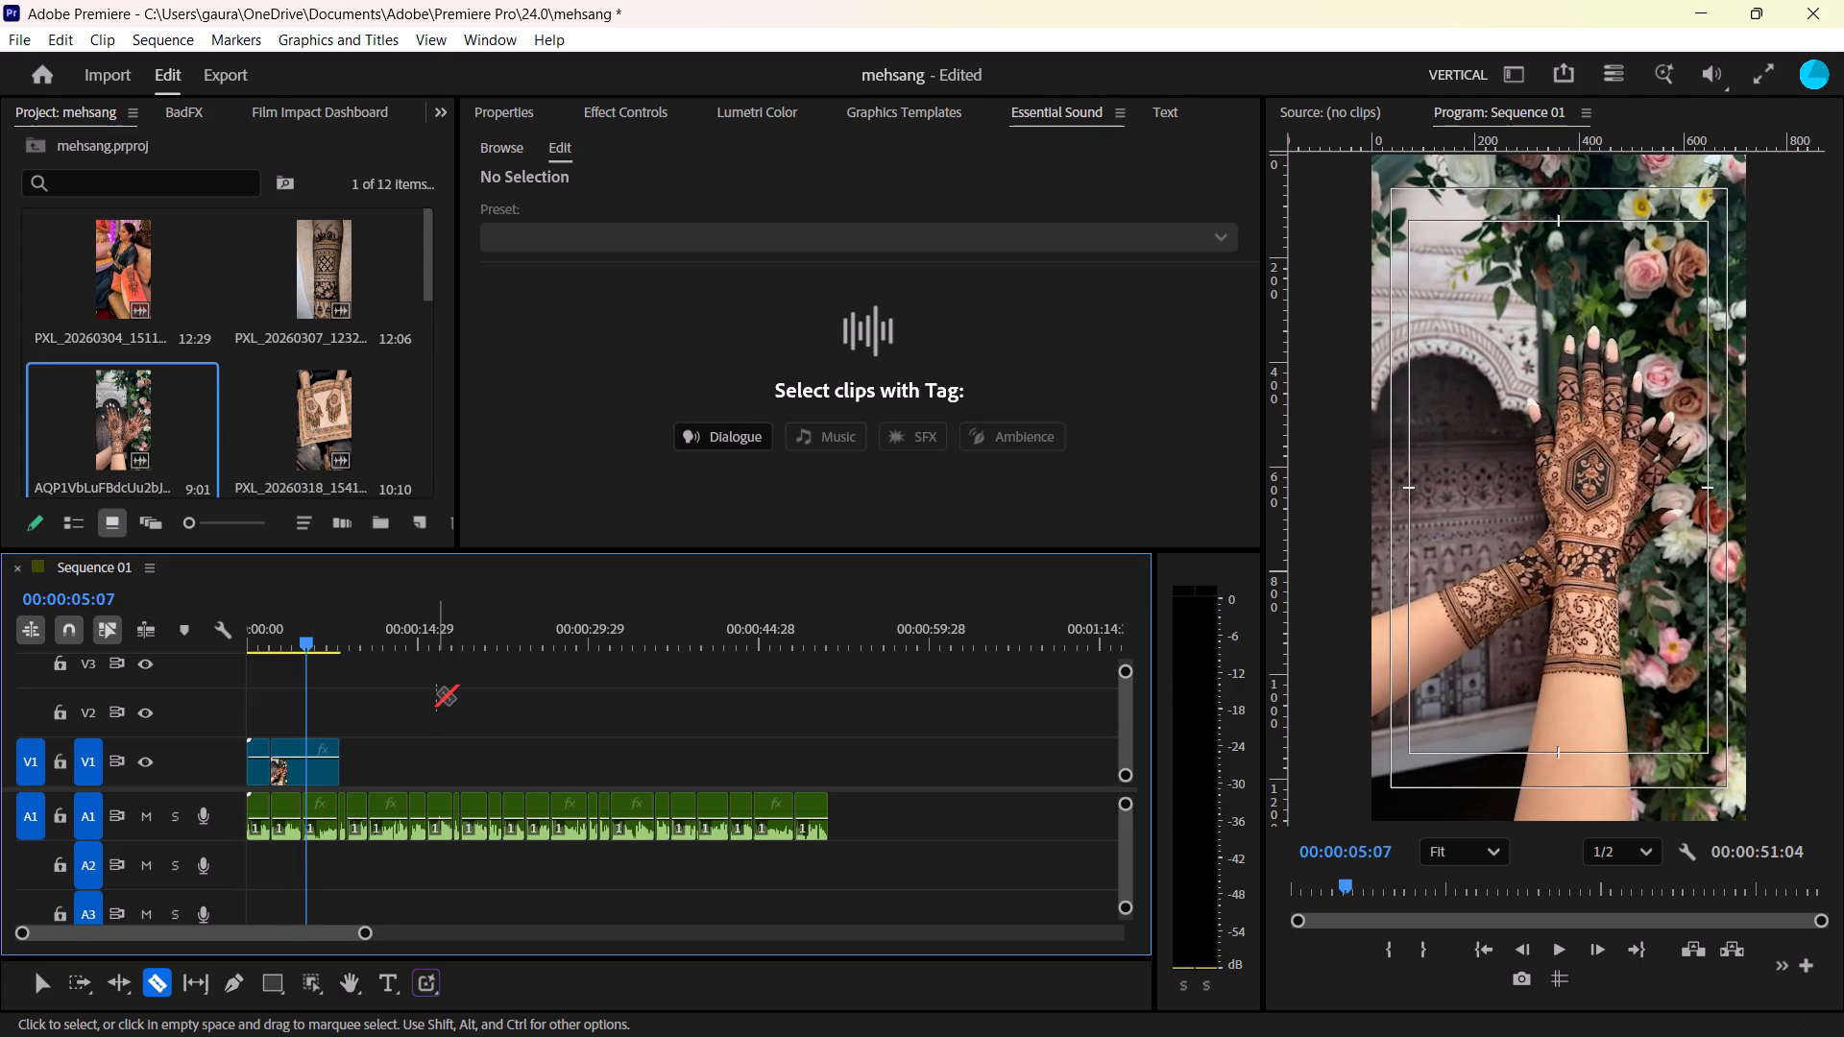
key("v")
left_click(327, 776)
key("BackSpace")
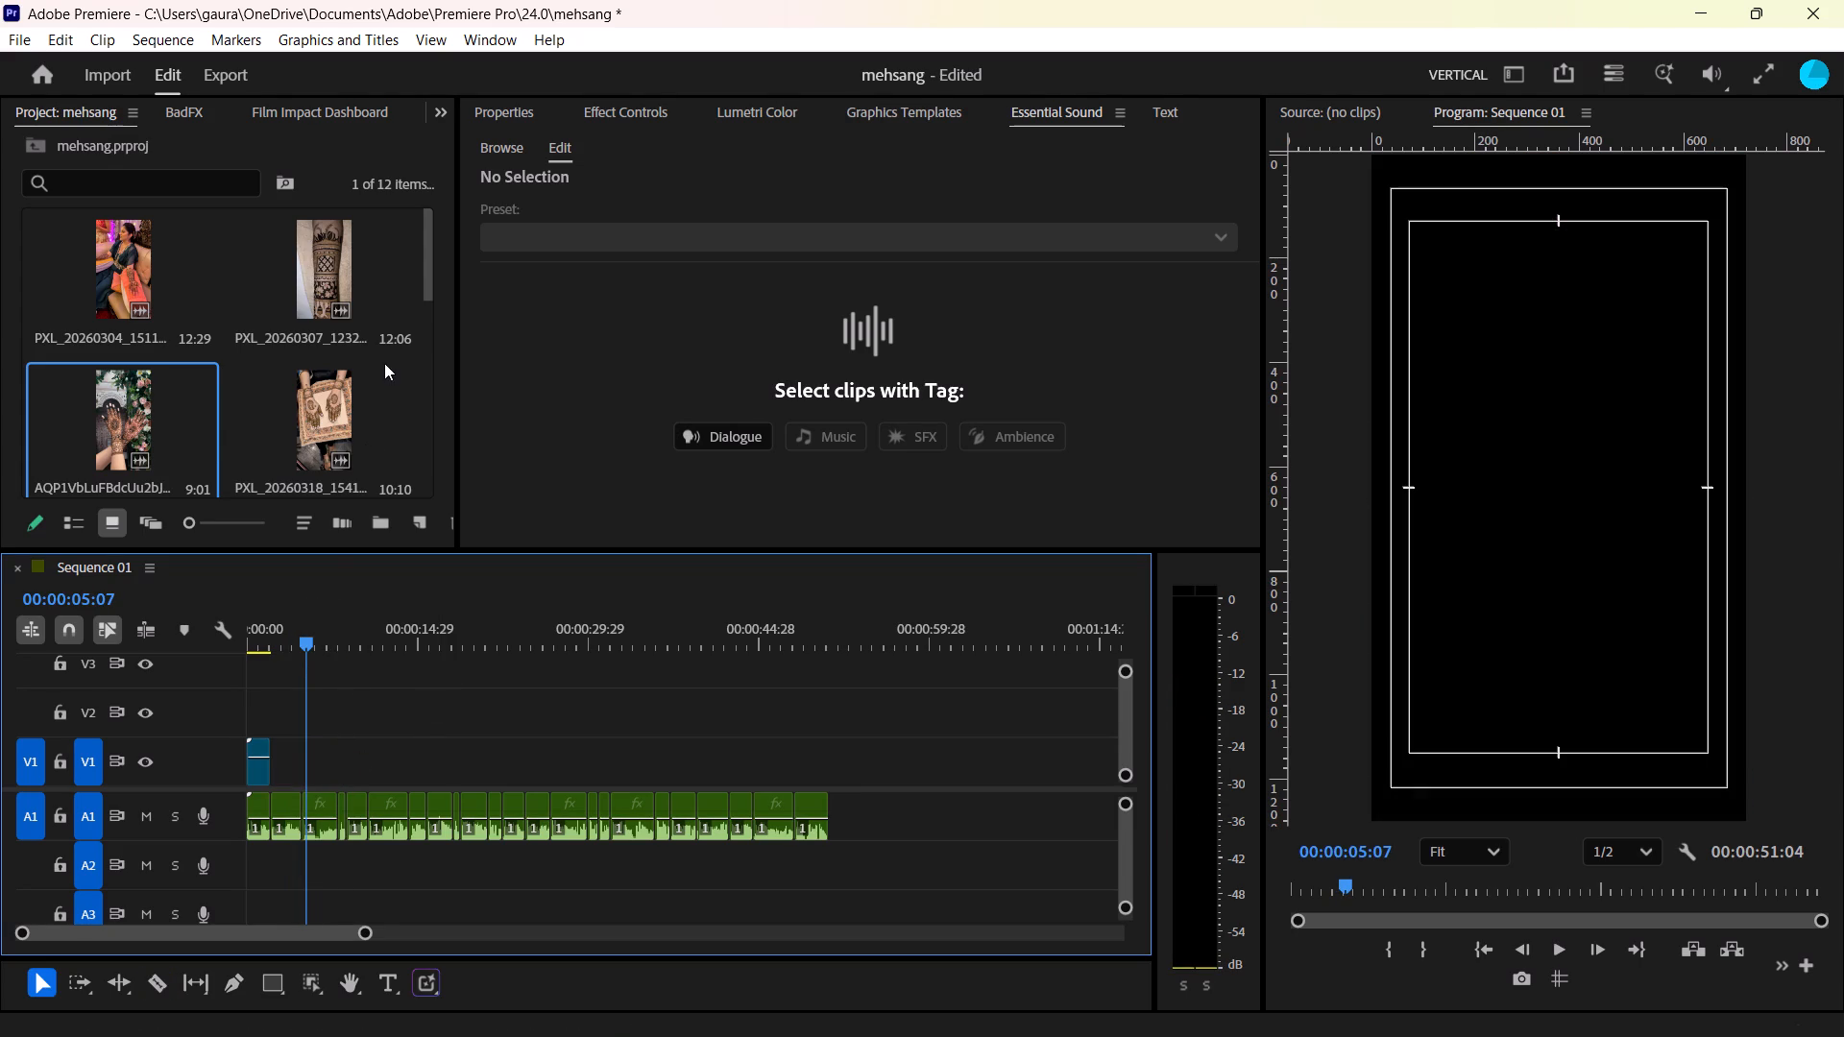
Browse the project clips, place only the video of PXL_20260318_1541 on V2 at the sequence start, and scrub through it.
left_click_drag(427, 283, 421, 323)
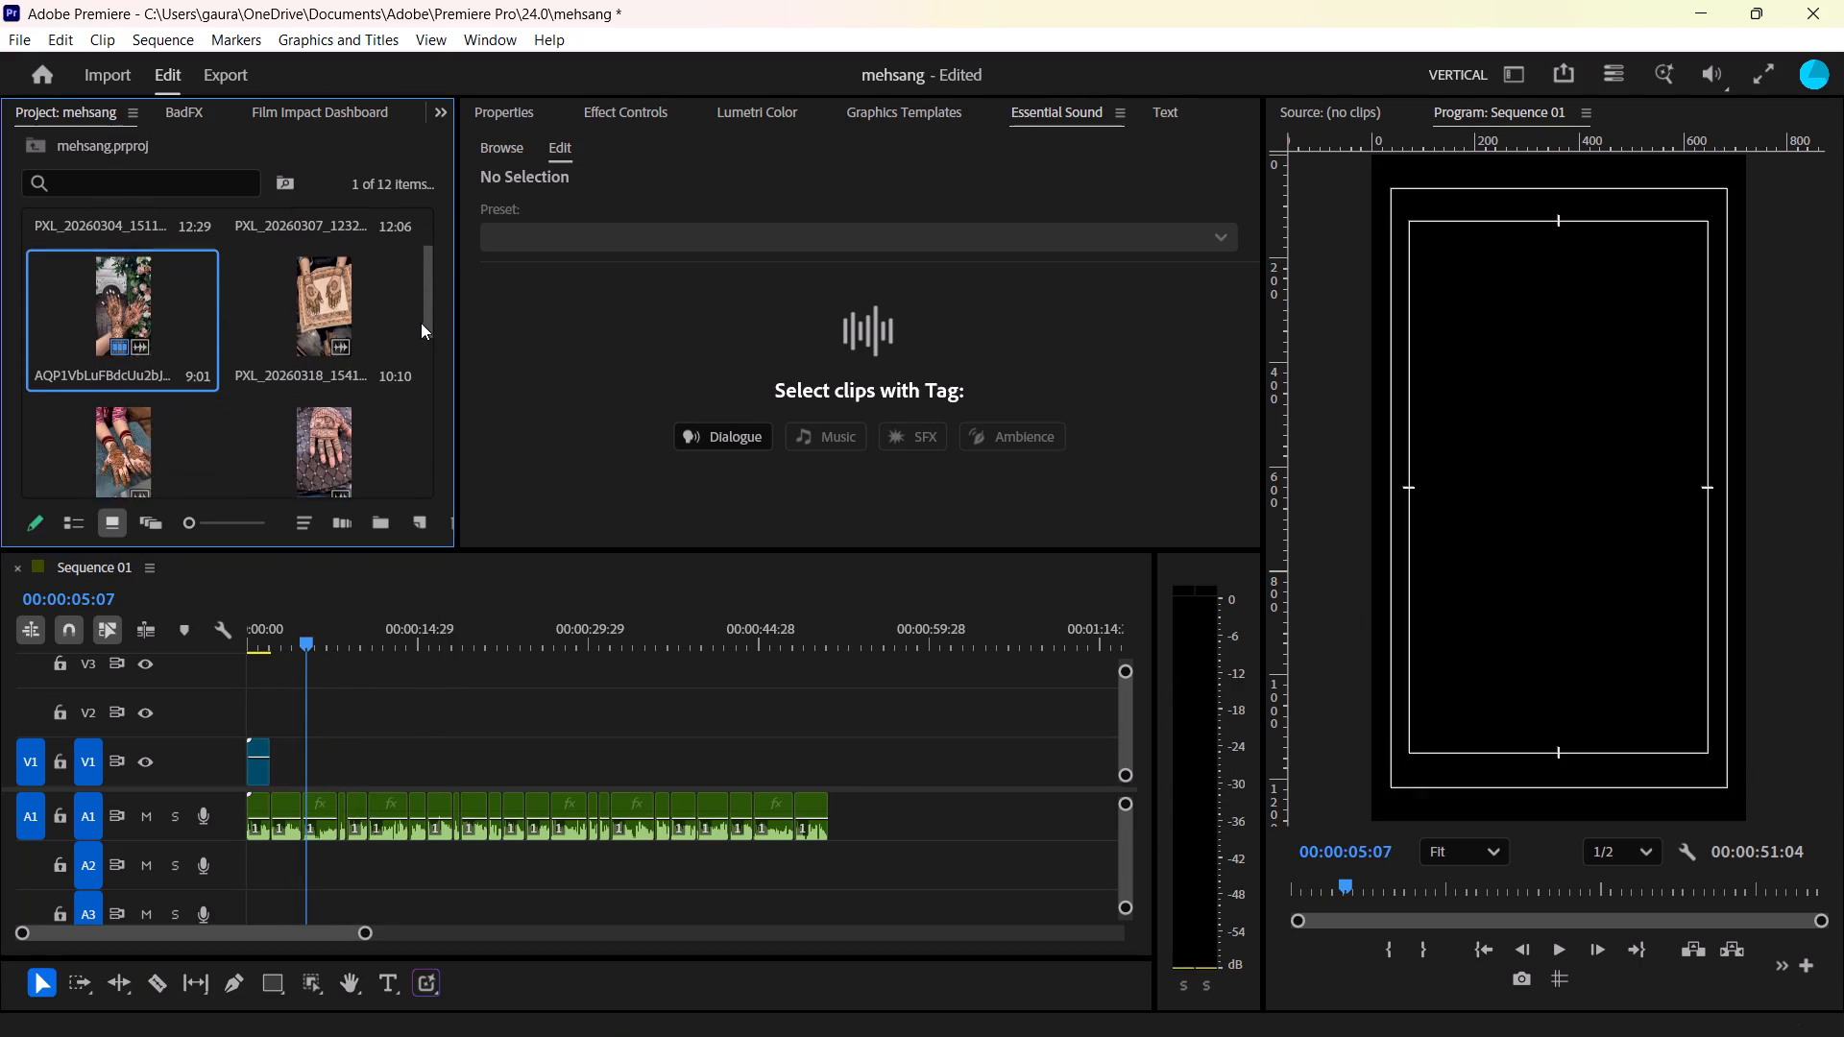
left_click_drag(421, 323, 400, 474)
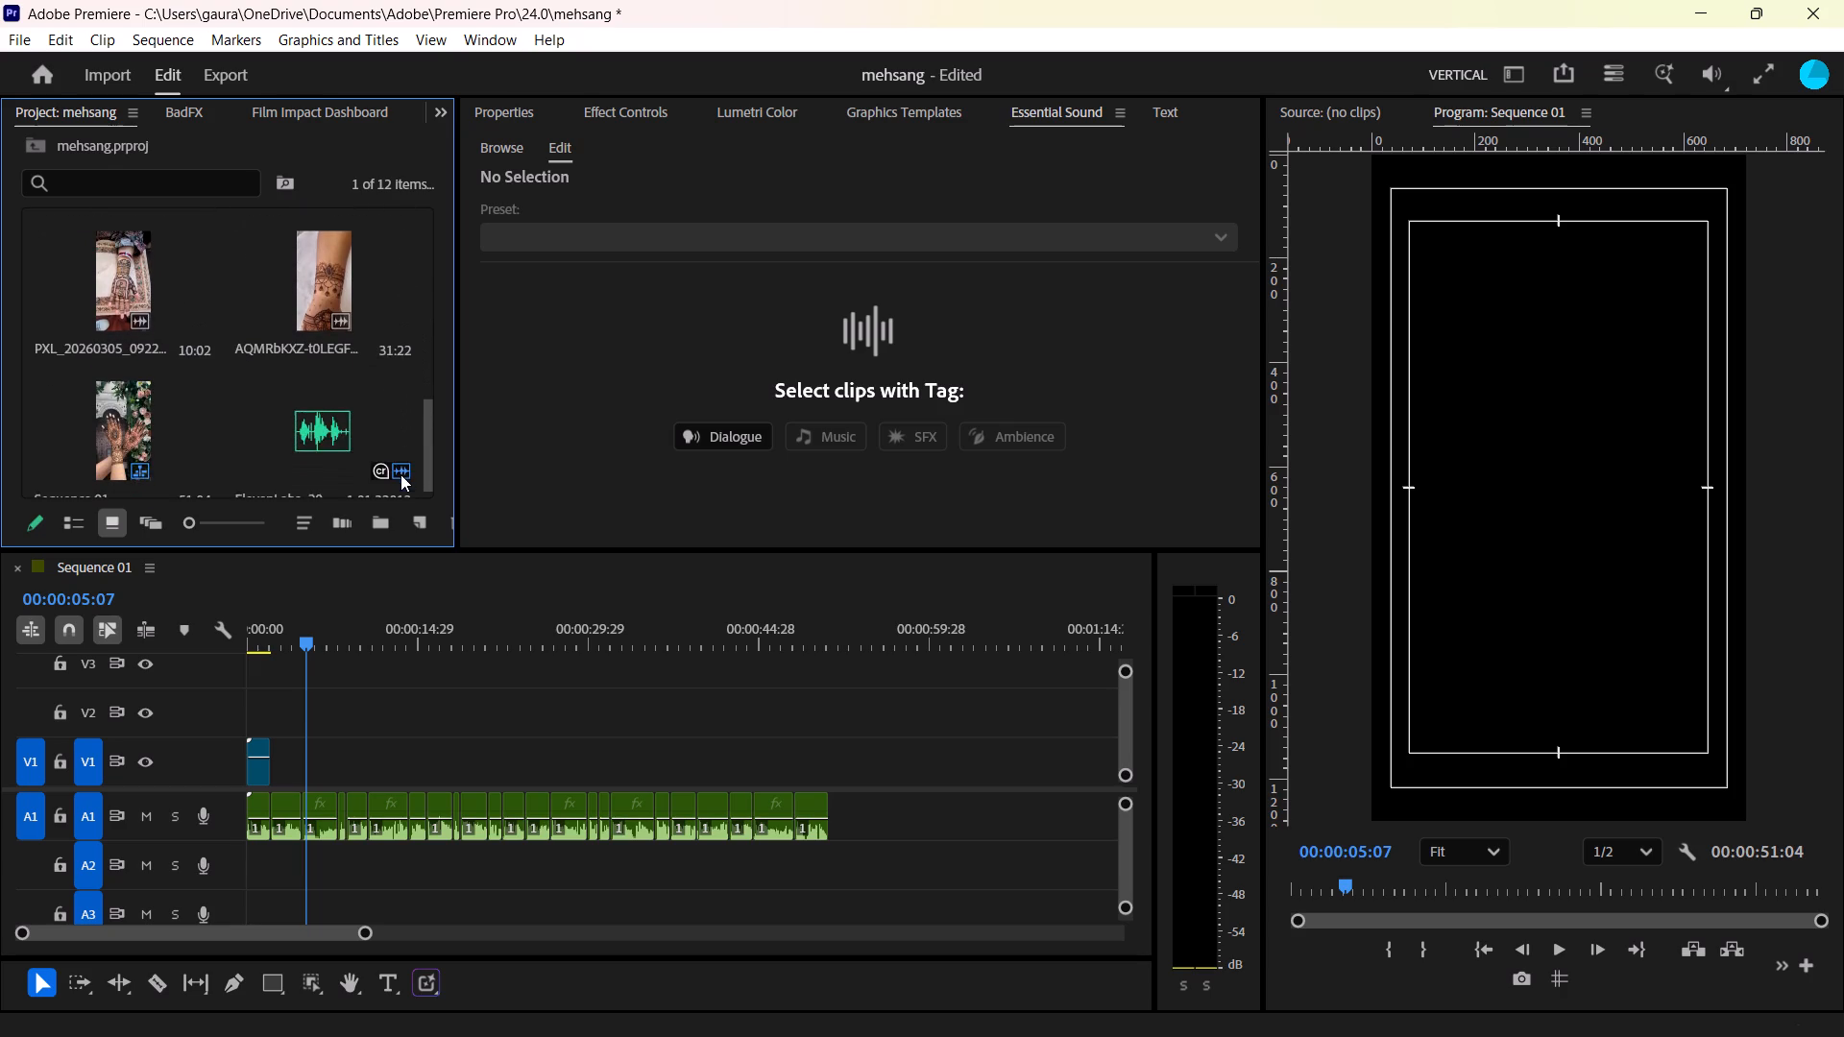
left_click_drag(400, 474, 398, 494)
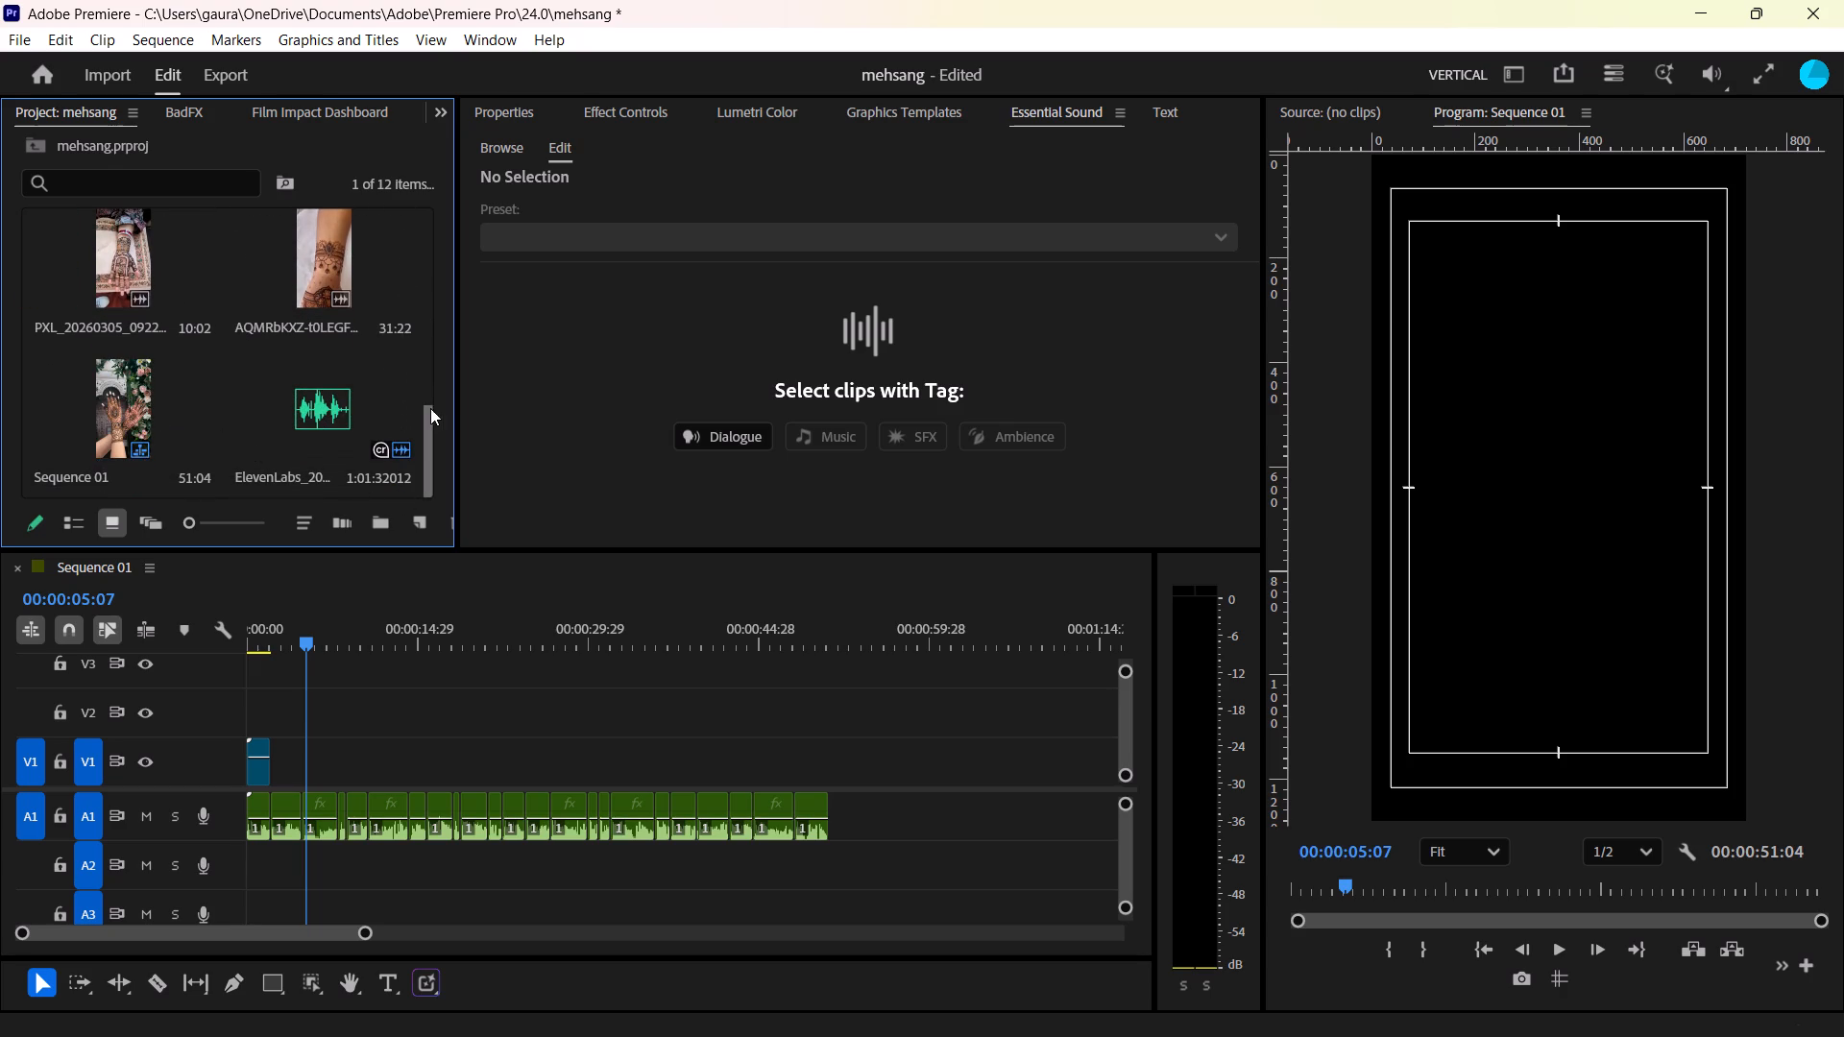
left_click_drag(428, 415, 406, 188)
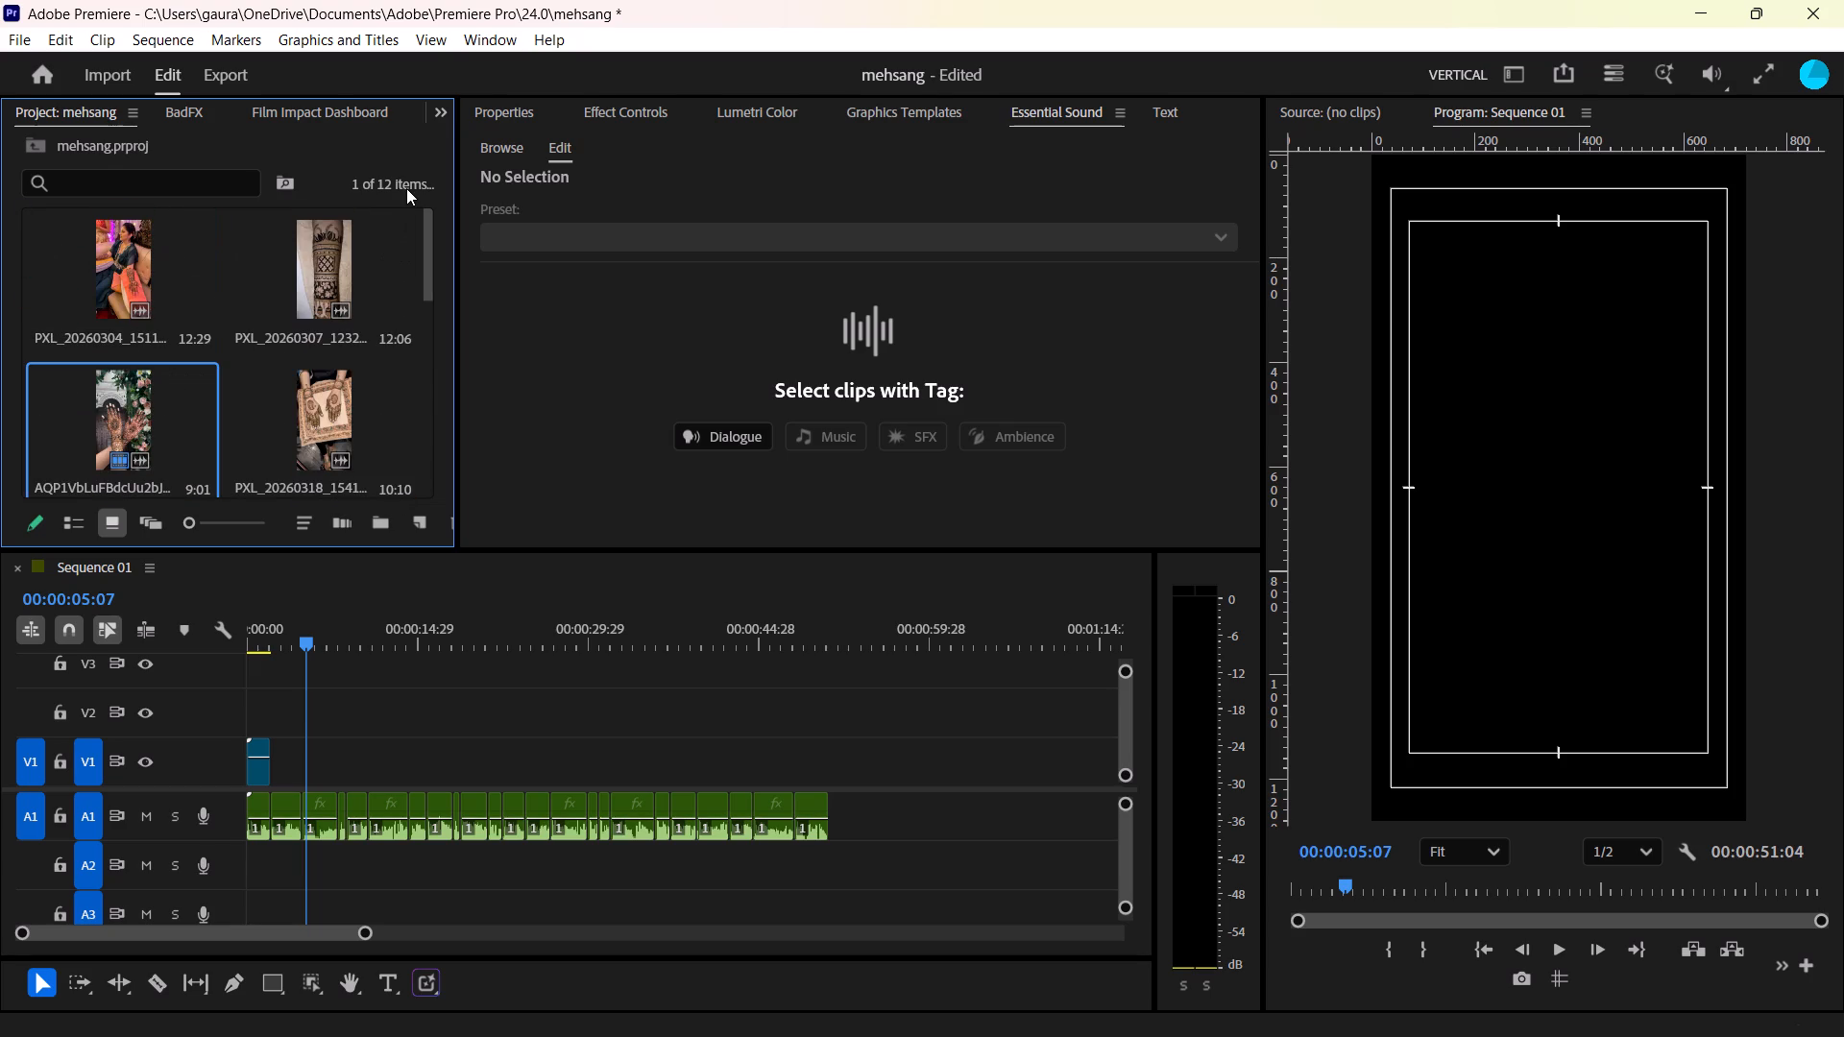
left_click_drag(406, 188, 403, 183)
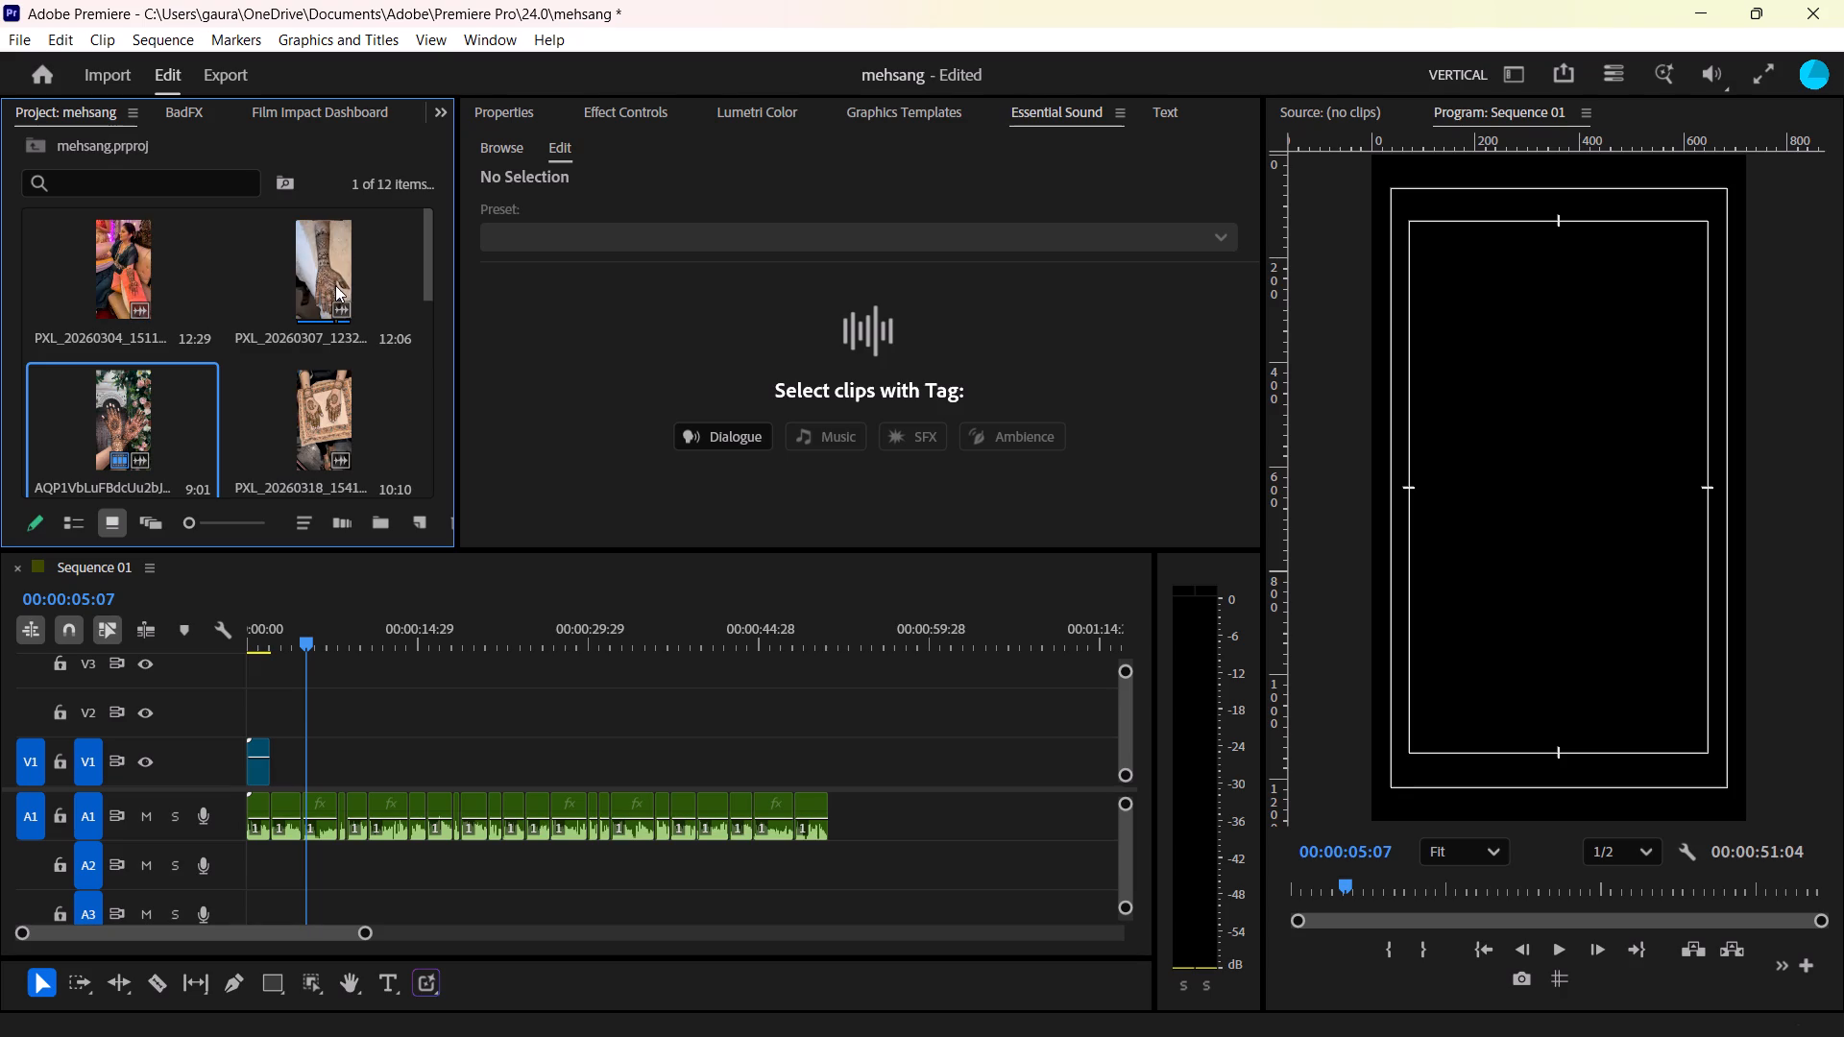
left_click_drag(346, 424, 851, 776)
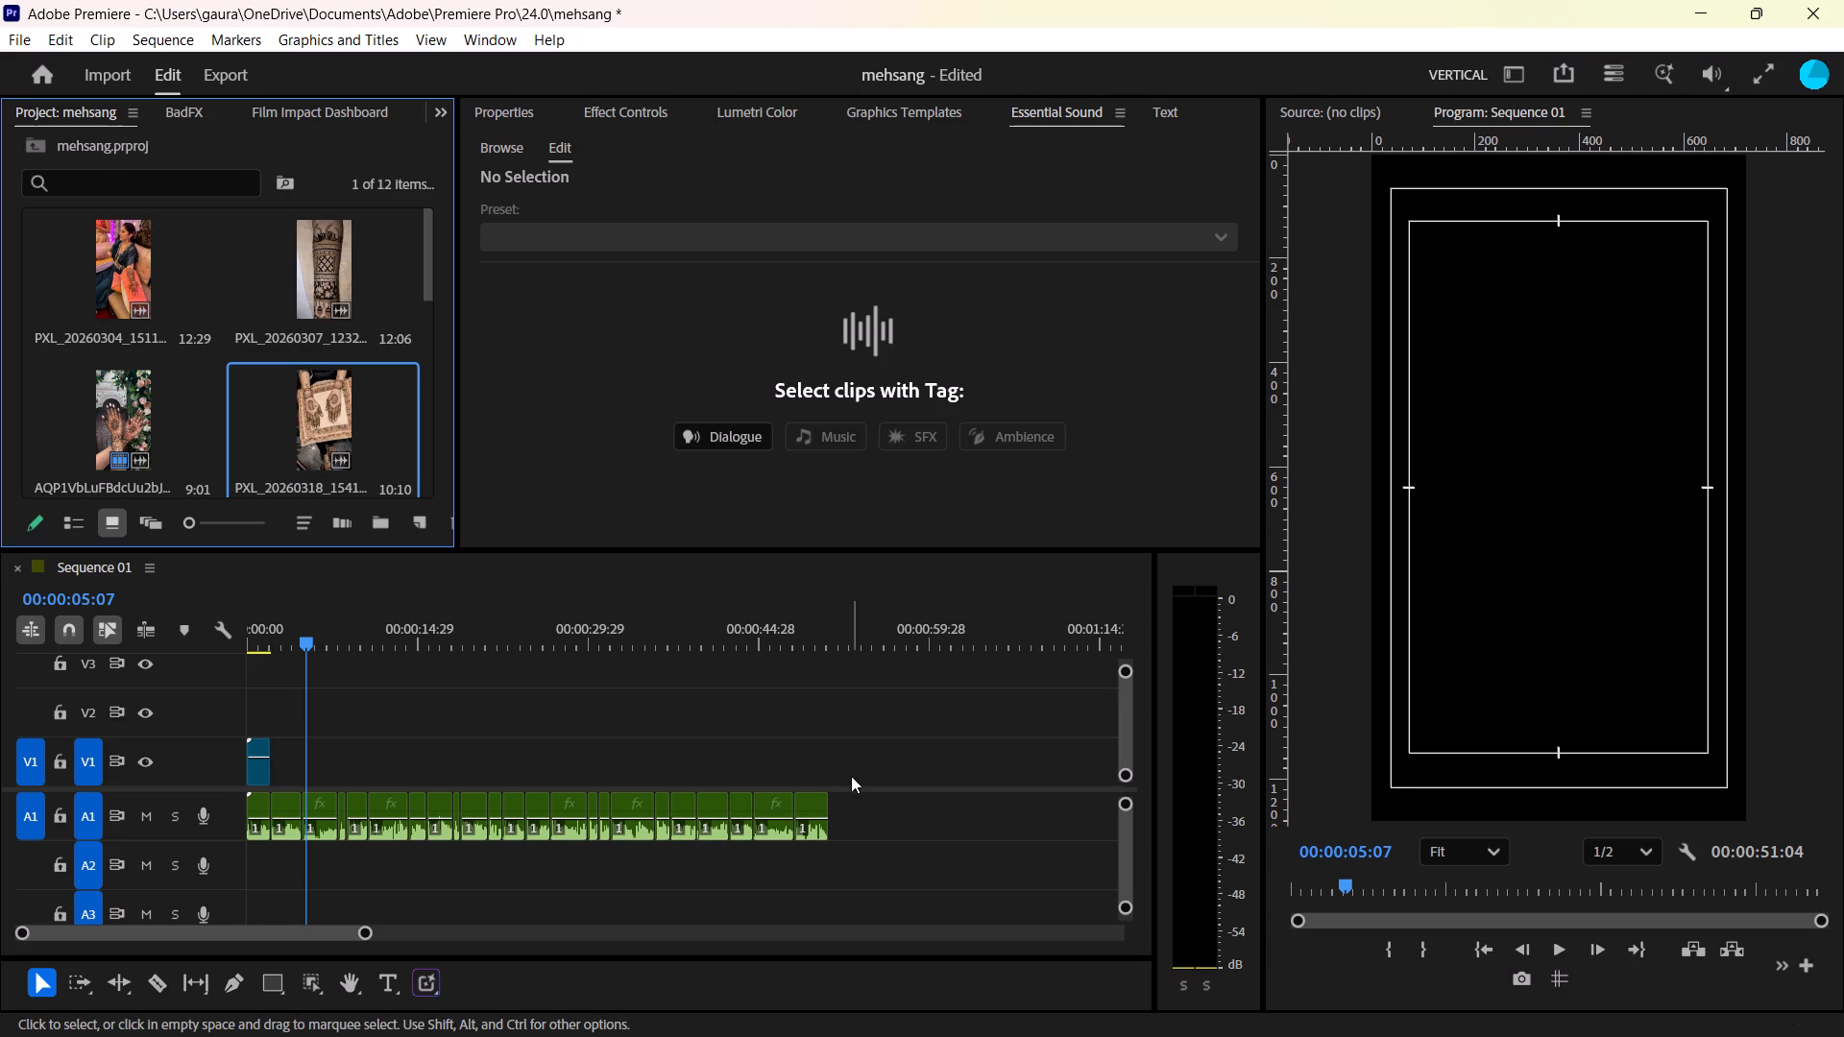
left_click(35, 808)
left_click_drag(292, 409, 229, 706)
left_click_drag(285, 635, 272, 639)
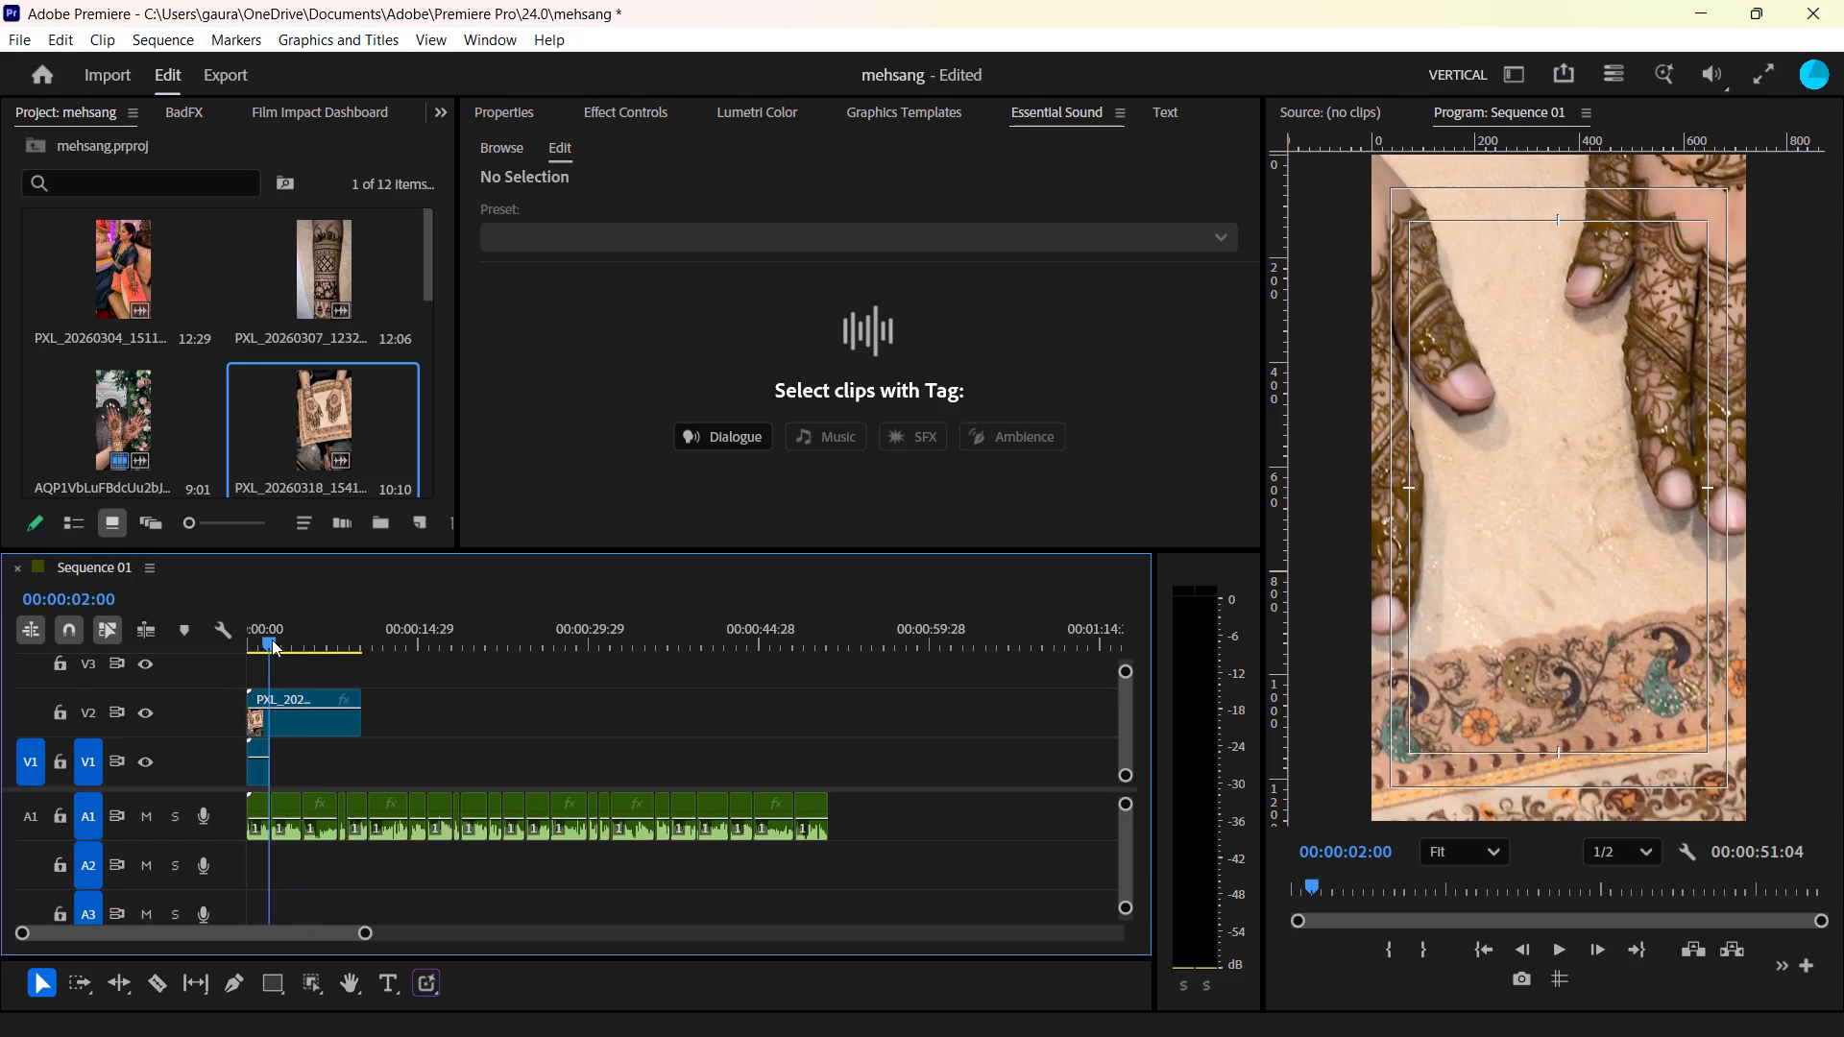
left_click_drag(272, 639, 376, 633)
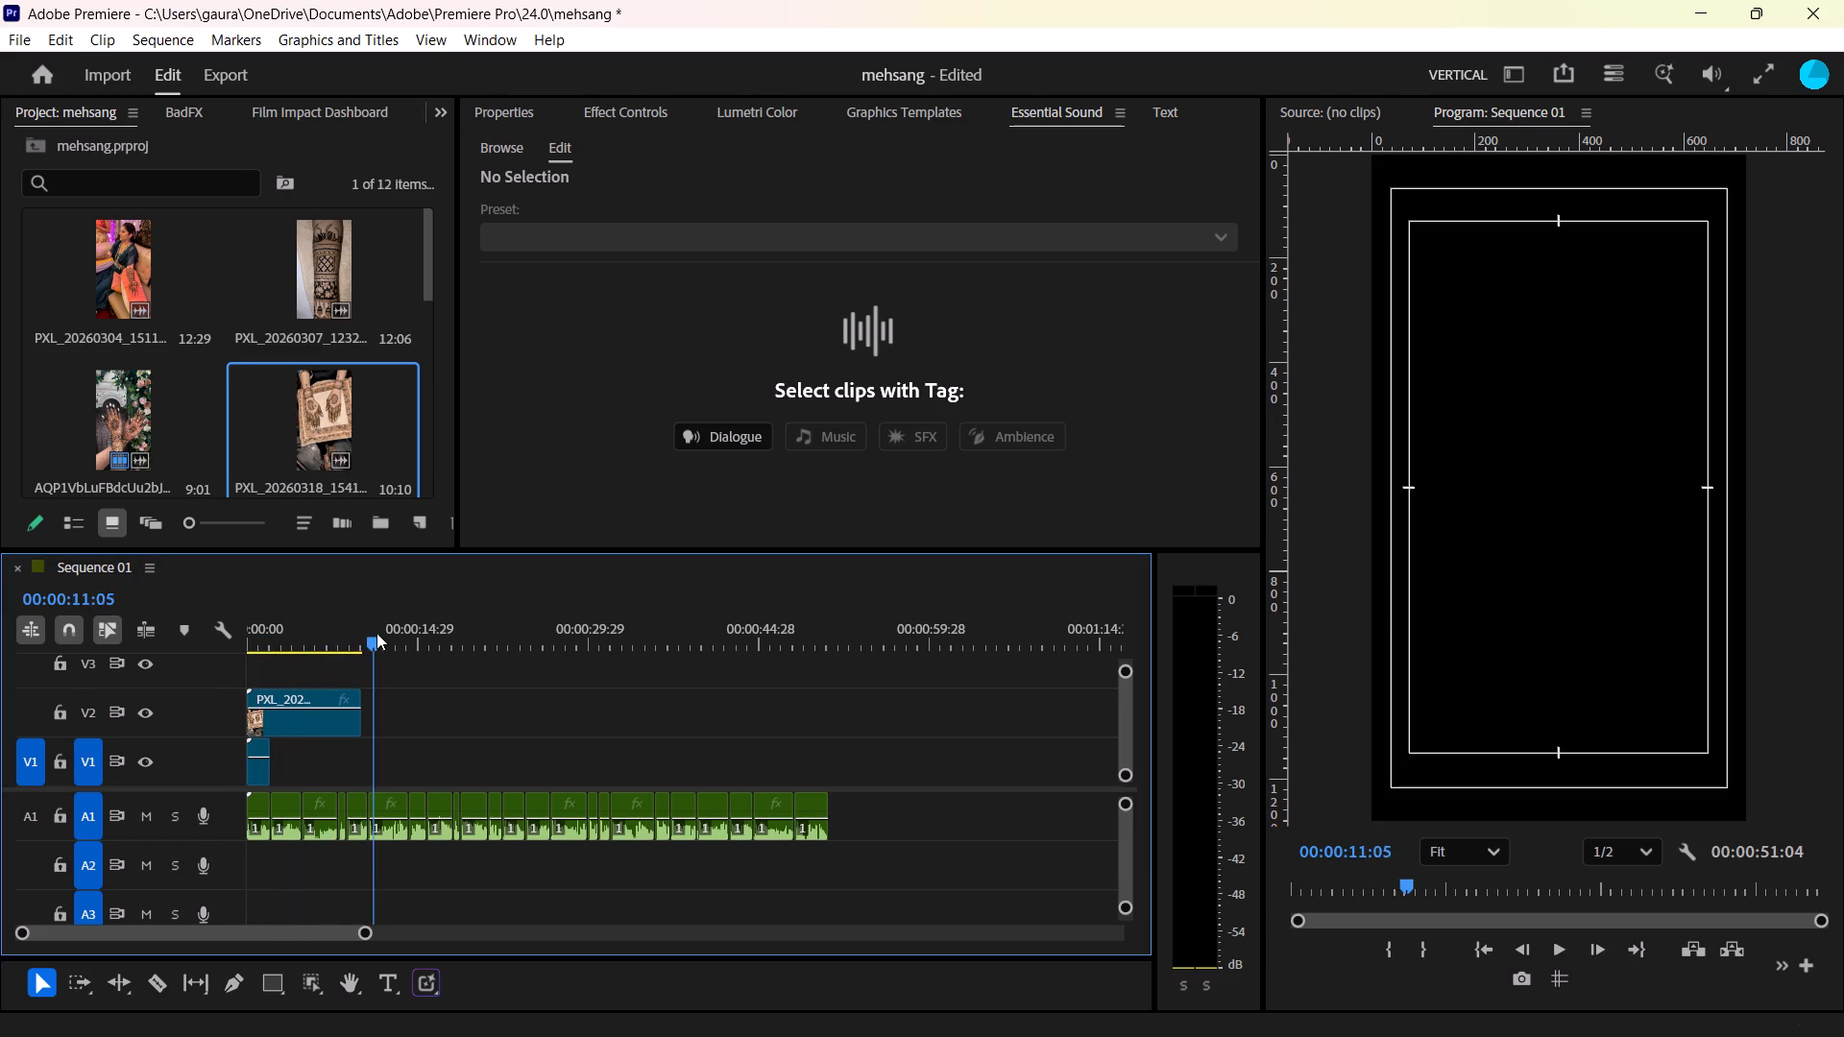
left_click_drag(376, 633, 318, 638)
left_click(318, 719)
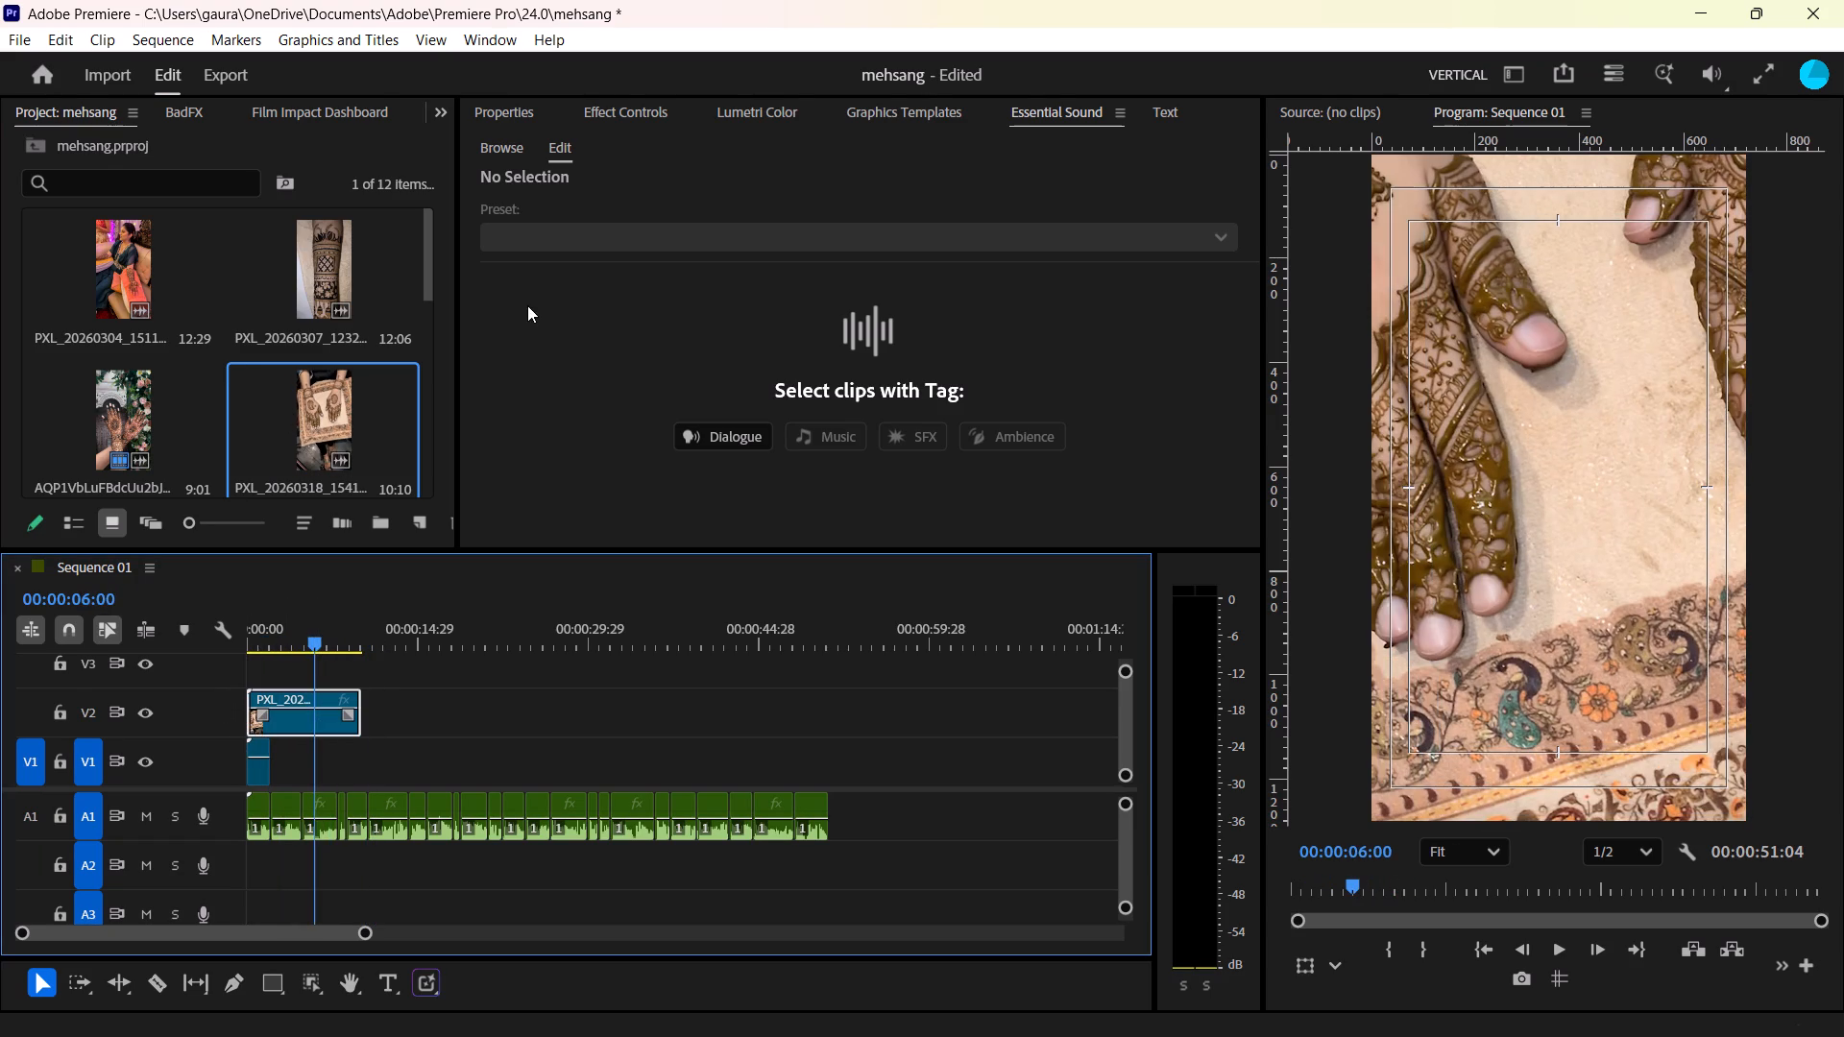
Change the sequence frame size to 1080 horizontal by 1920 vertical and apply it.
left_click(165, 50)
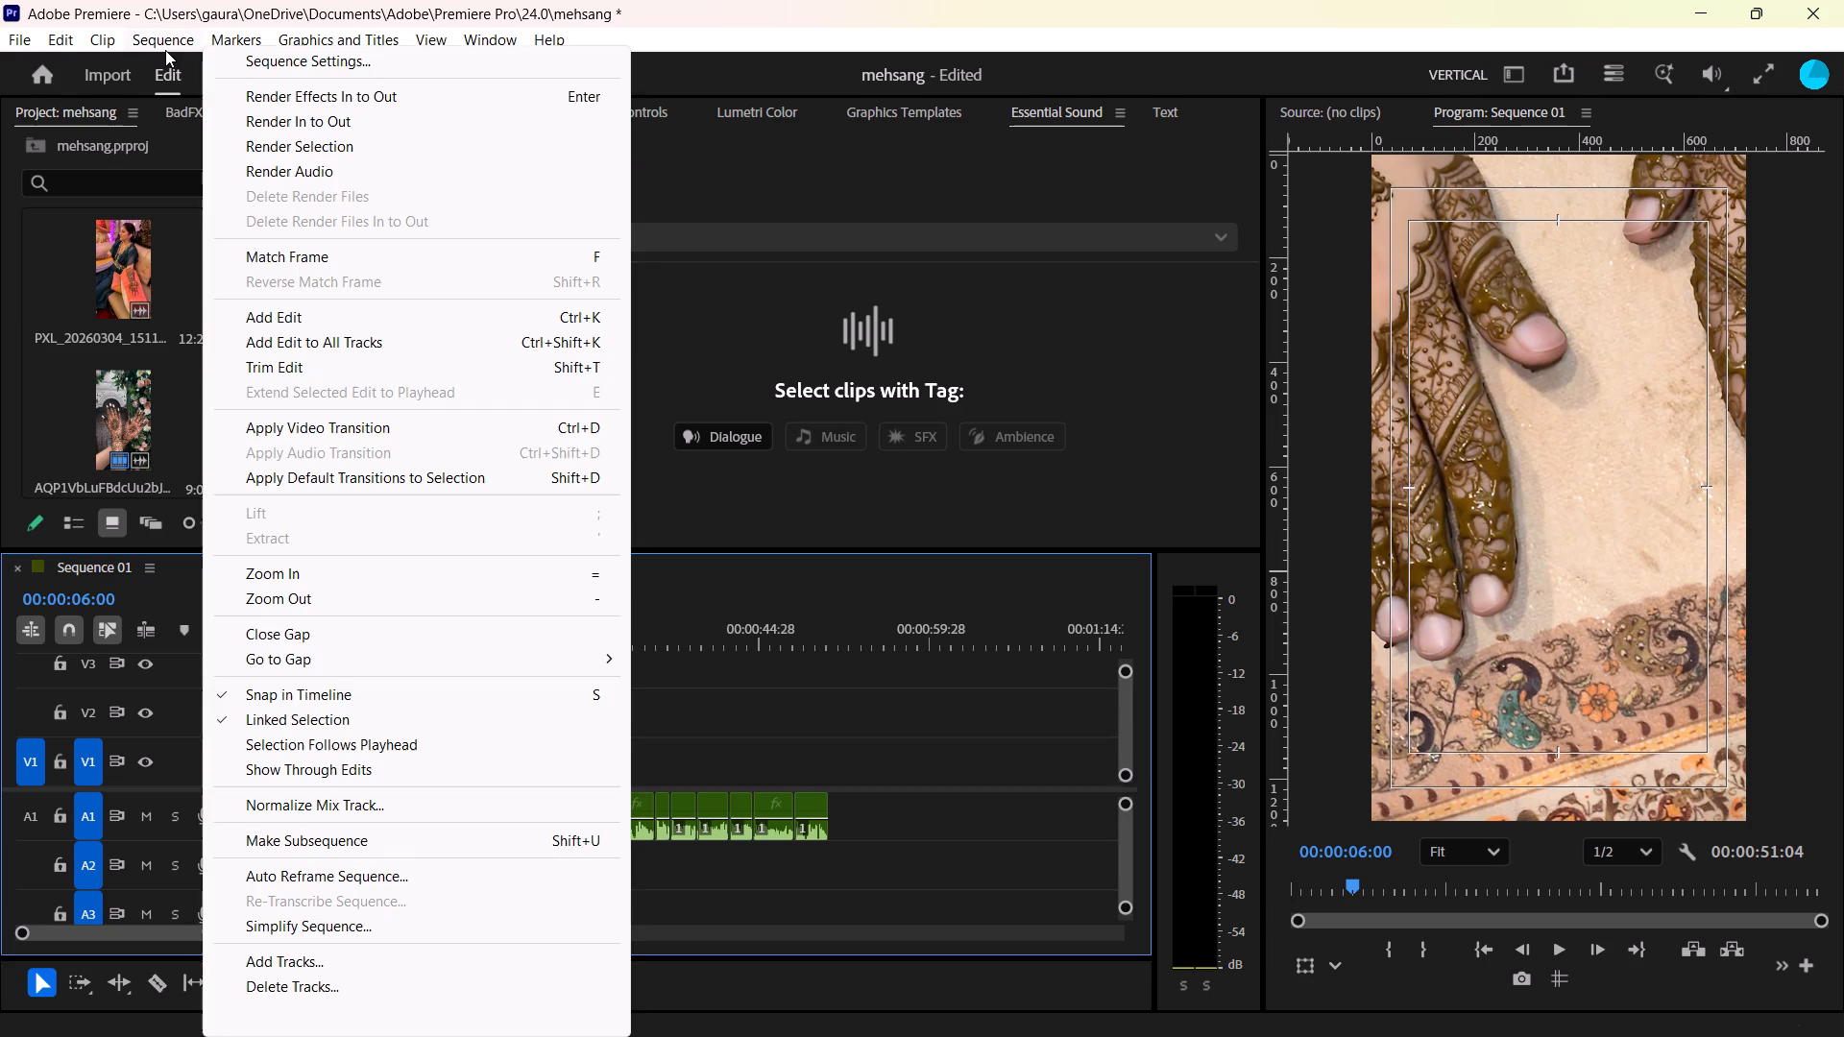
left_click(273, 61)
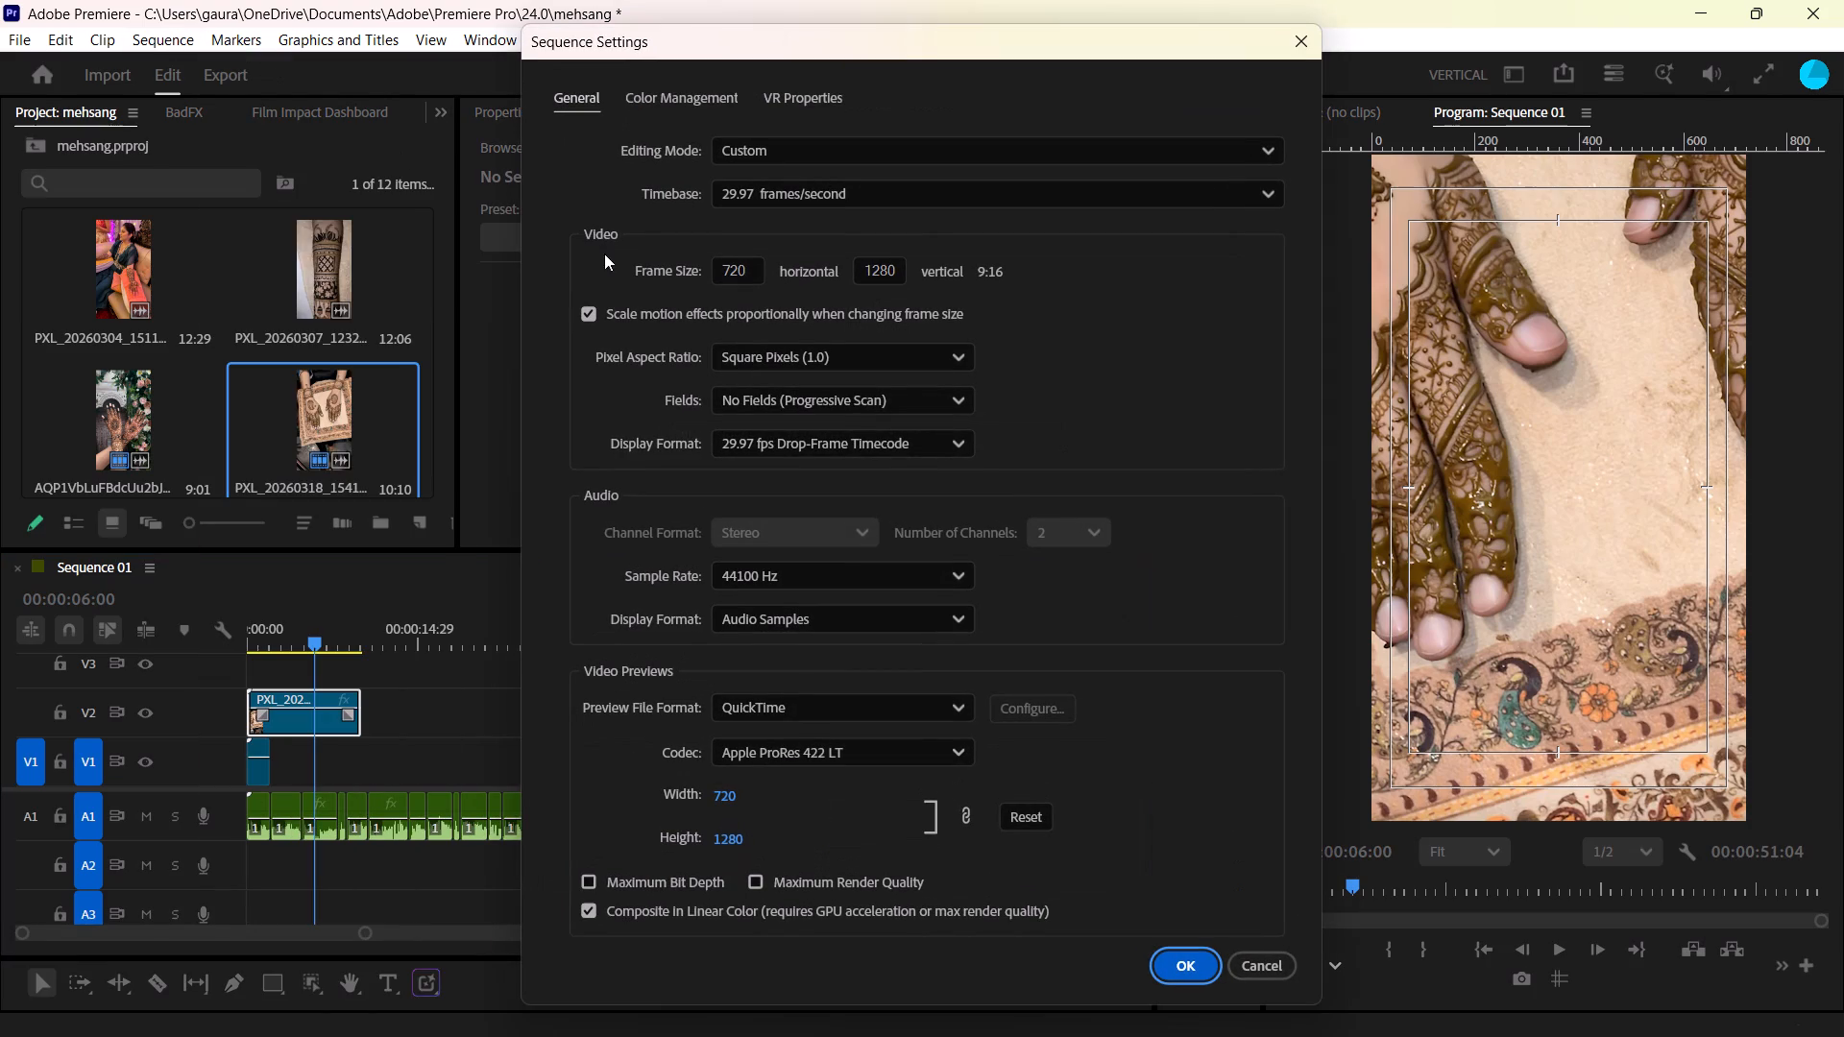
double_click(735, 278)
type("10")
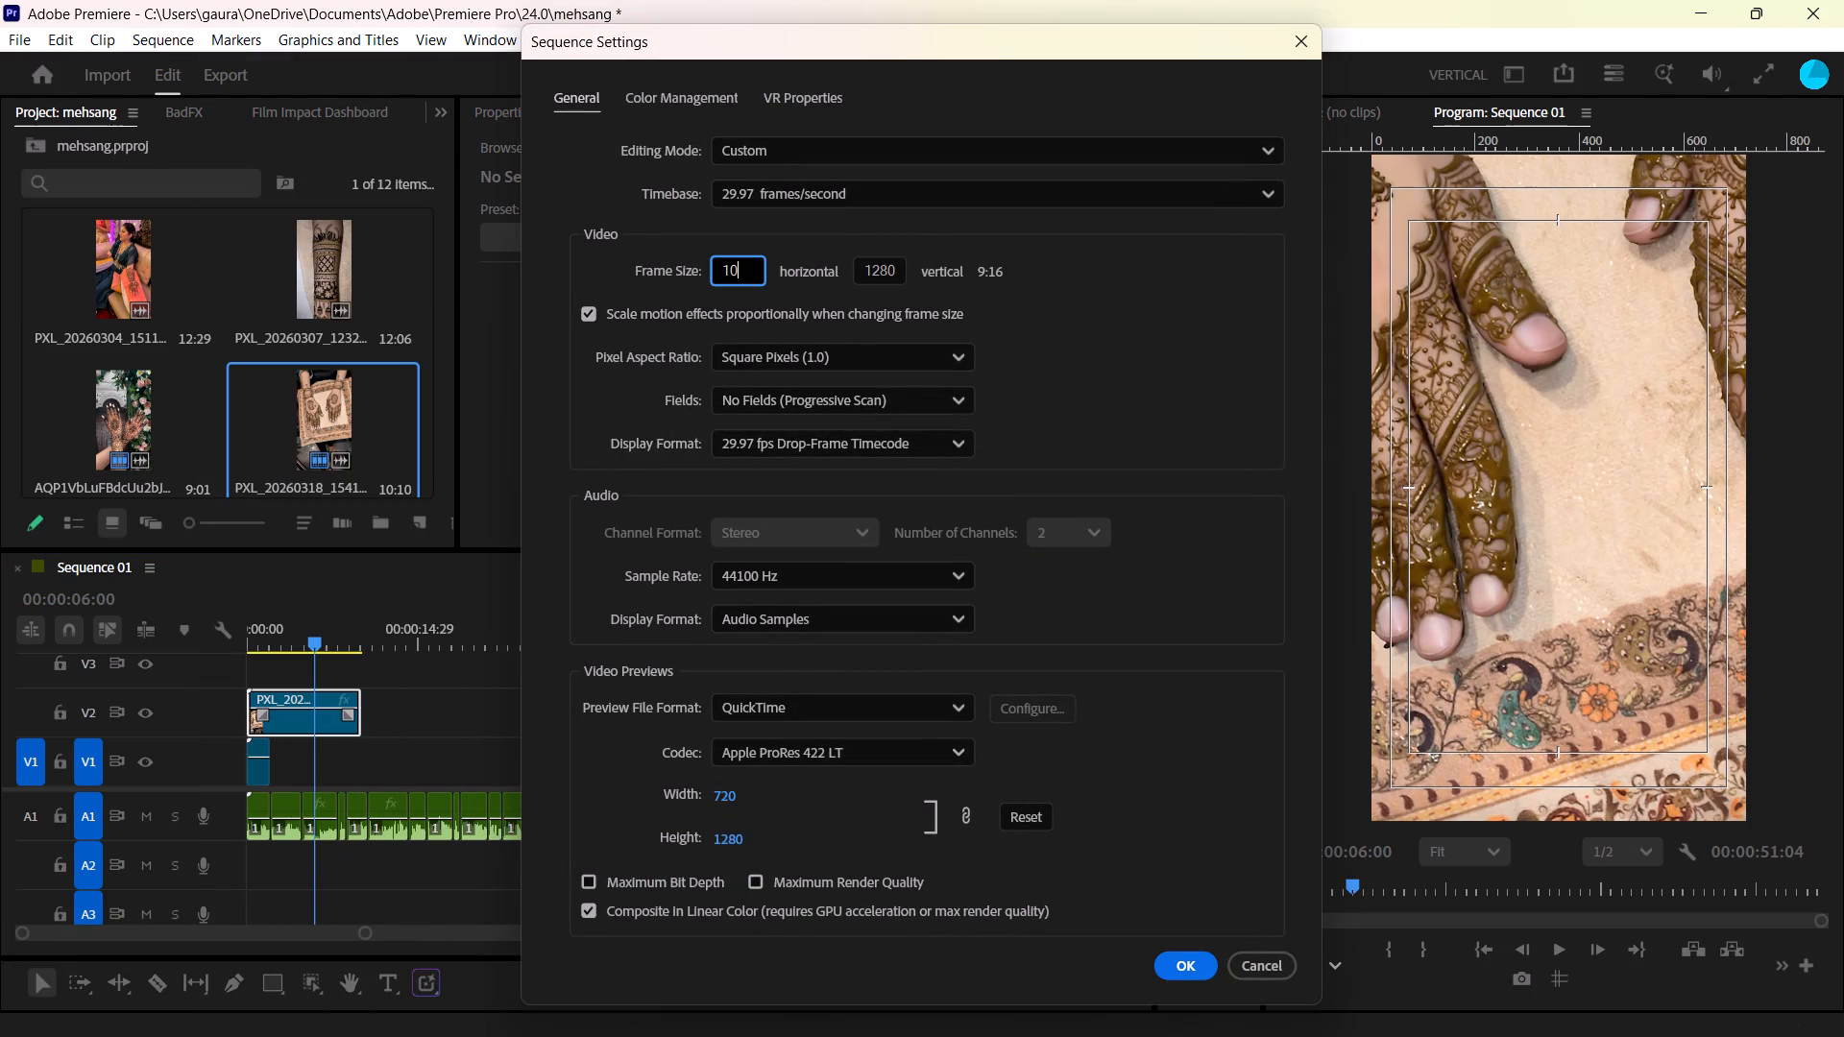
type("80")
double_click(879, 271)
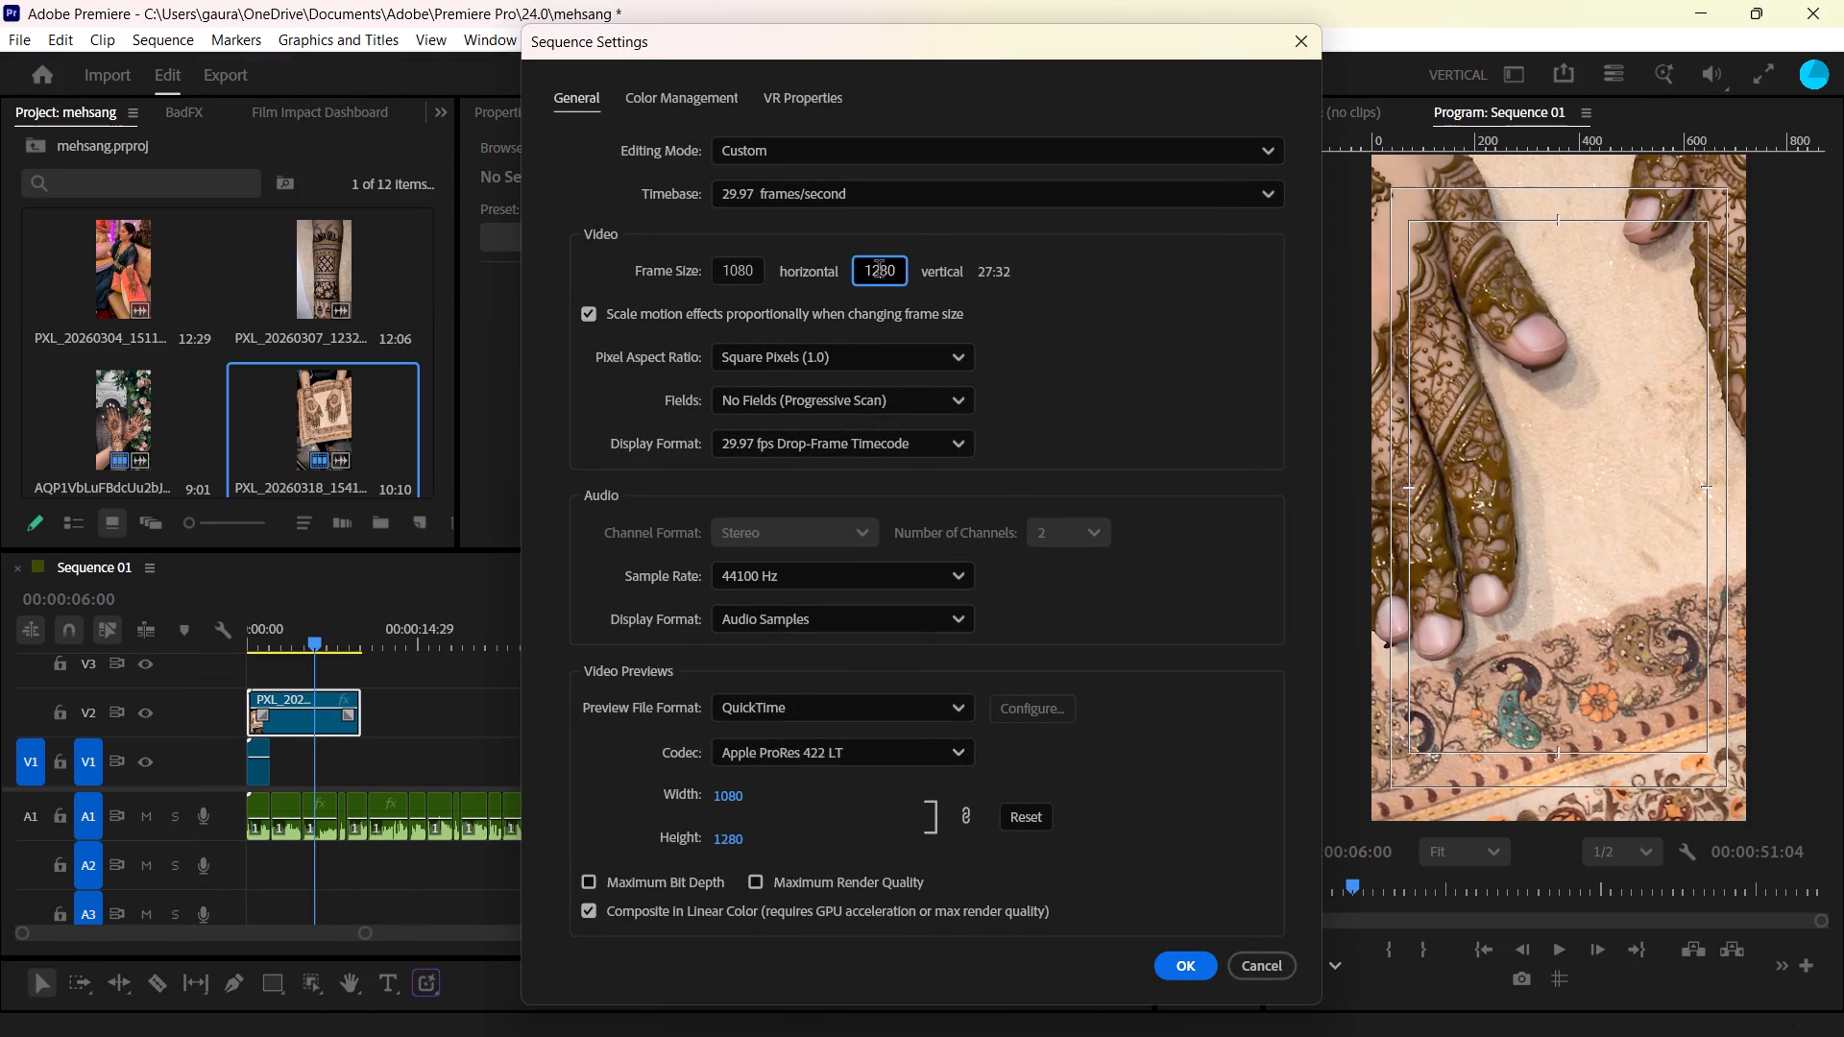
type("1920")
key("Return")
left_click(1065, 635)
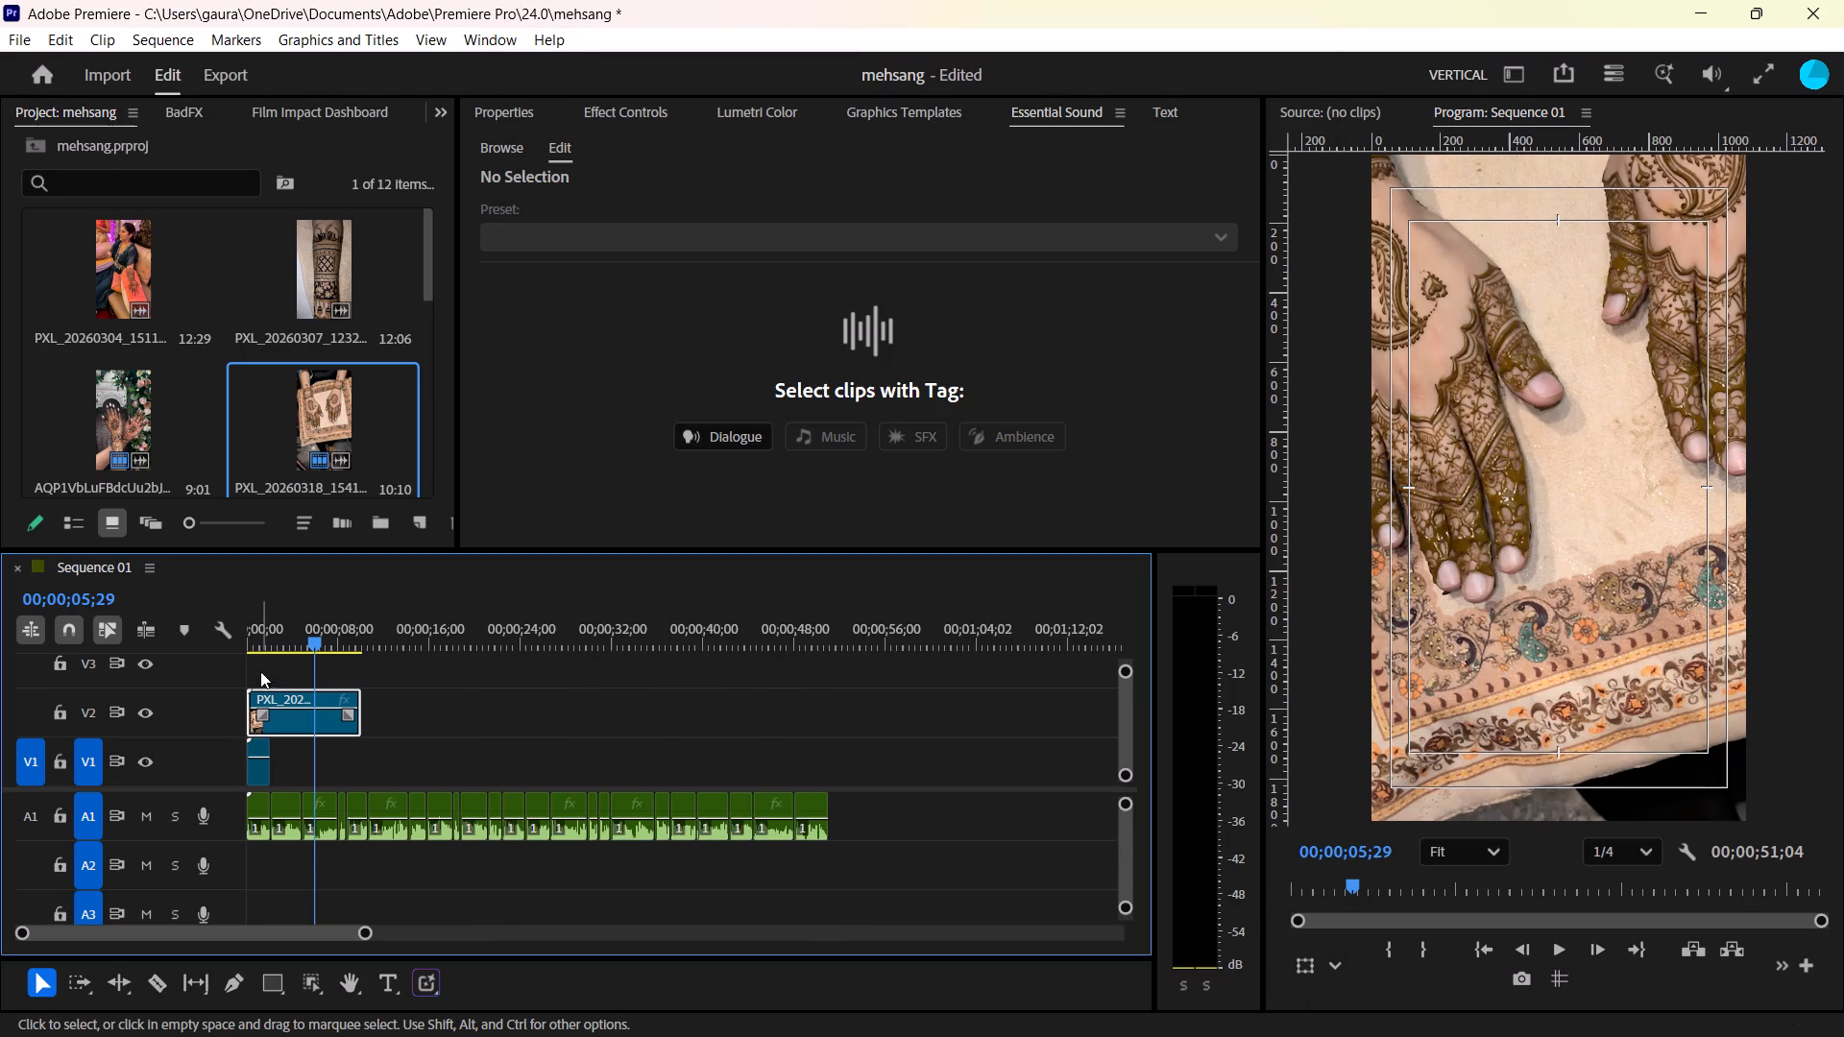
Move the PXL_20260318_1541 clip on V2 later, to the voiceover cut at about 5 seconds.
left_click(253, 639)
left_click_drag(301, 723, 360, 723)
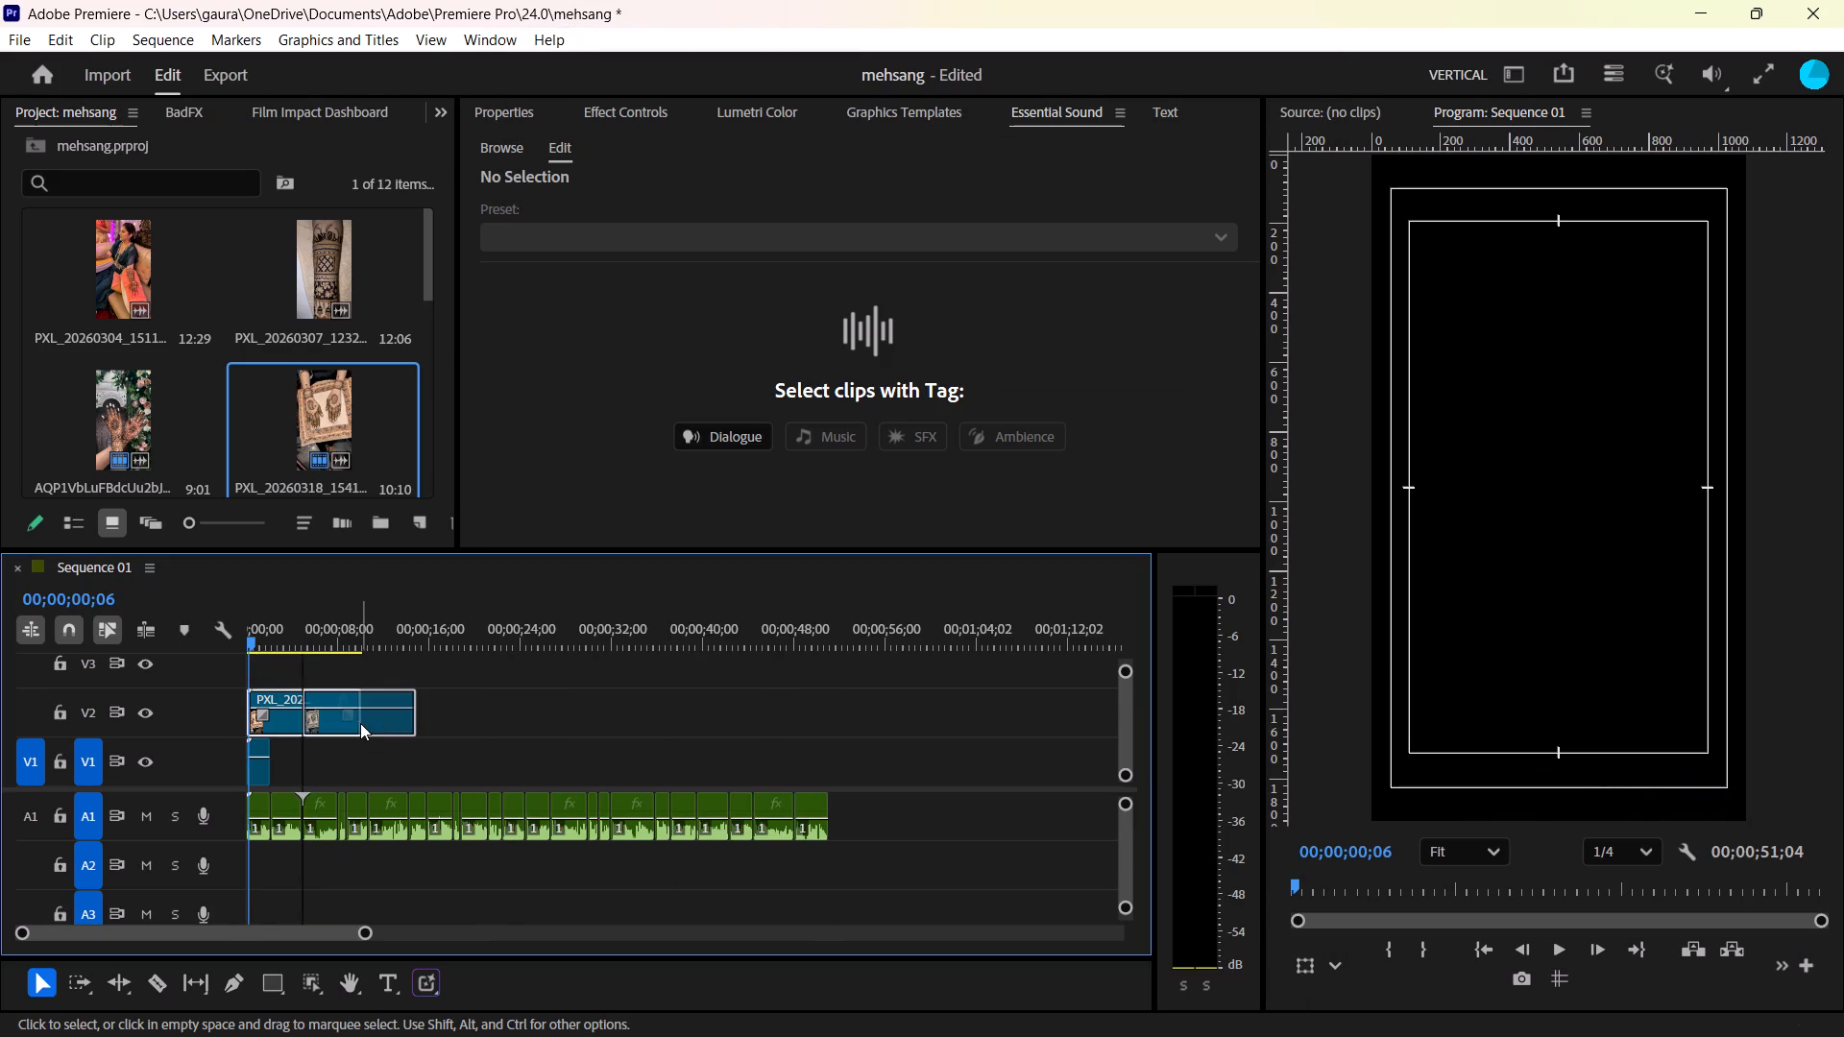
Scale the opening mehndi hands clip on V1 up to 154 to fill the vertical frame.
left_click(261, 775)
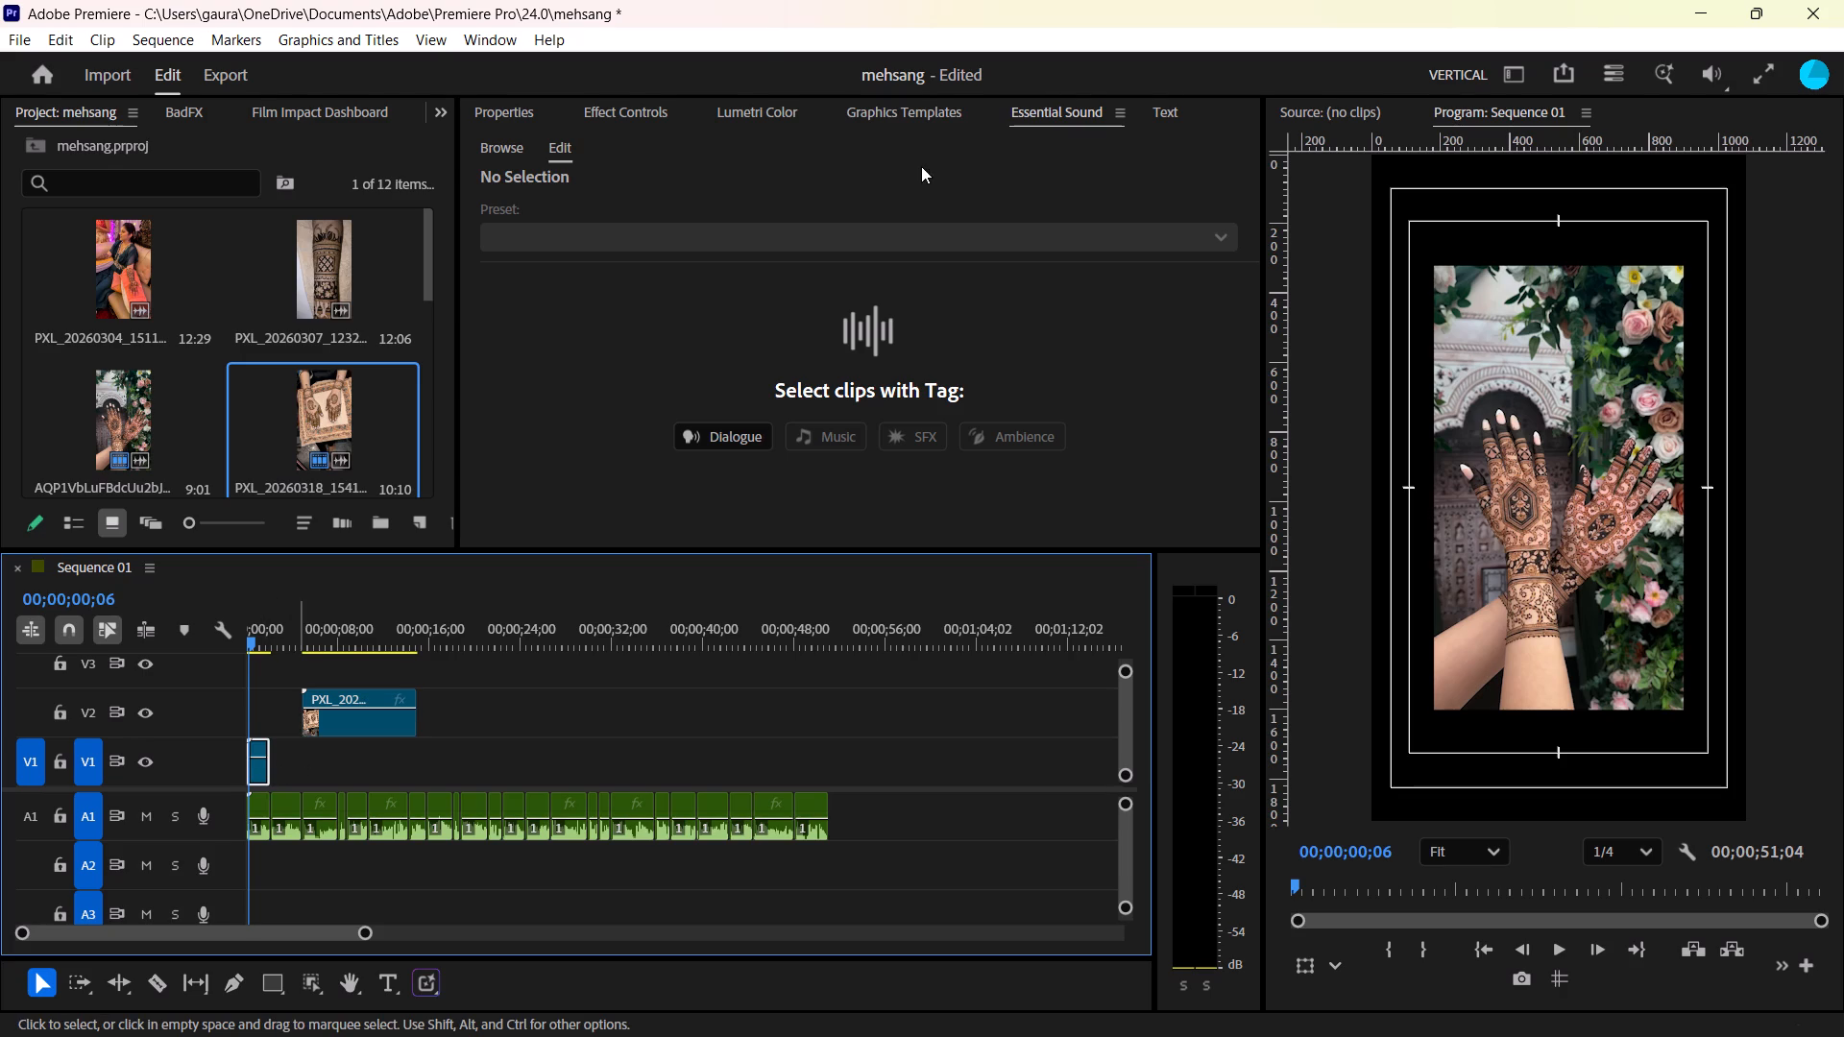
left_click(643, 112)
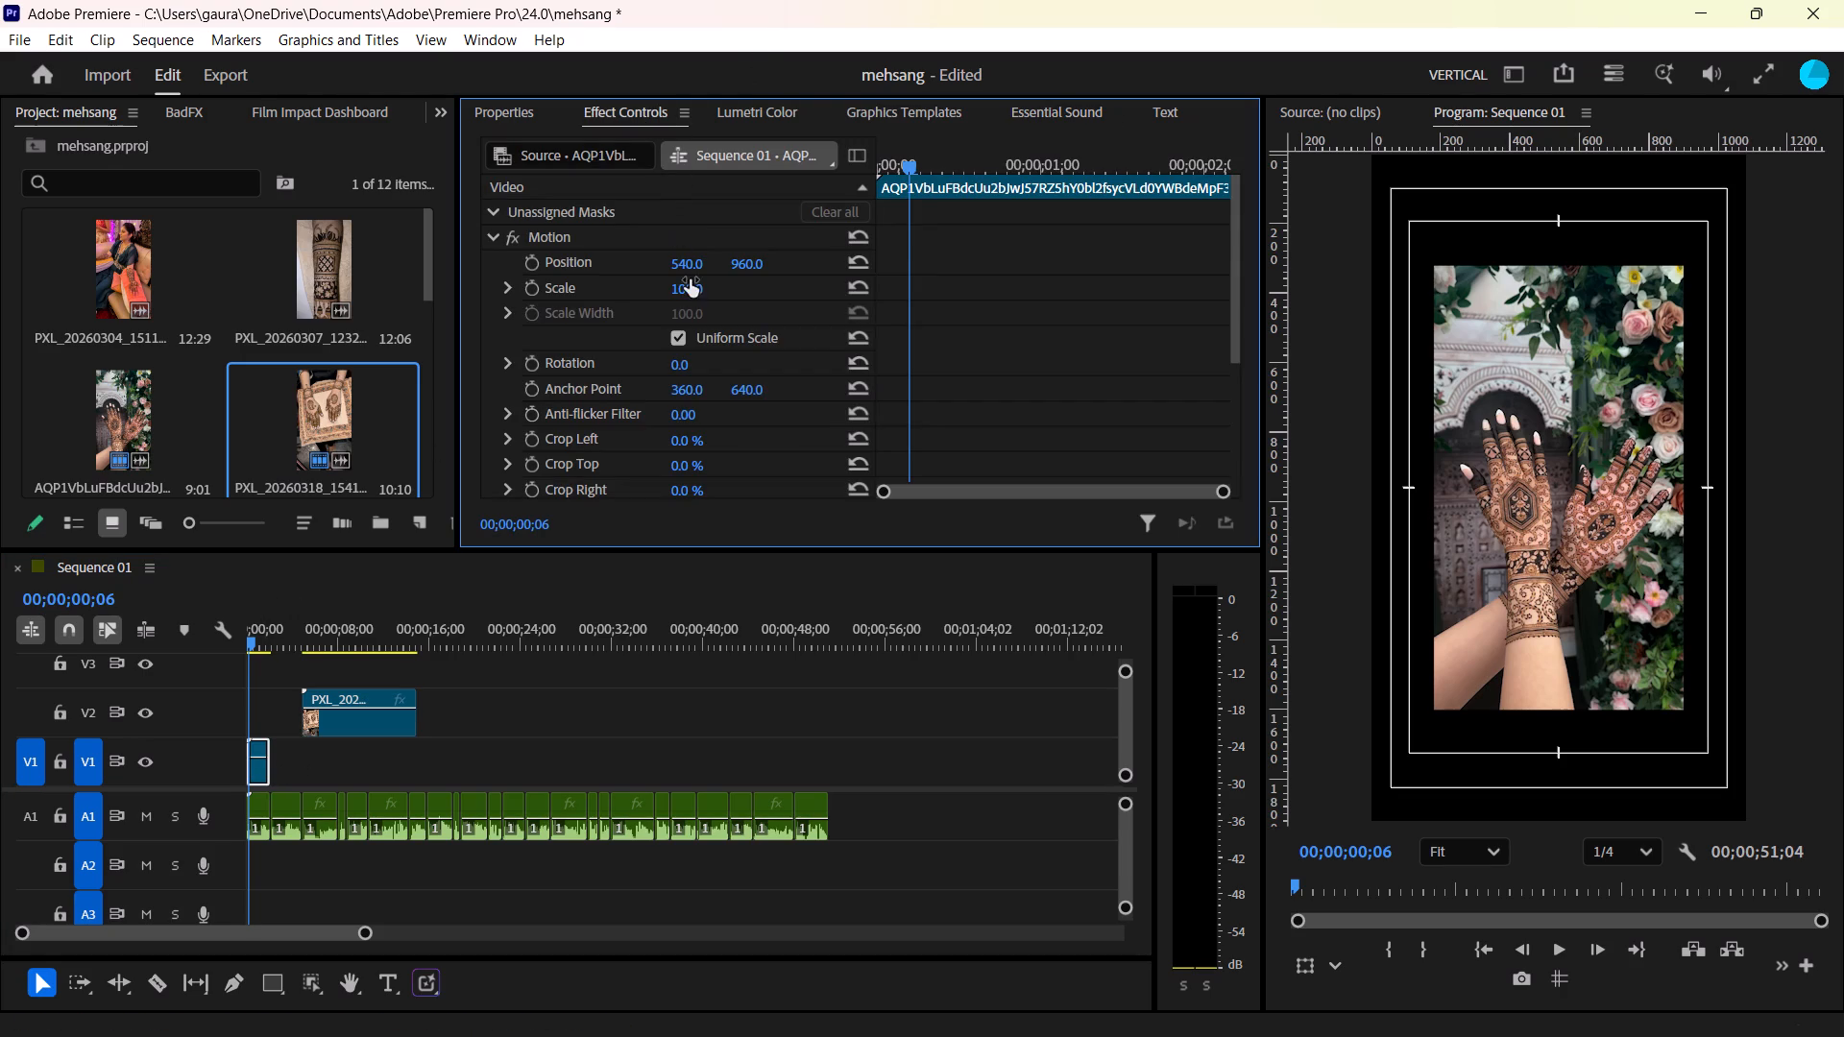
left_click_drag(690, 279, 751, 275)
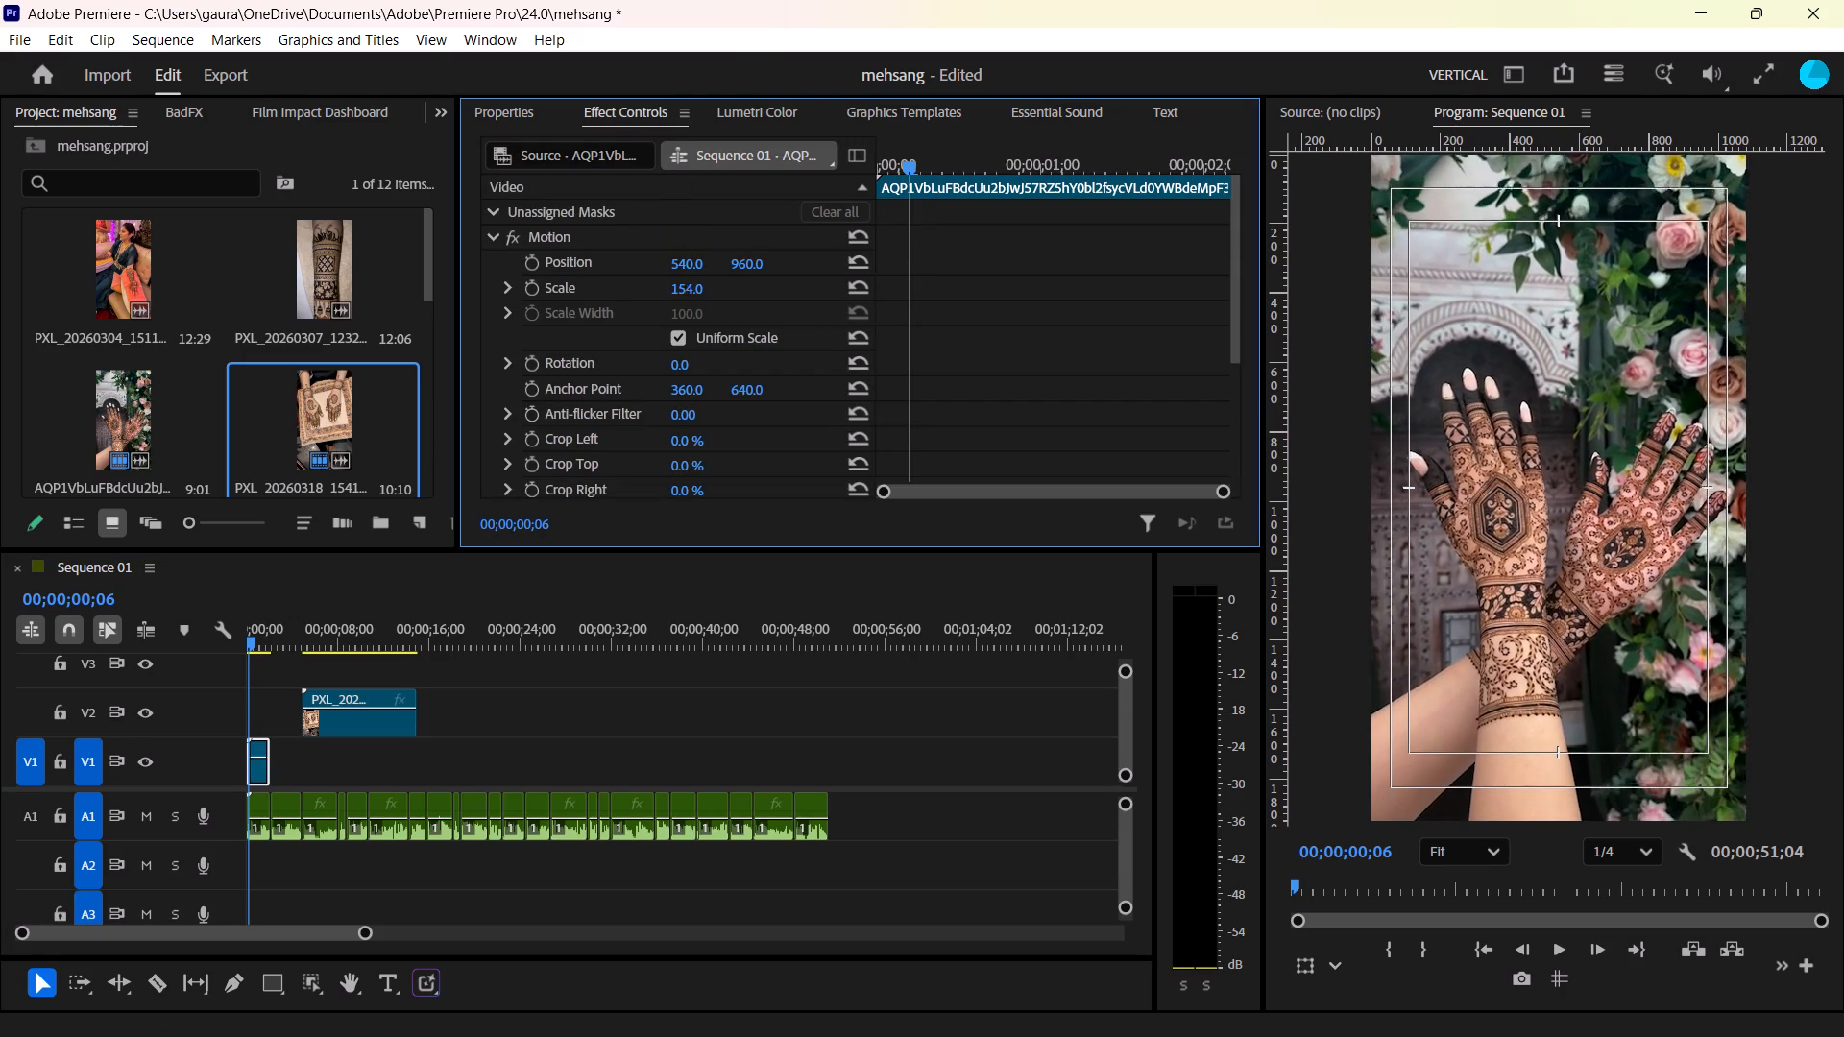
Scale the PXL_20260318_1541 clip on V2 down to 68 so more of both mehndi hands fits the frame.
left_click_drag(751, 275, 753, 275)
left_click_drag(317, 645, 359, 643)
left_click(362, 716)
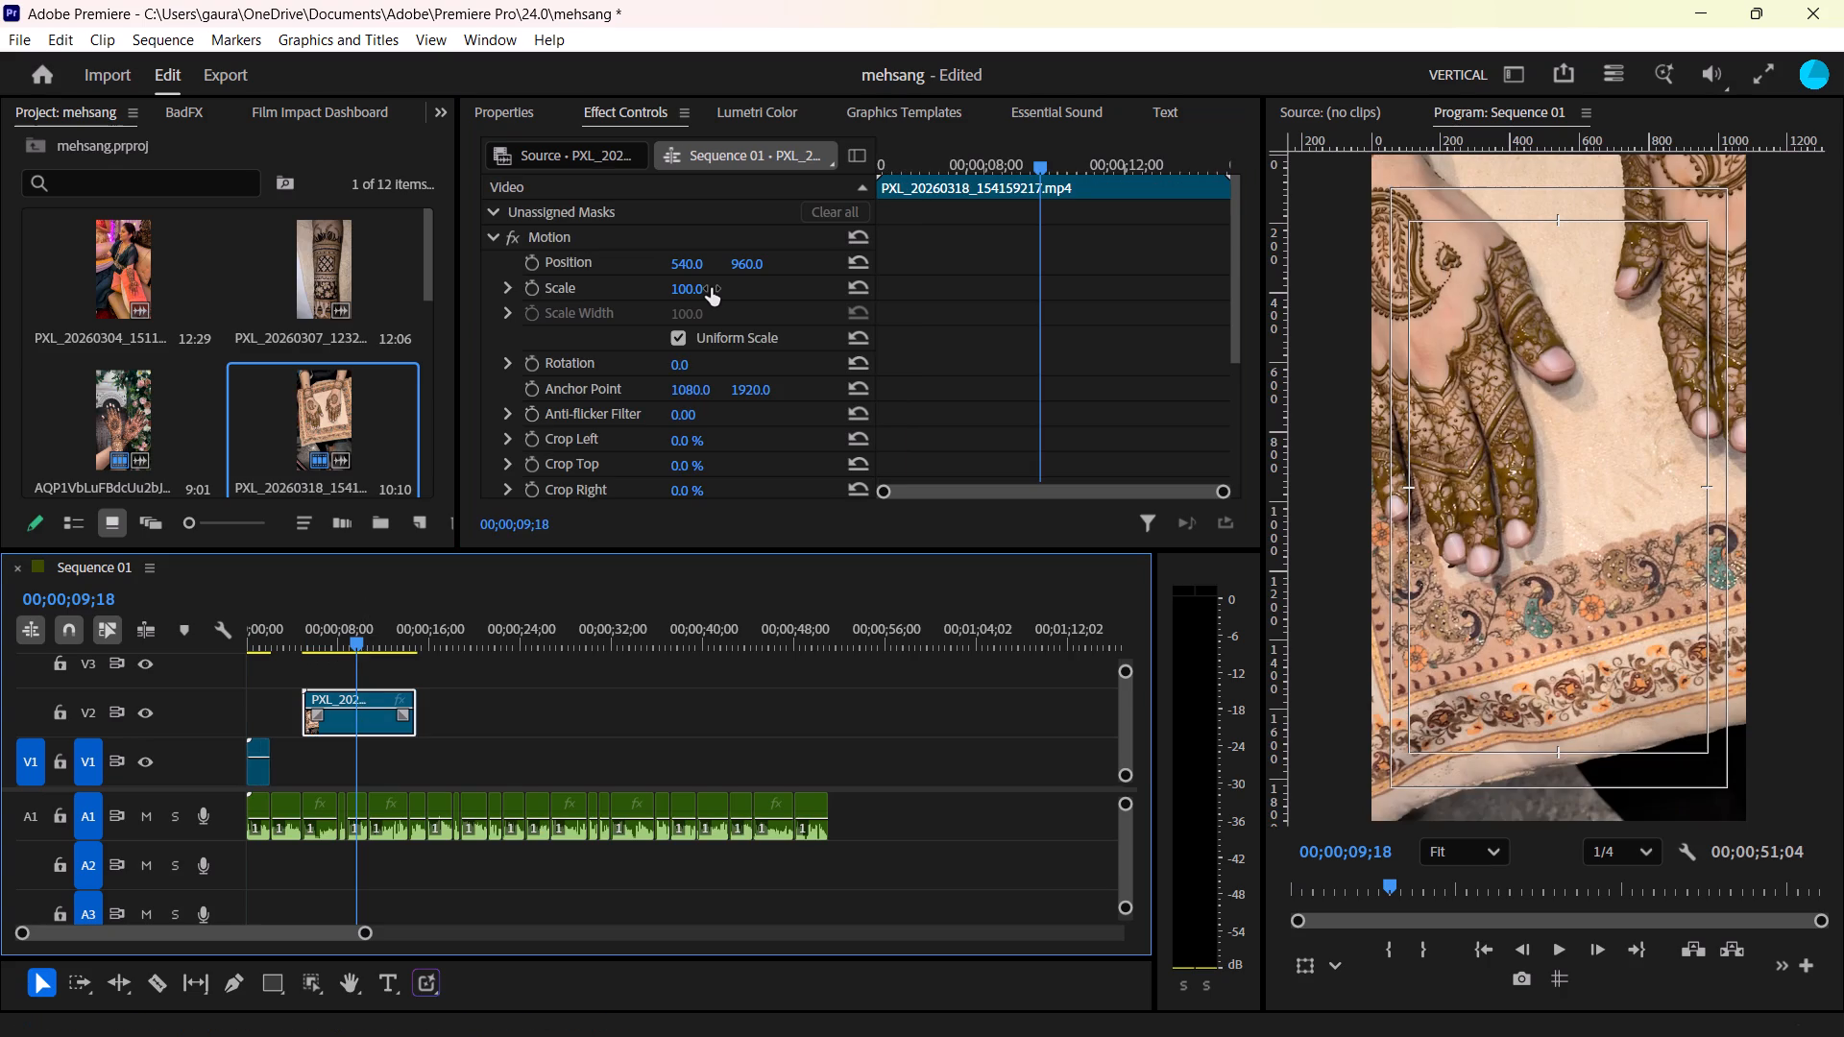
left_click_drag(705, 289, 666, 302)
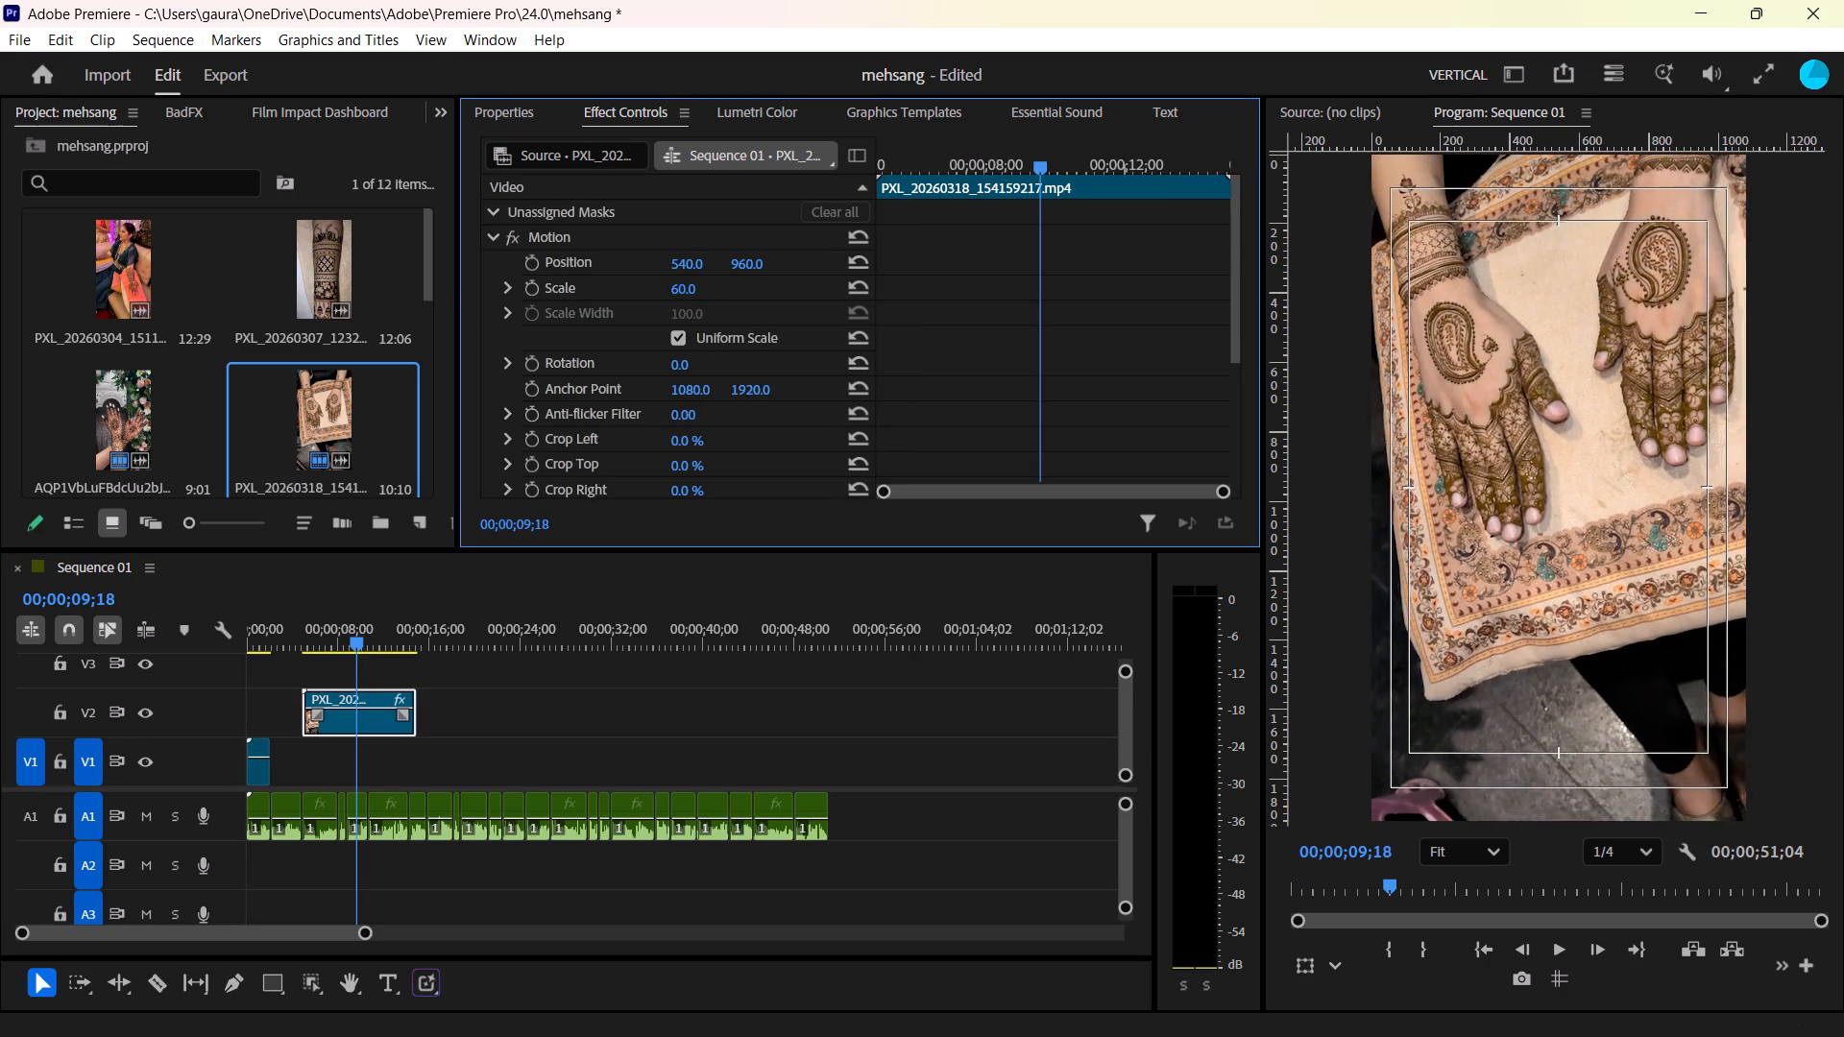
left_click_drag(666, 302, 673, 301)
Shift the PXL_20260318_1541 clip down in the frame by setting its vertical position to 1280.
left_click_drag(740, 266, 835, 266)
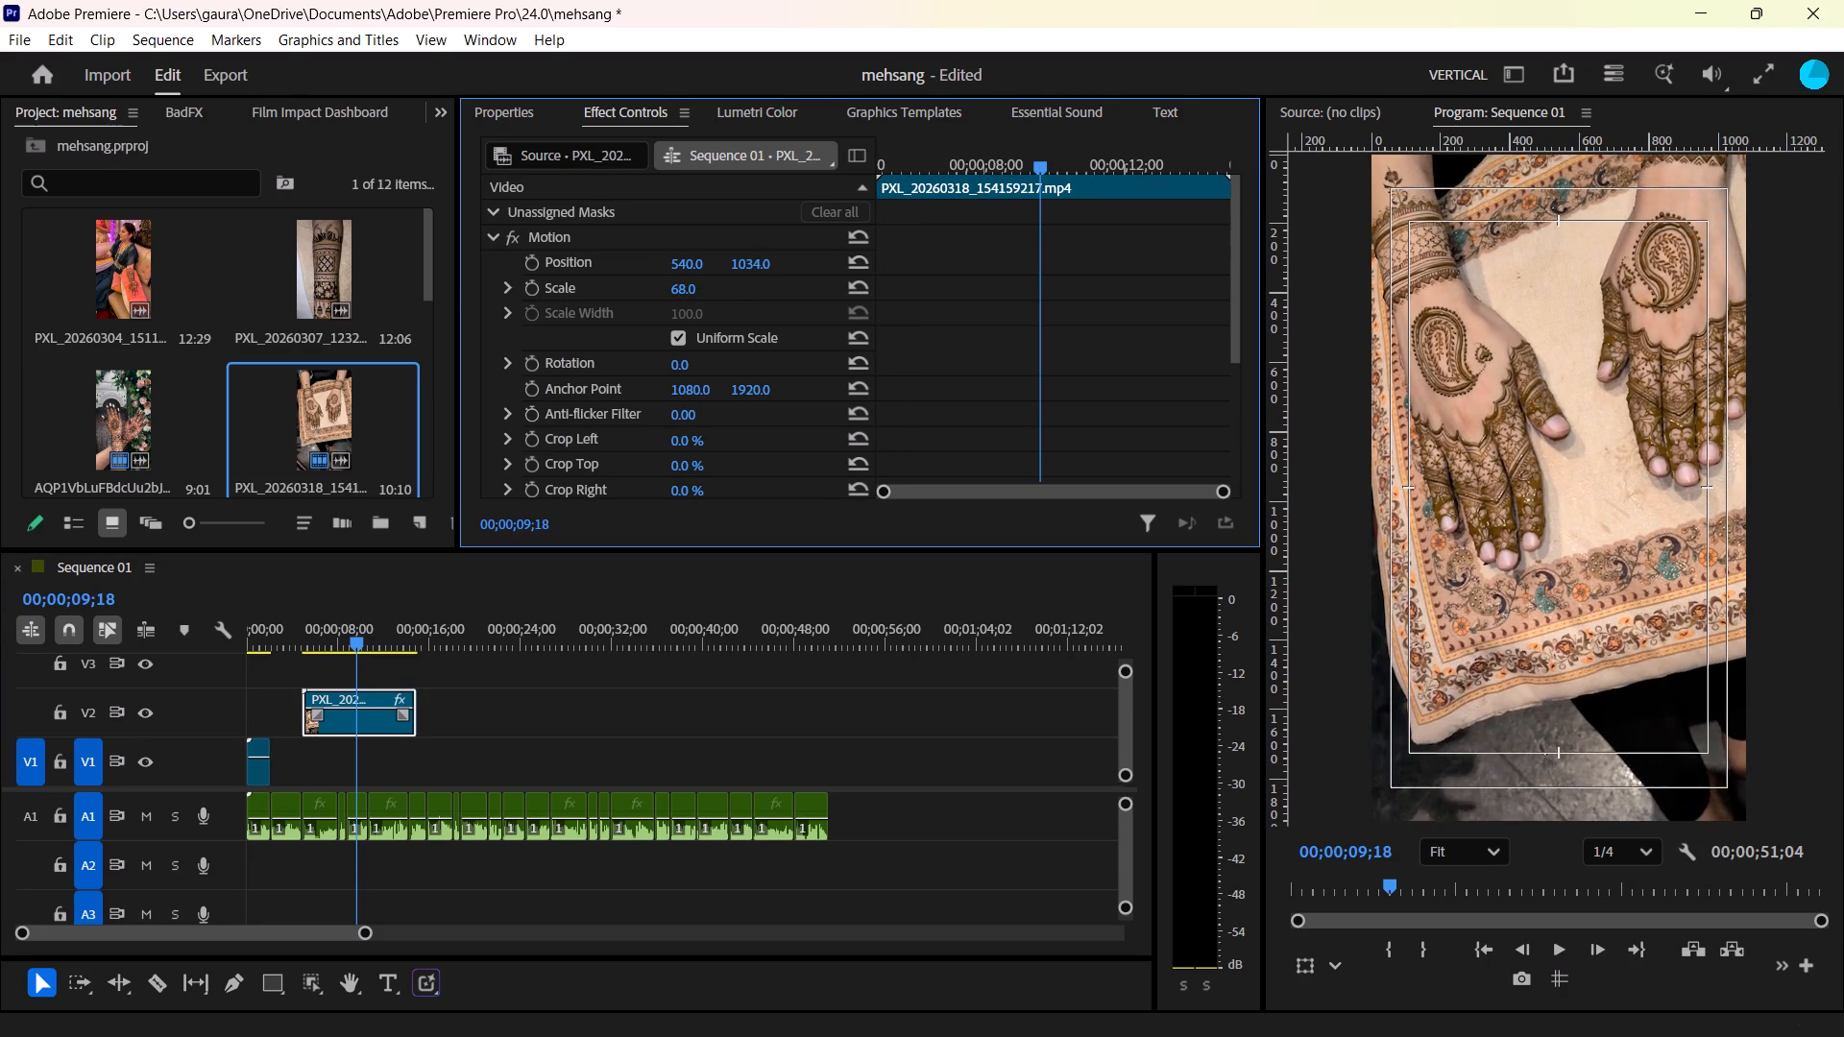
left_click_drag(835, 266, 1065, 266)
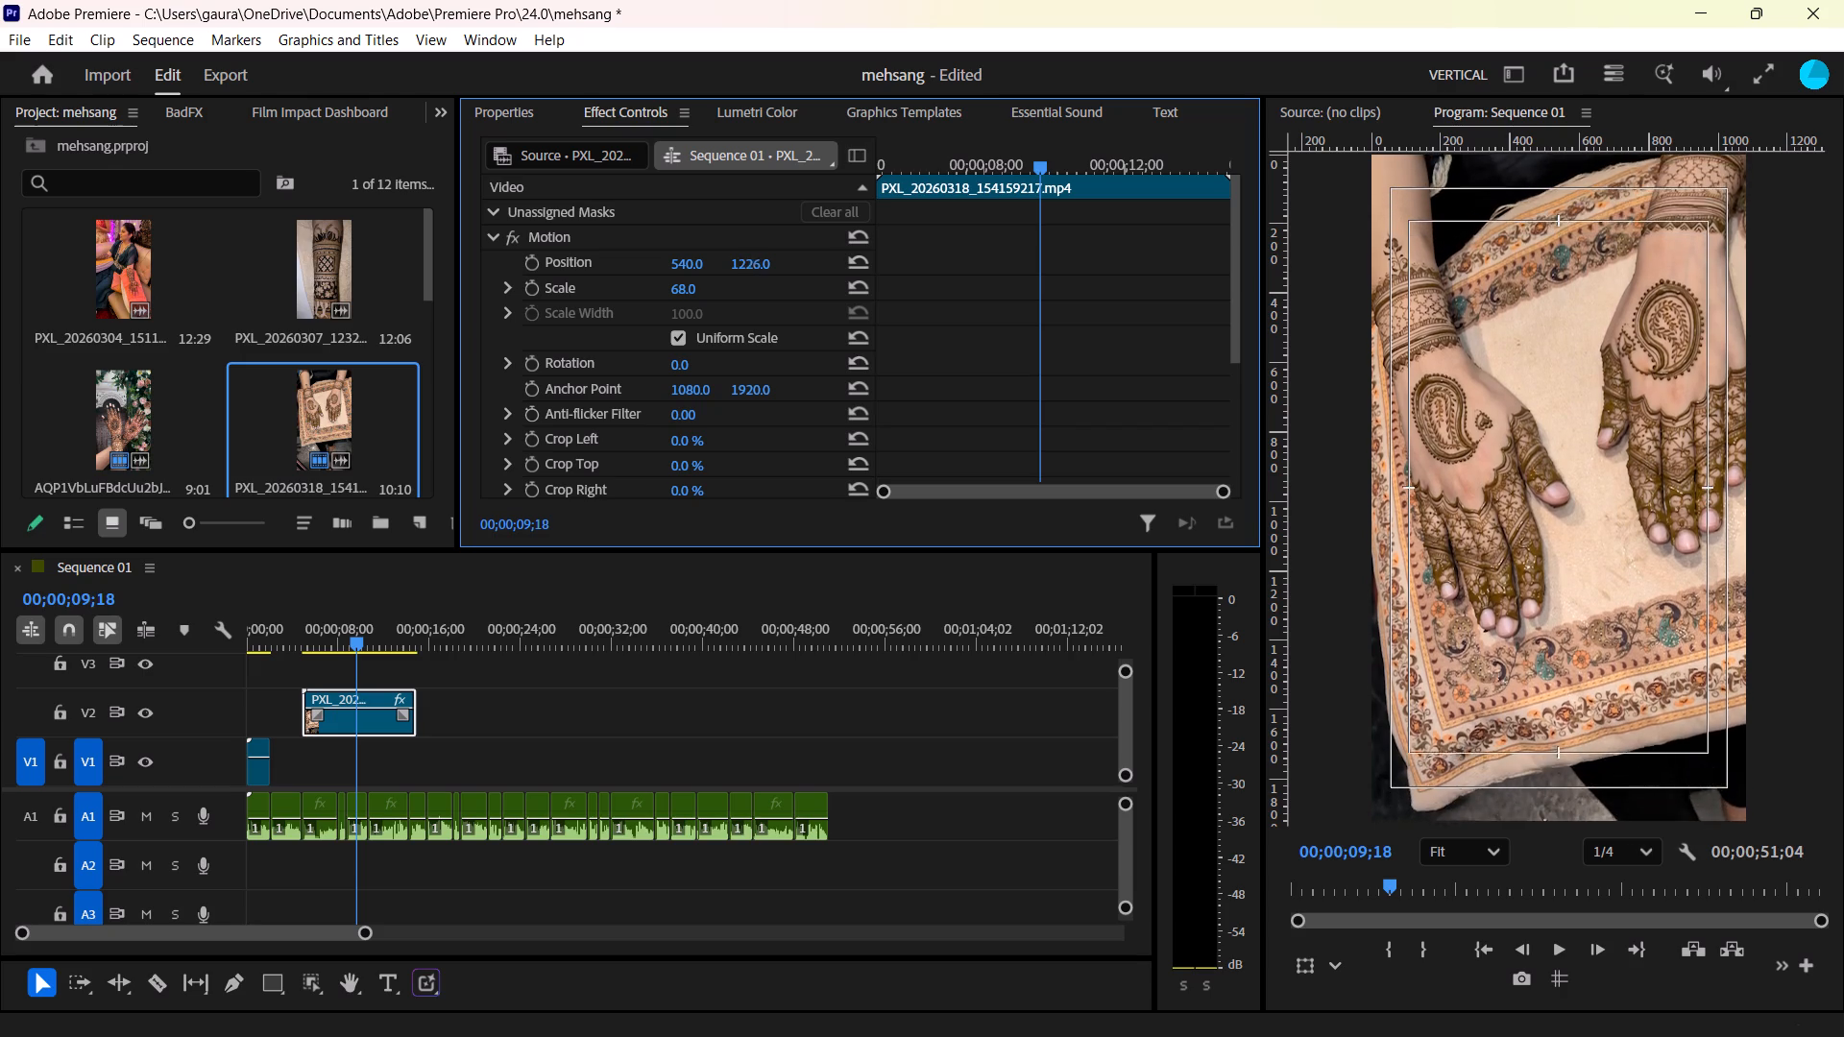
left_click_drag(1065, 266, 1212, 255)
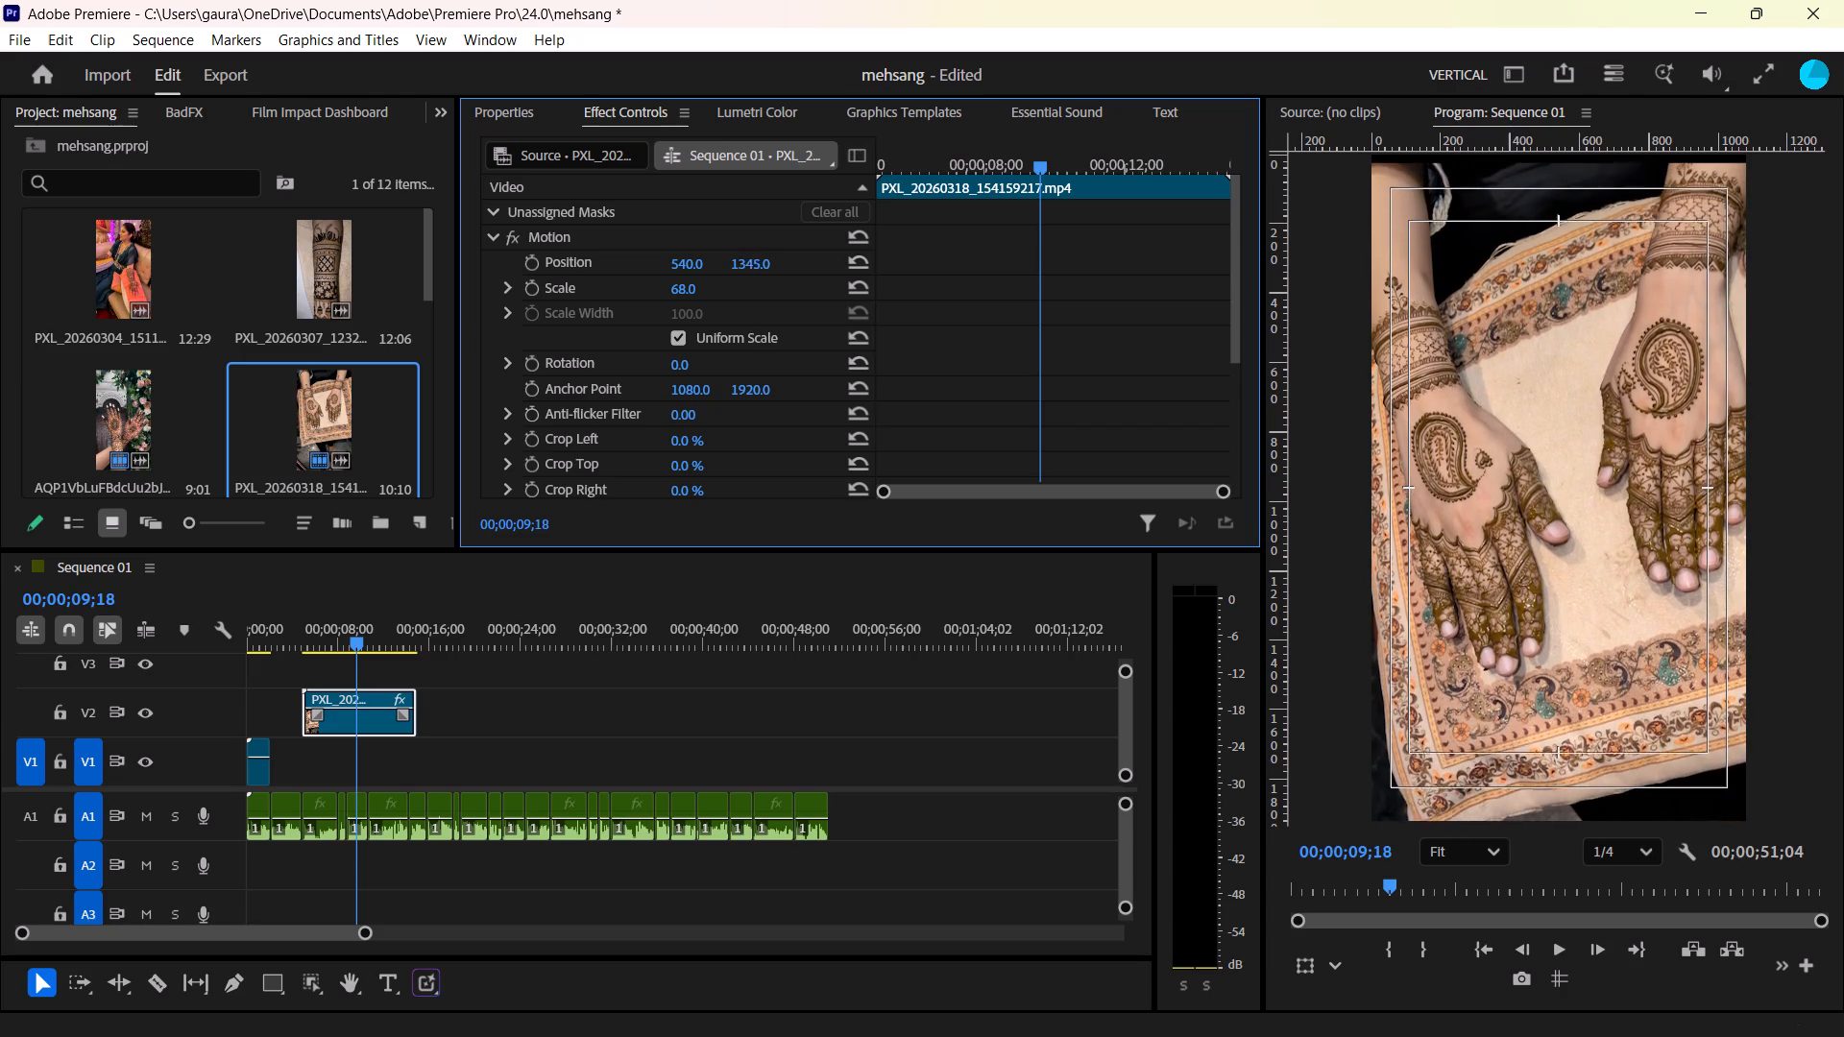
left_click_drag(1212, 255, 1132, 267)
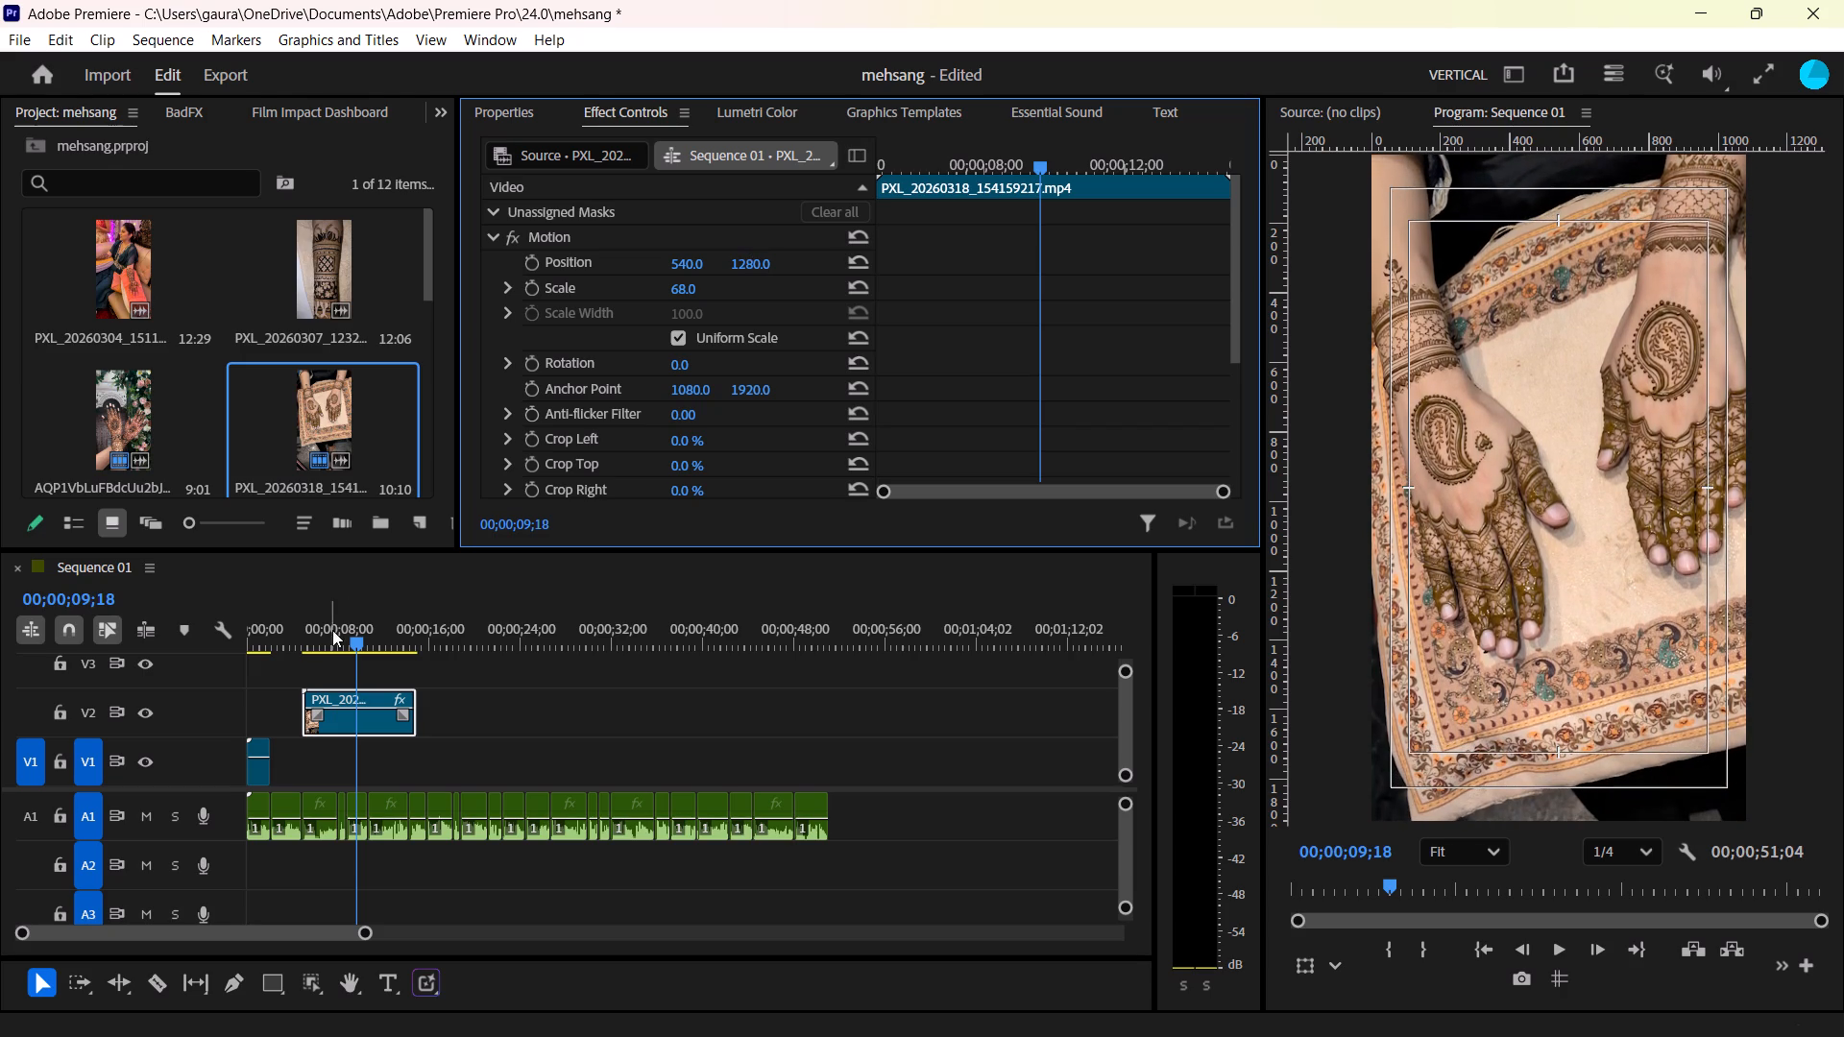
Scrub and play through the reframed PXL_20260318_1541 clip against the voiceover to check its framing and timing.
left_click_drag(345, 624, 328, 629)
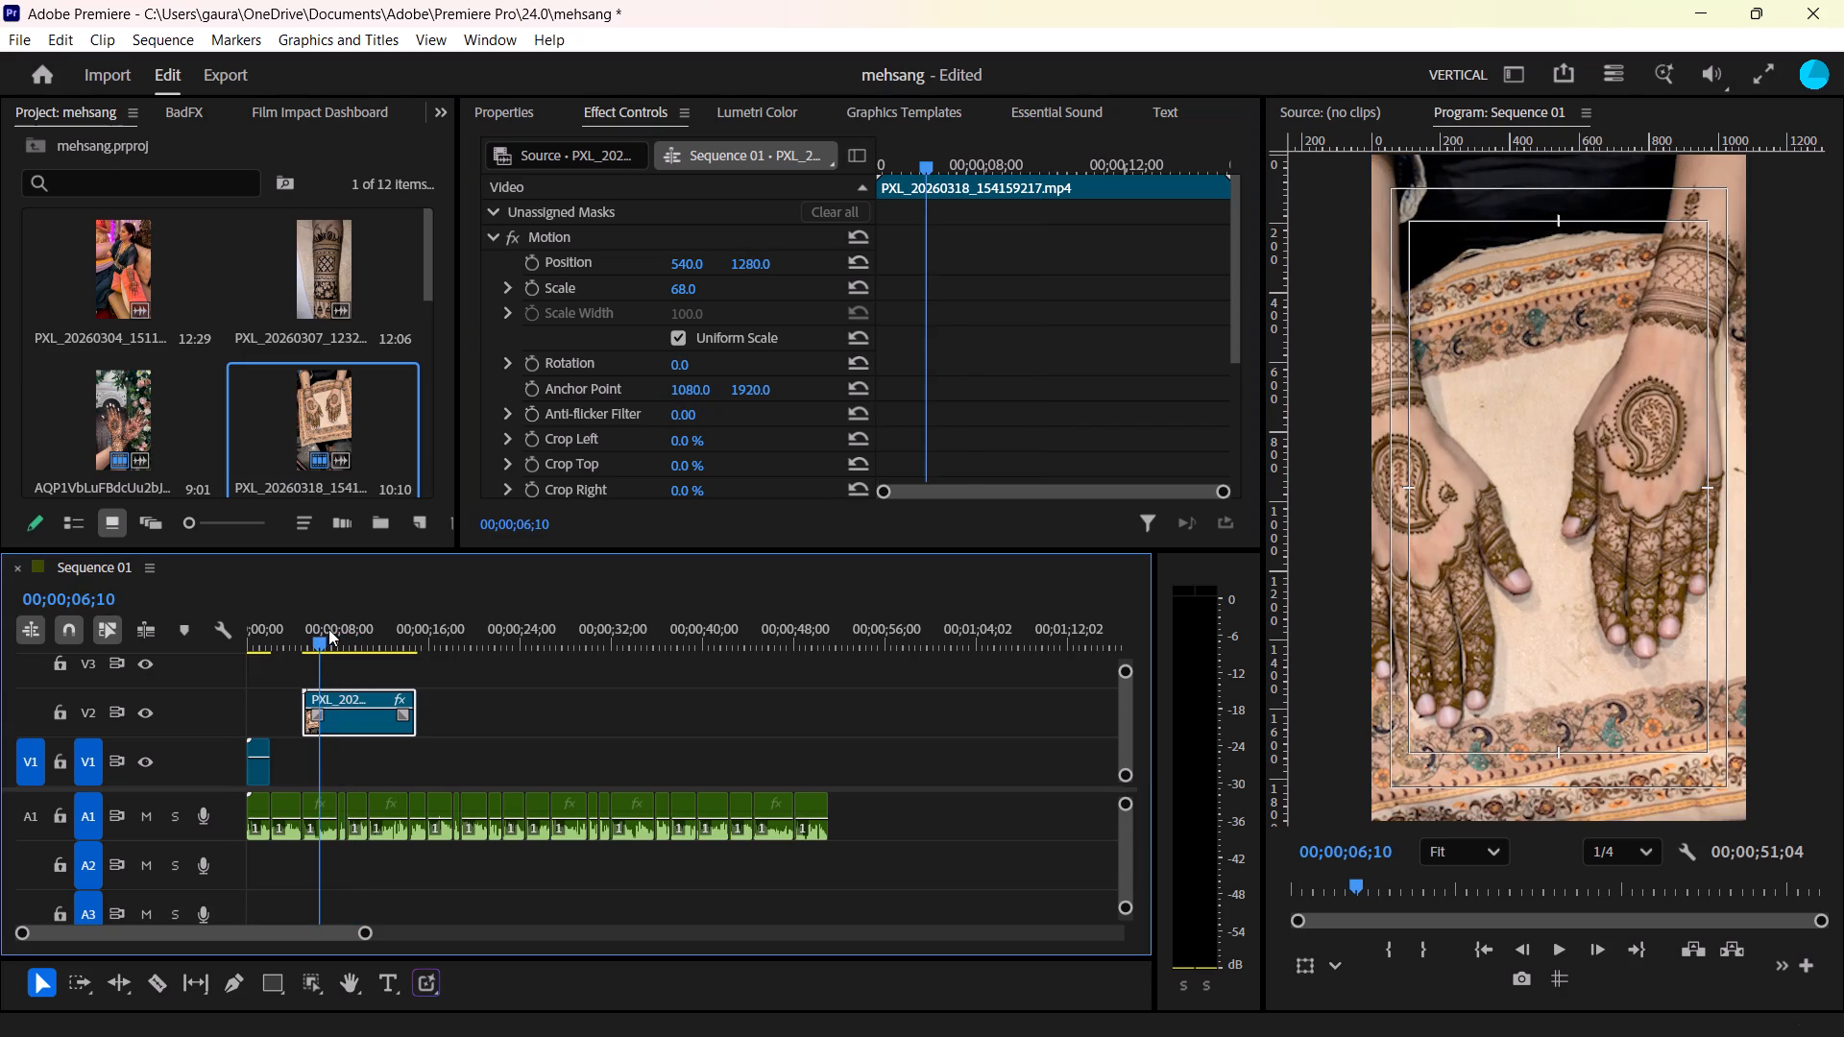
left_click_drag(328, 629, 378, 618)
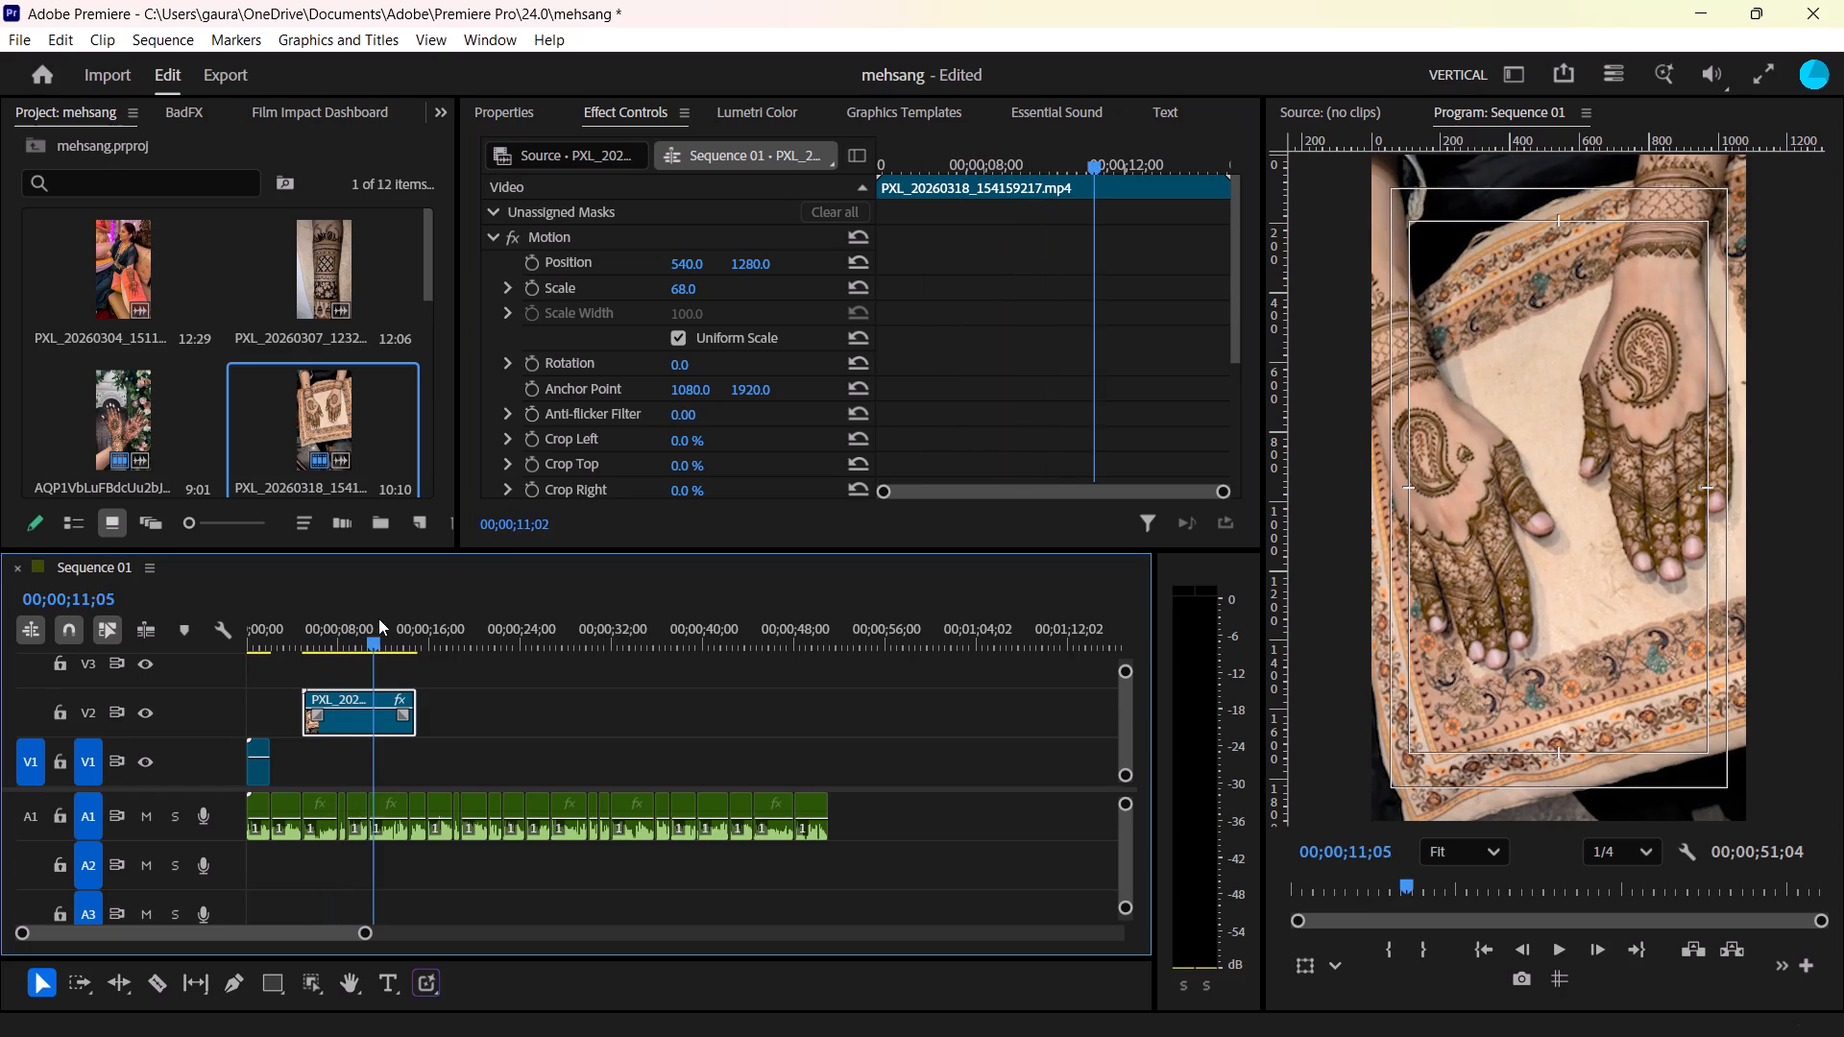
left_click_drag(378, 618, 405, 610)
key("space")
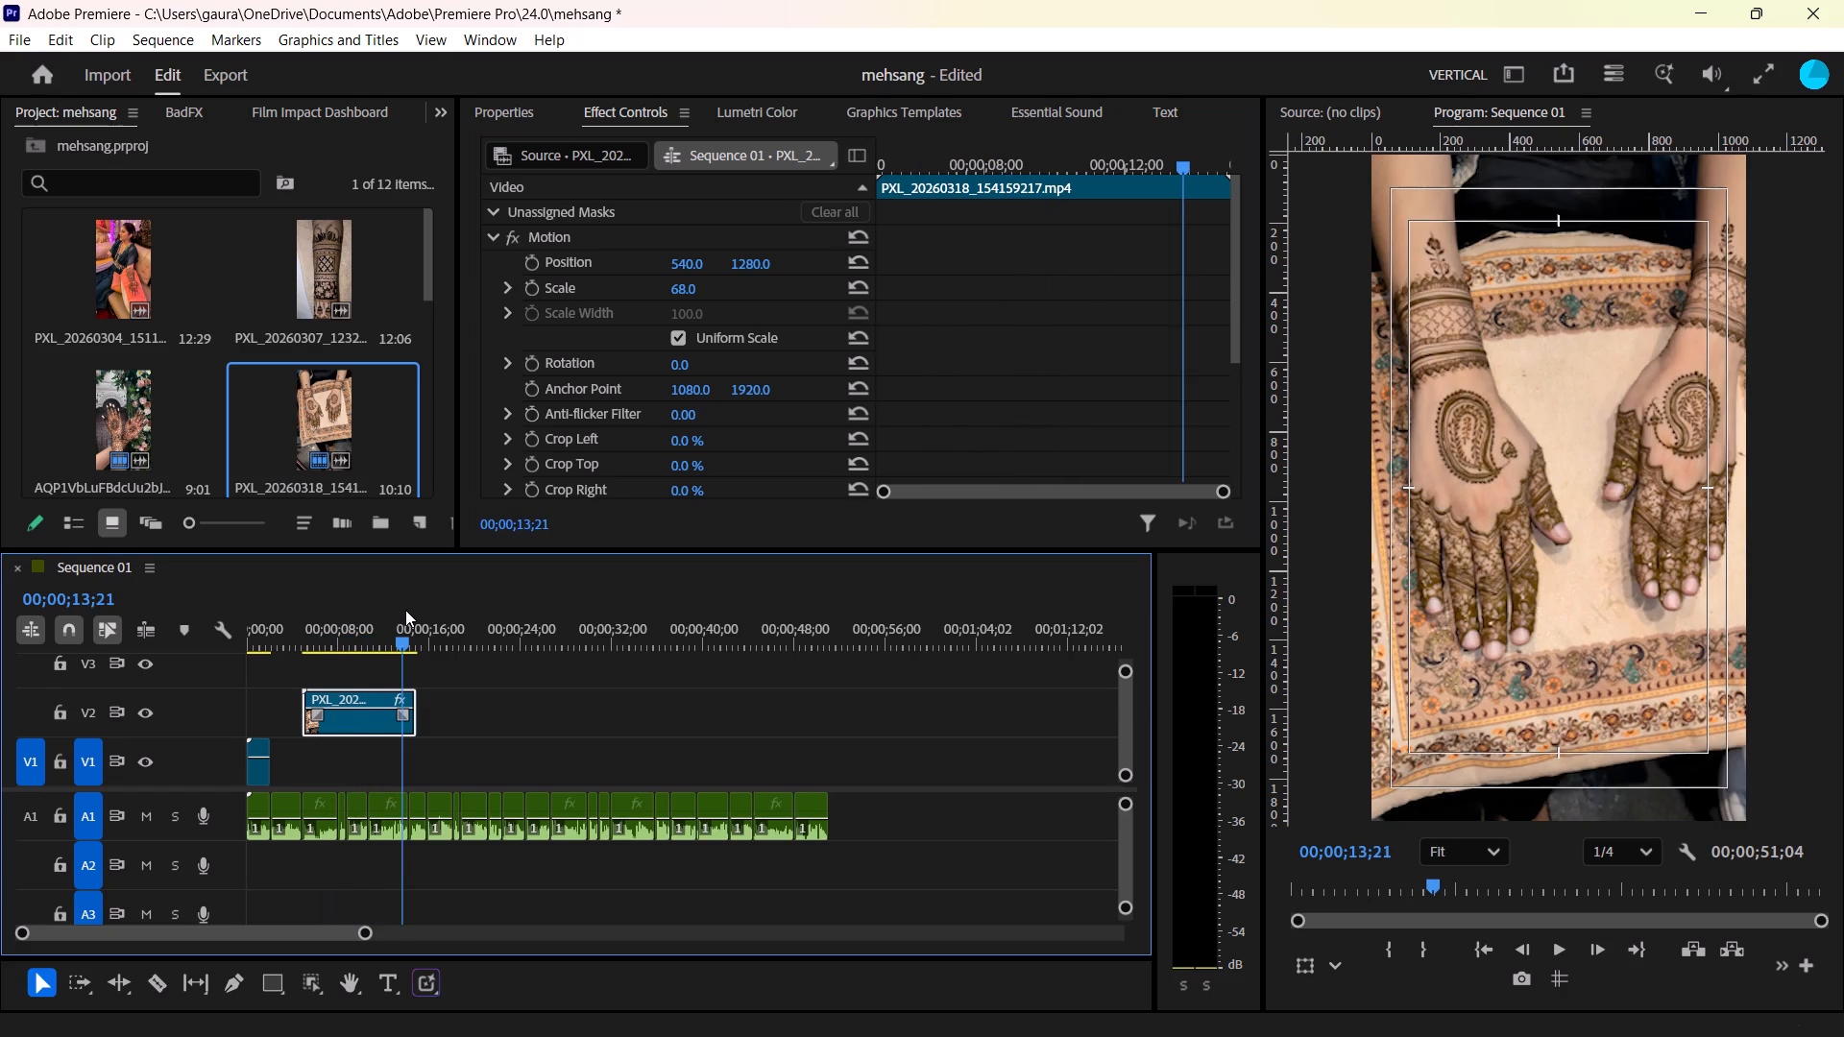
left_click(294, 628)
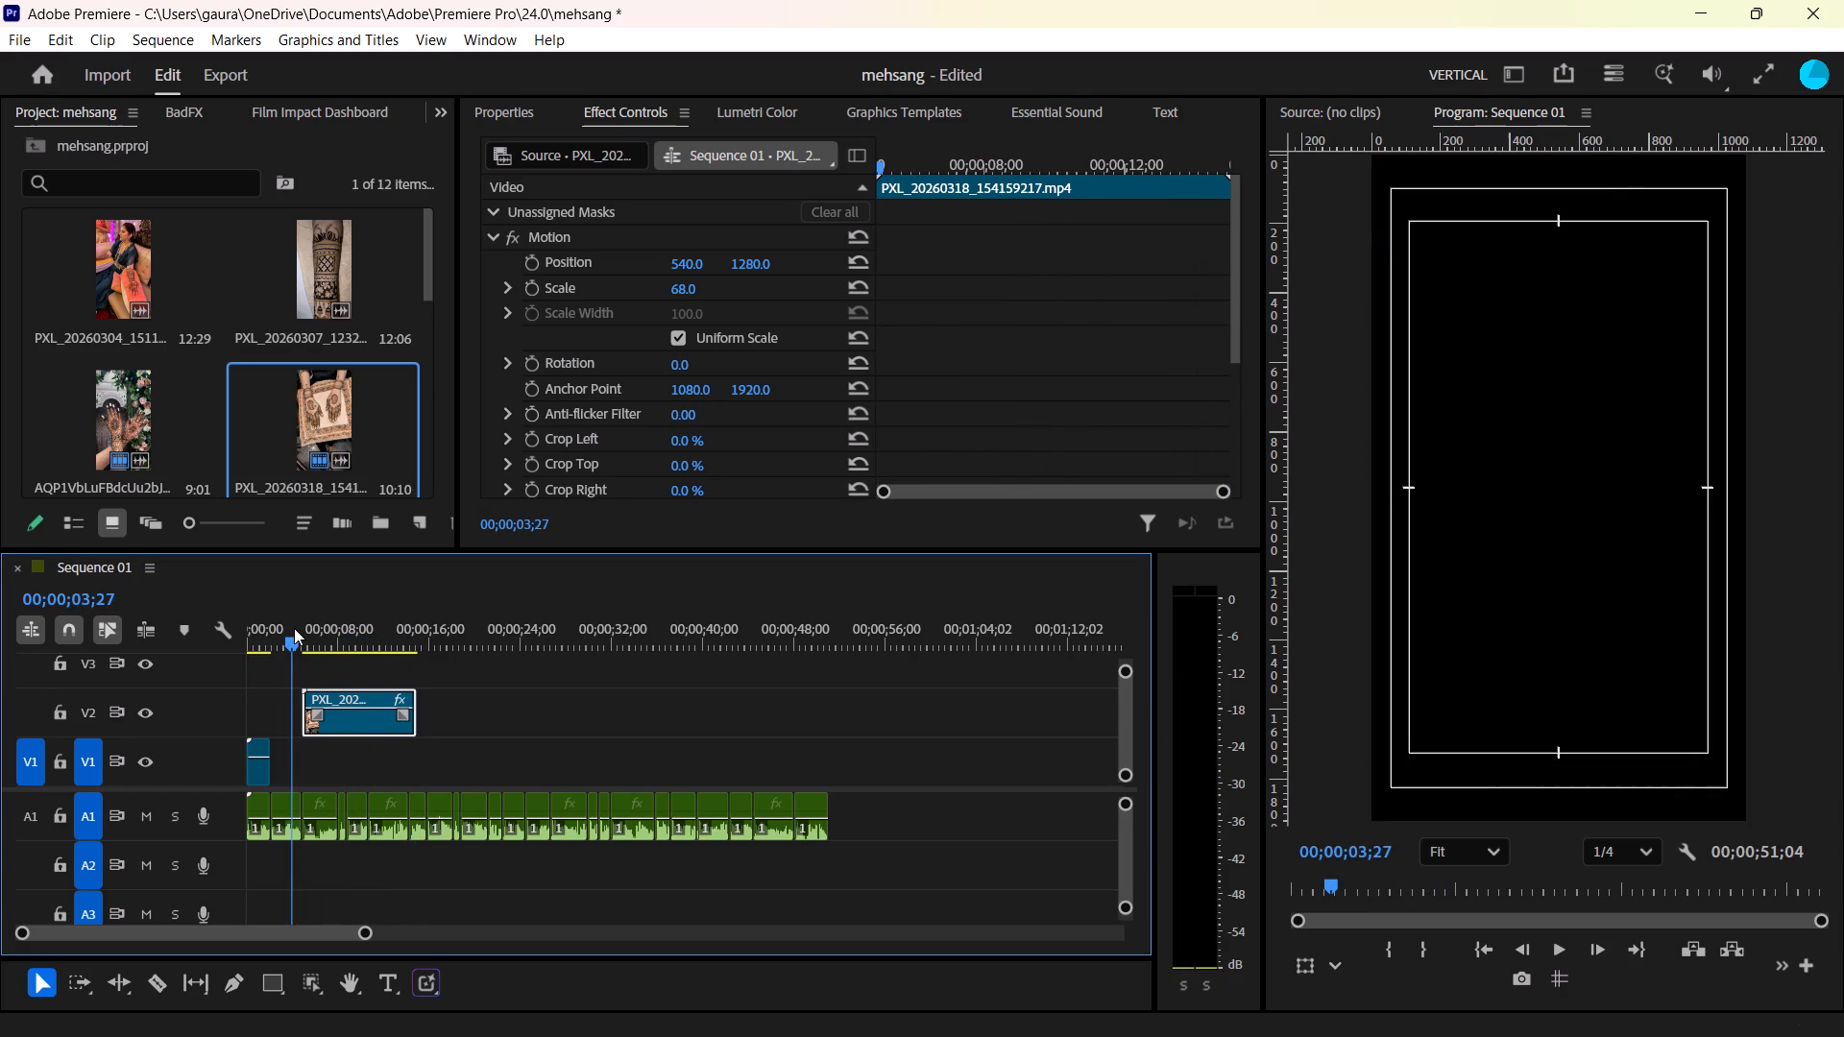
key("Up")
key("Down")
key("space")
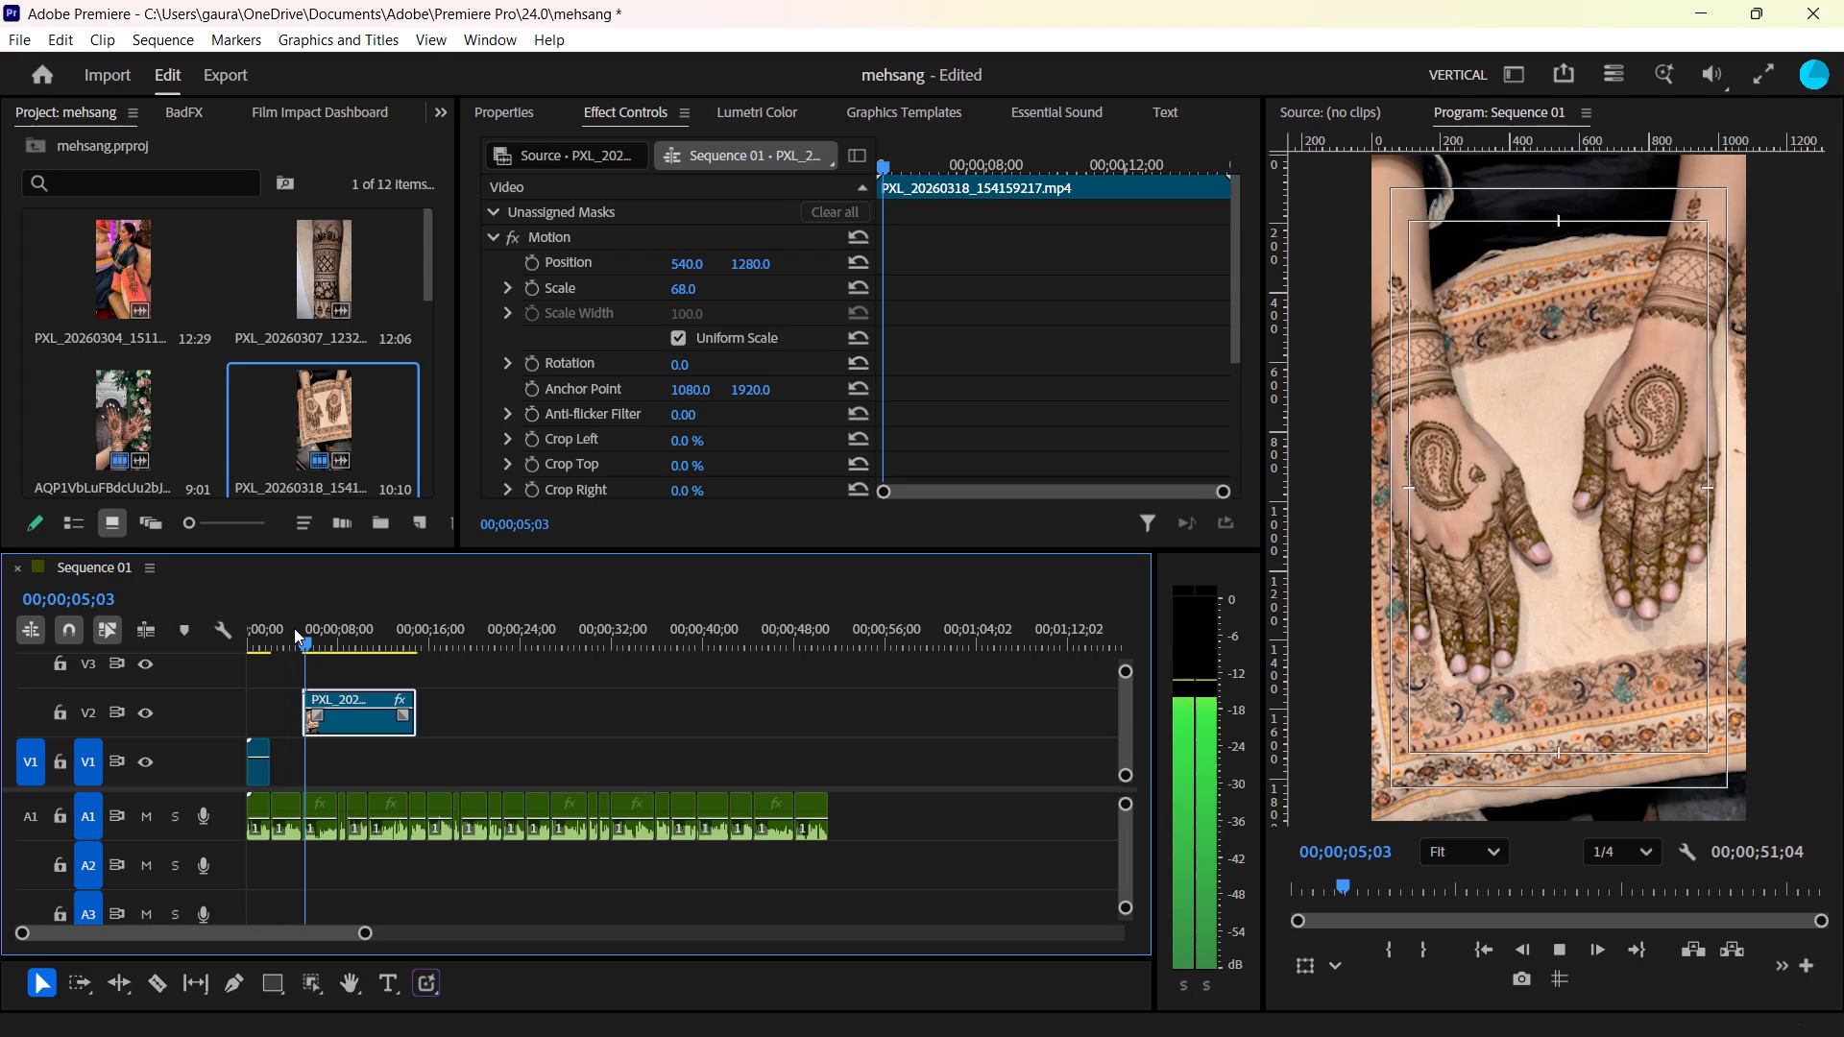
key("space")
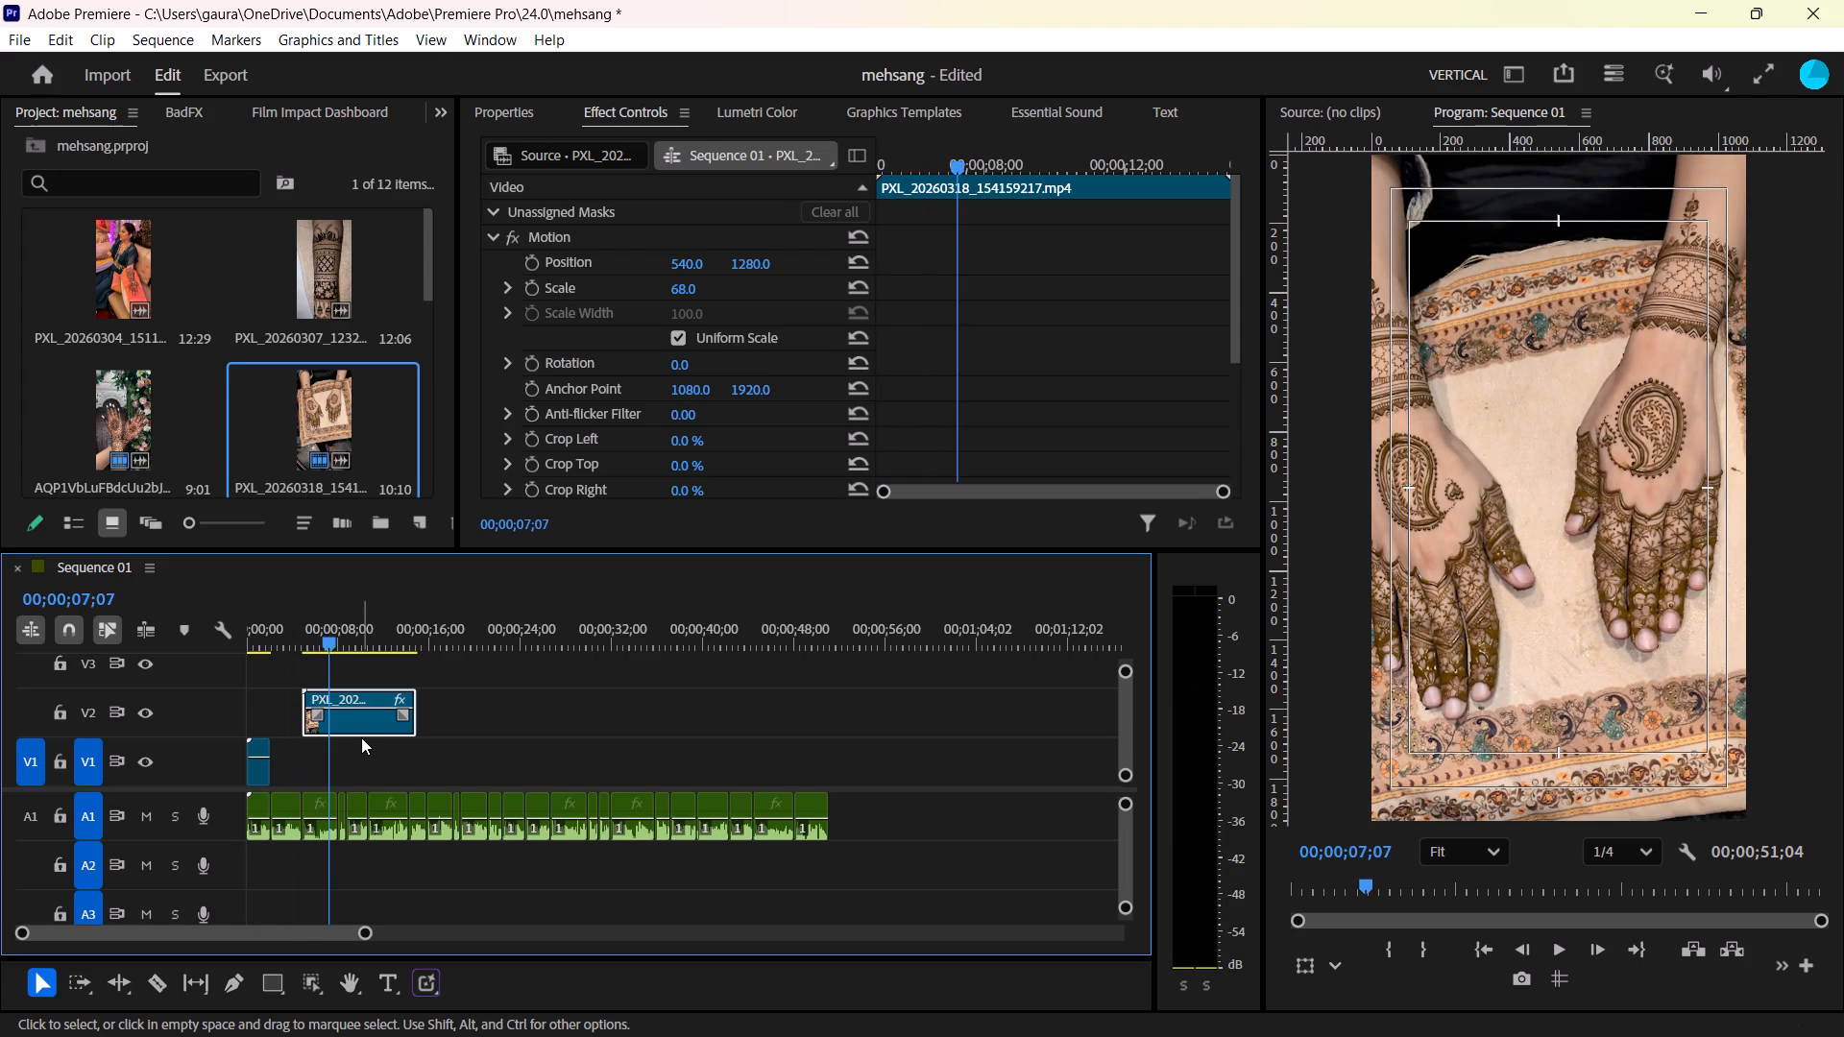
key("space")
Move the PXL_20260318_1541 clip to V1 directly after the opening clip and trim its end to the voiceover cut at about 5 seconds.
left_click_drag(361, 725, 335, 761)
key("space")
left_click_drag(365, 781, 340, 782)
left_click_drag(389, 742, 292, 761)
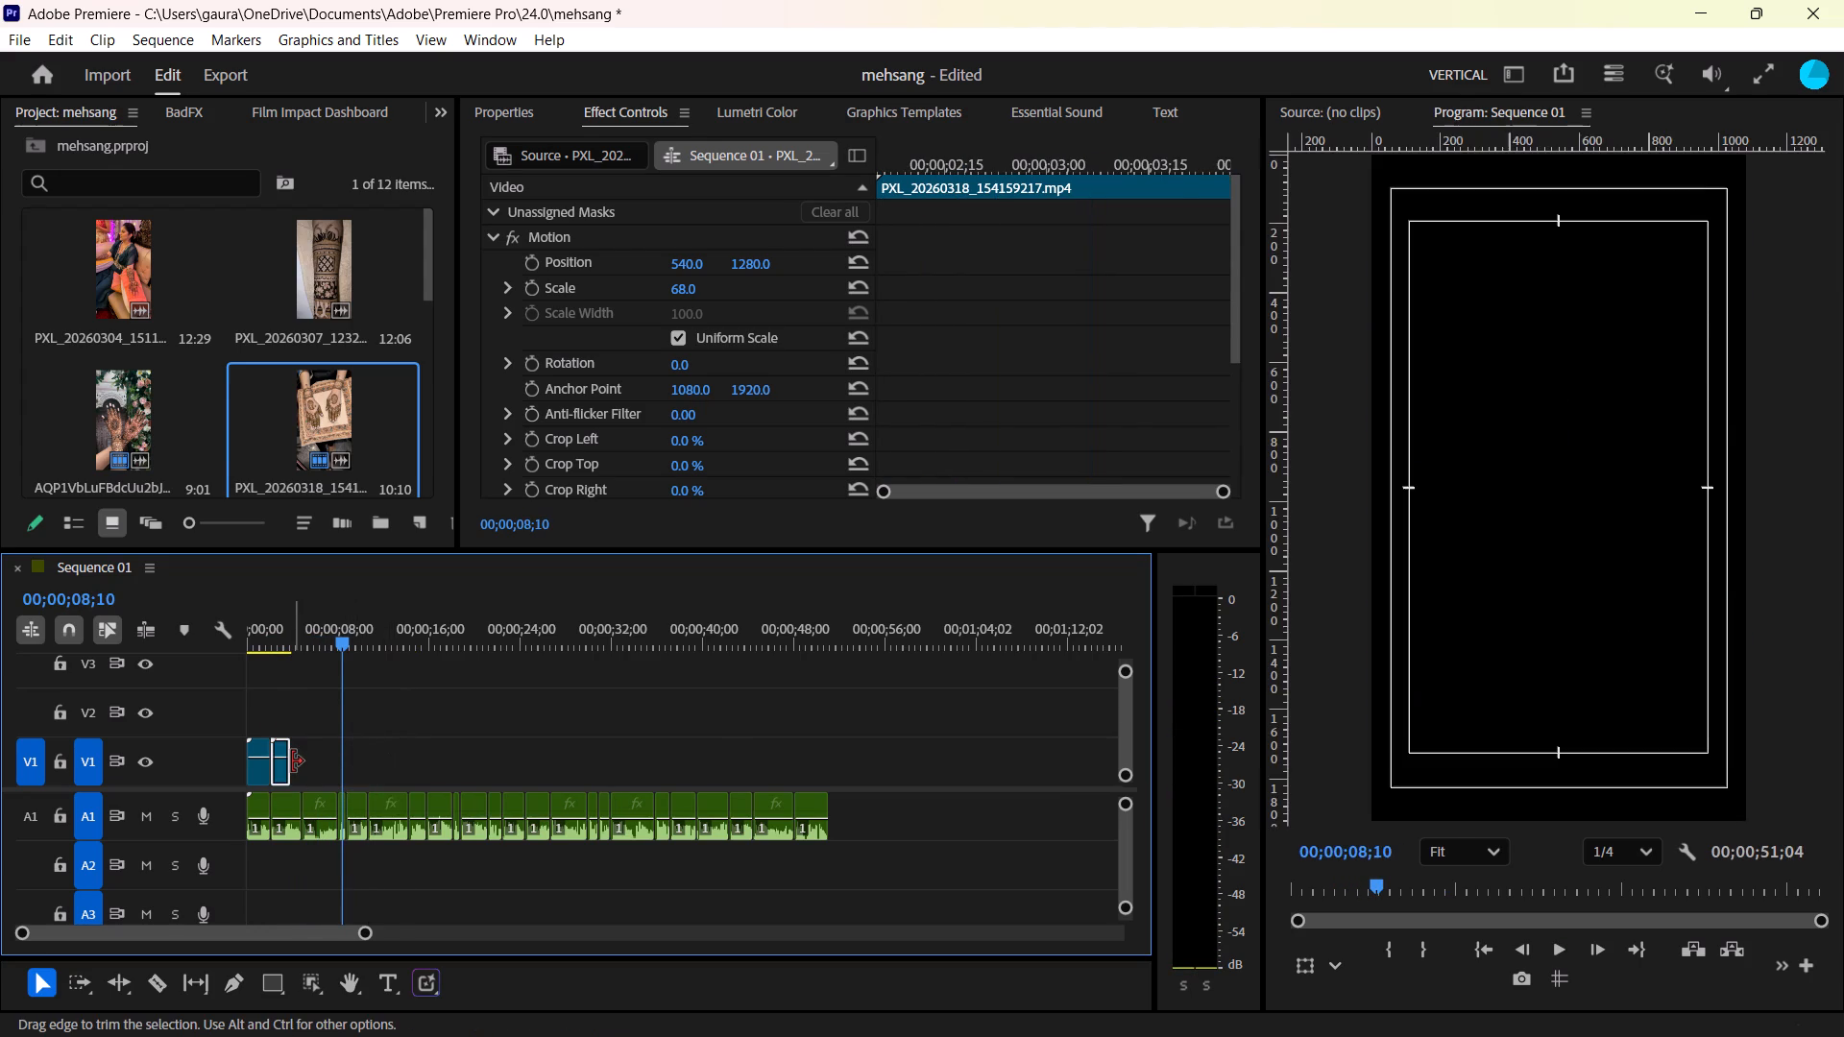
left_click_drag(292, 761, 312, 764)
left_click(275, 631)
key("space")
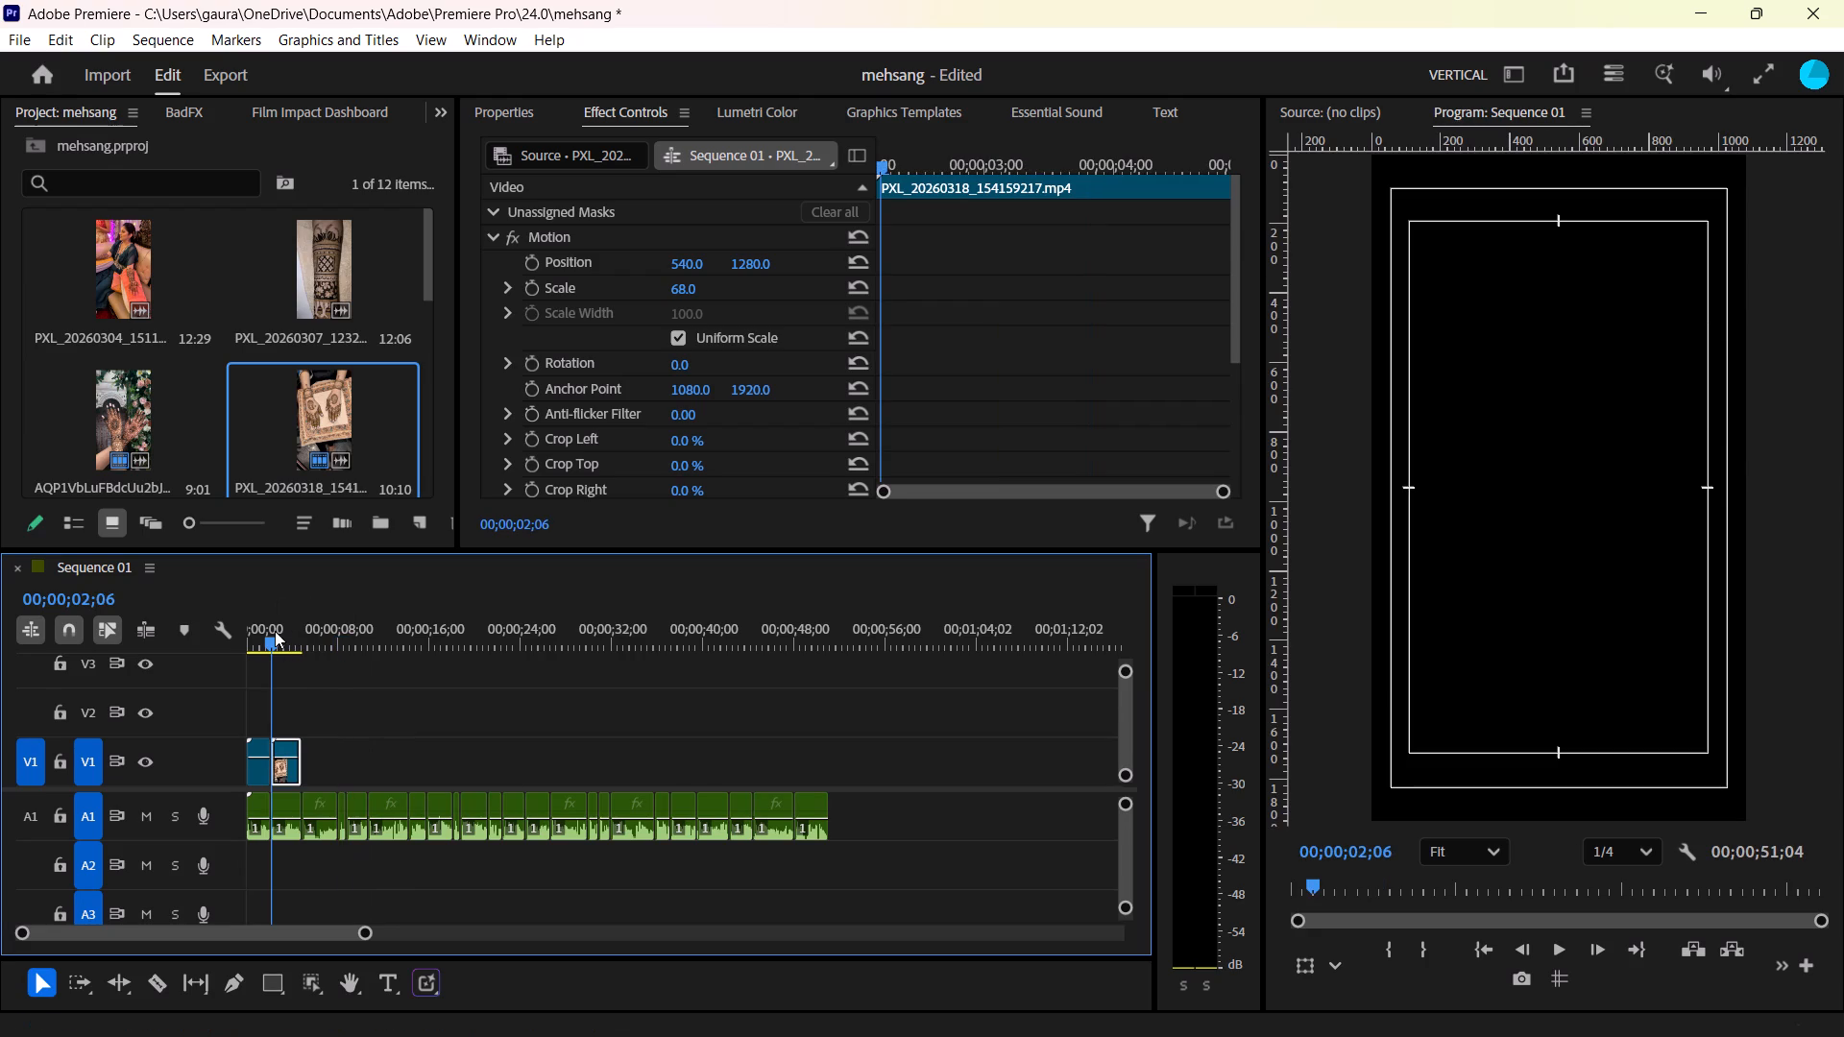
left_click(405, 712)
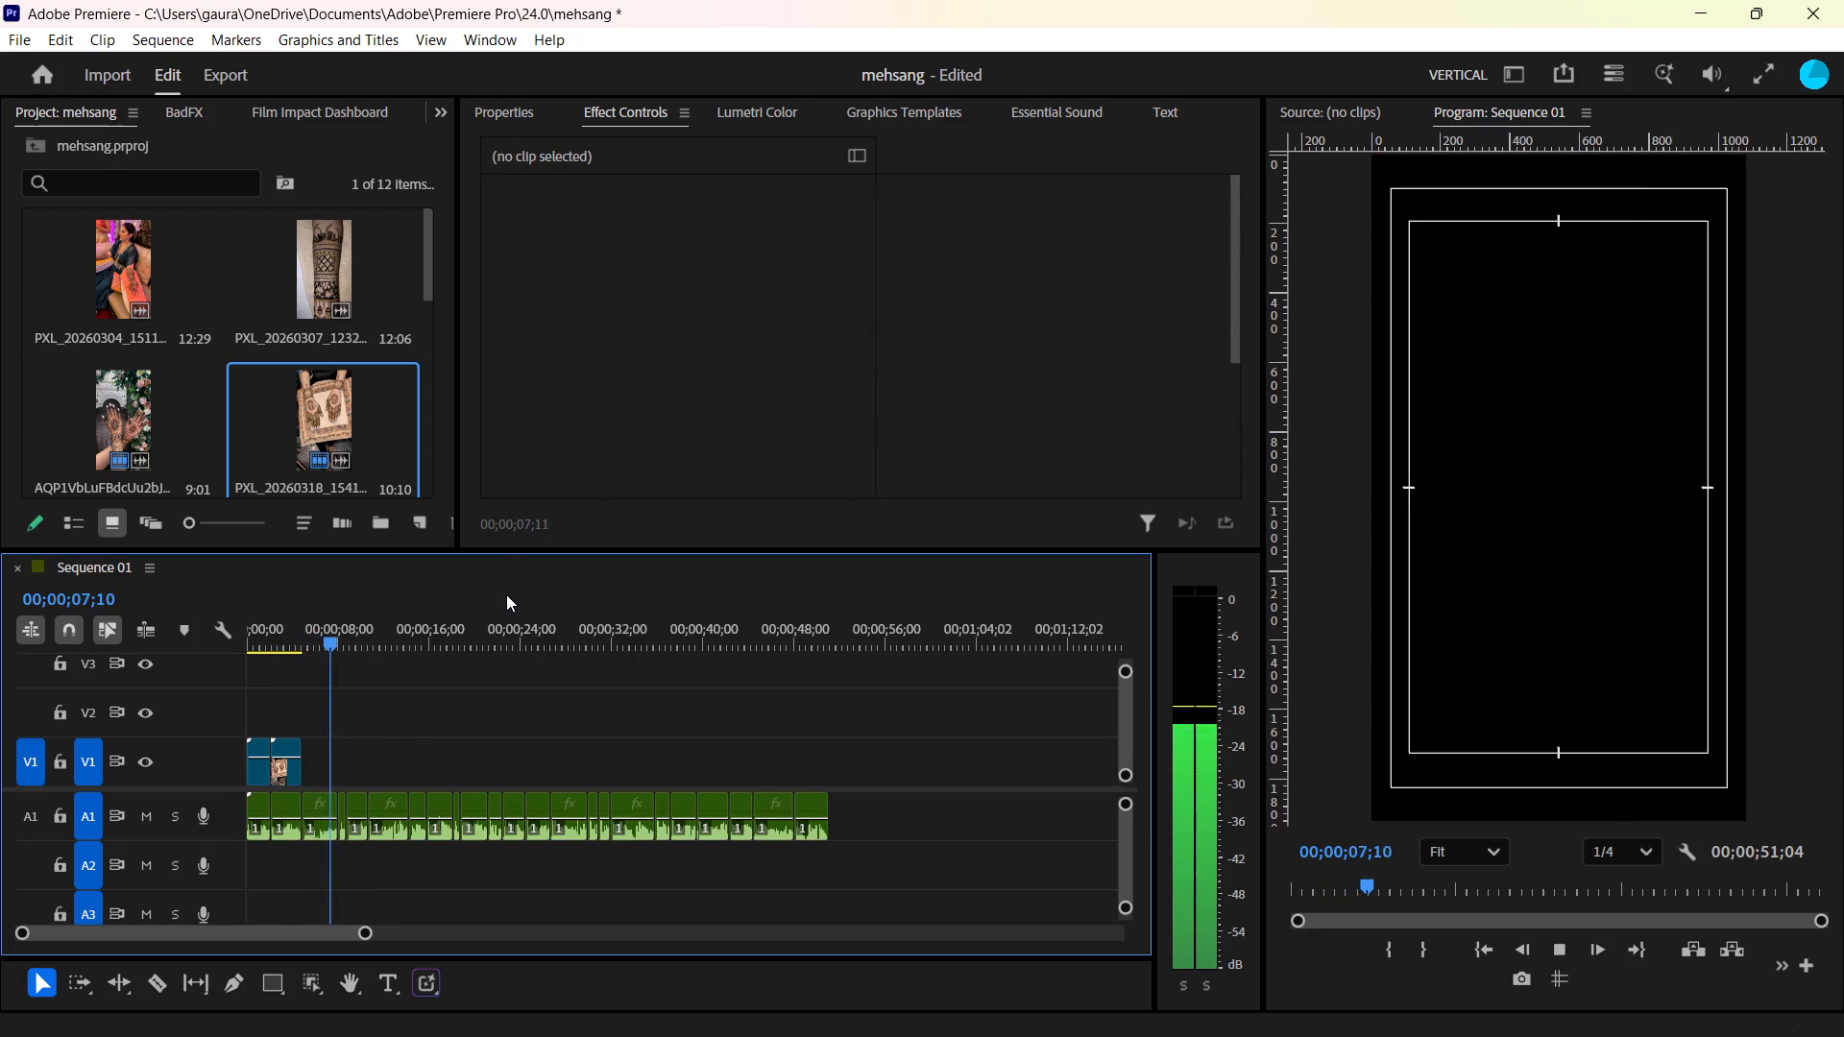
key("space")
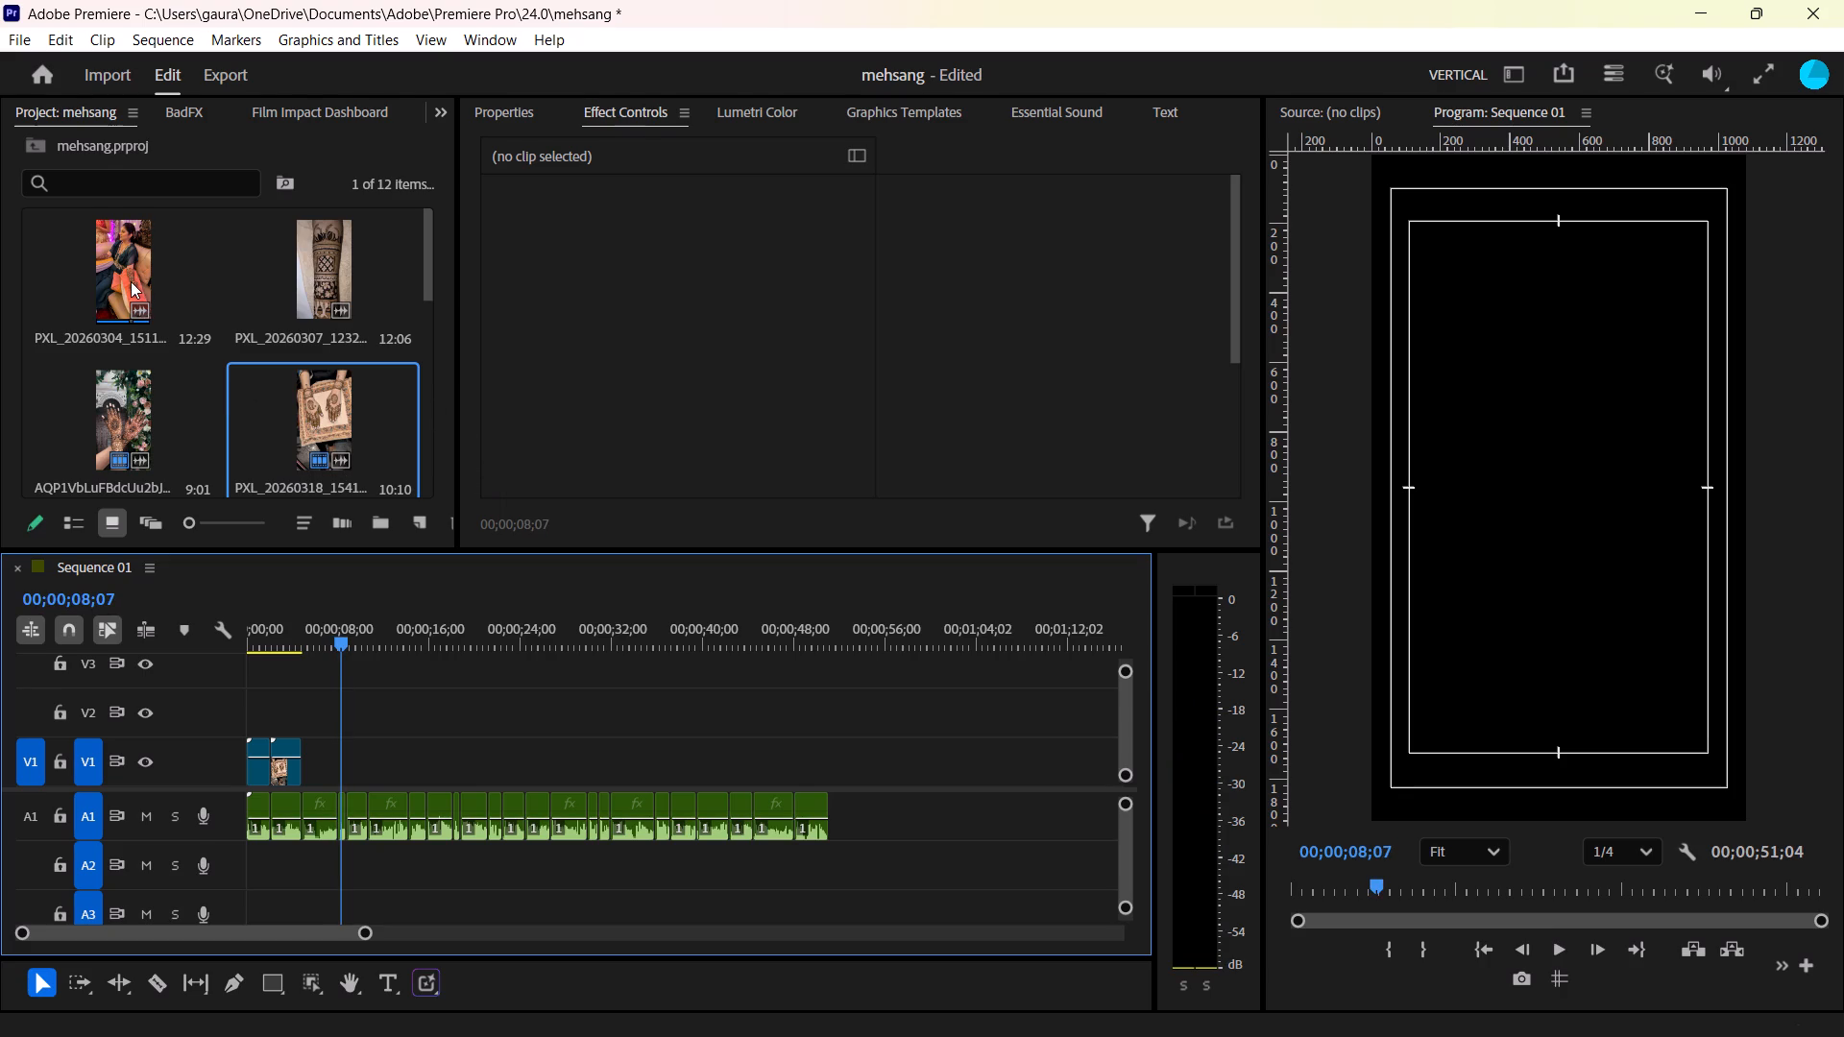
Place only the video of the AQPq00ffBKyC9uWX clip on V1 directly after the PXL_20260318_1541 clip.
left_click_drag(423, 261, 423, 271)
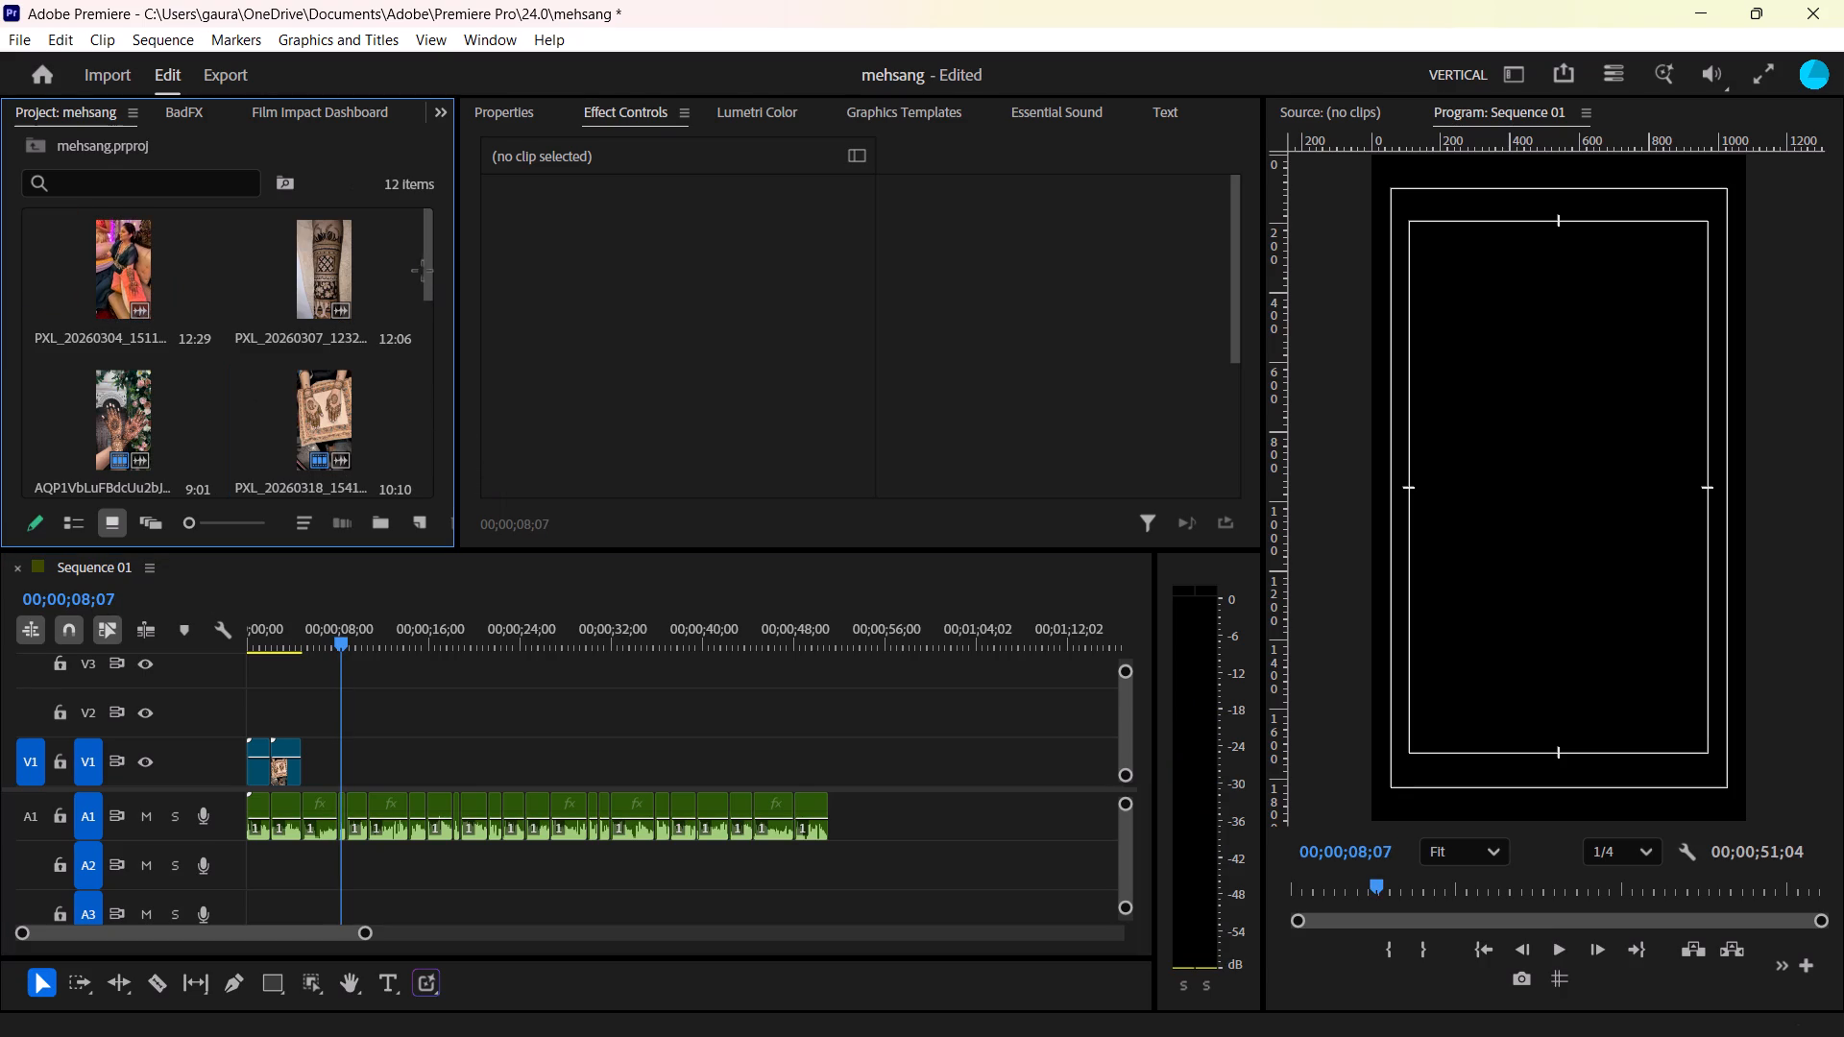
left_click_drag(423, 271, 422, 303)
left_click_drag(430, 275, 431, 322)
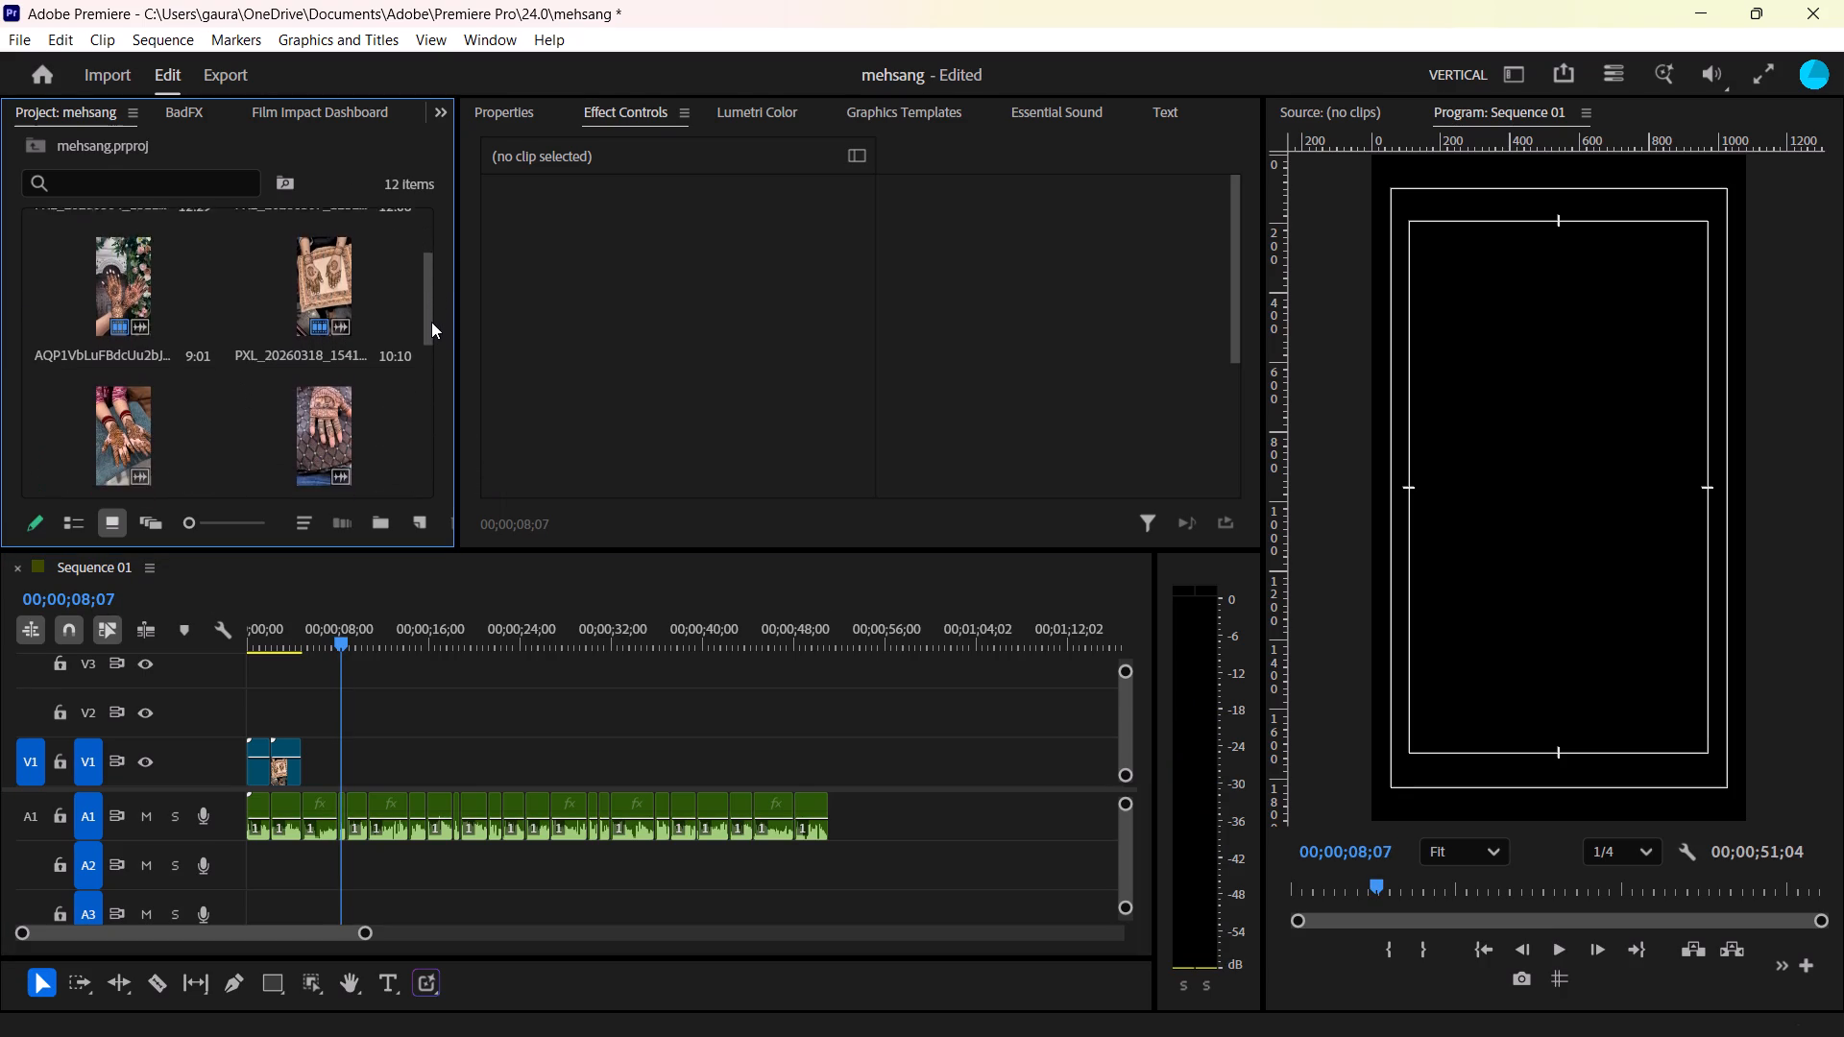
left_click_drag(431, 322, 428, 350)
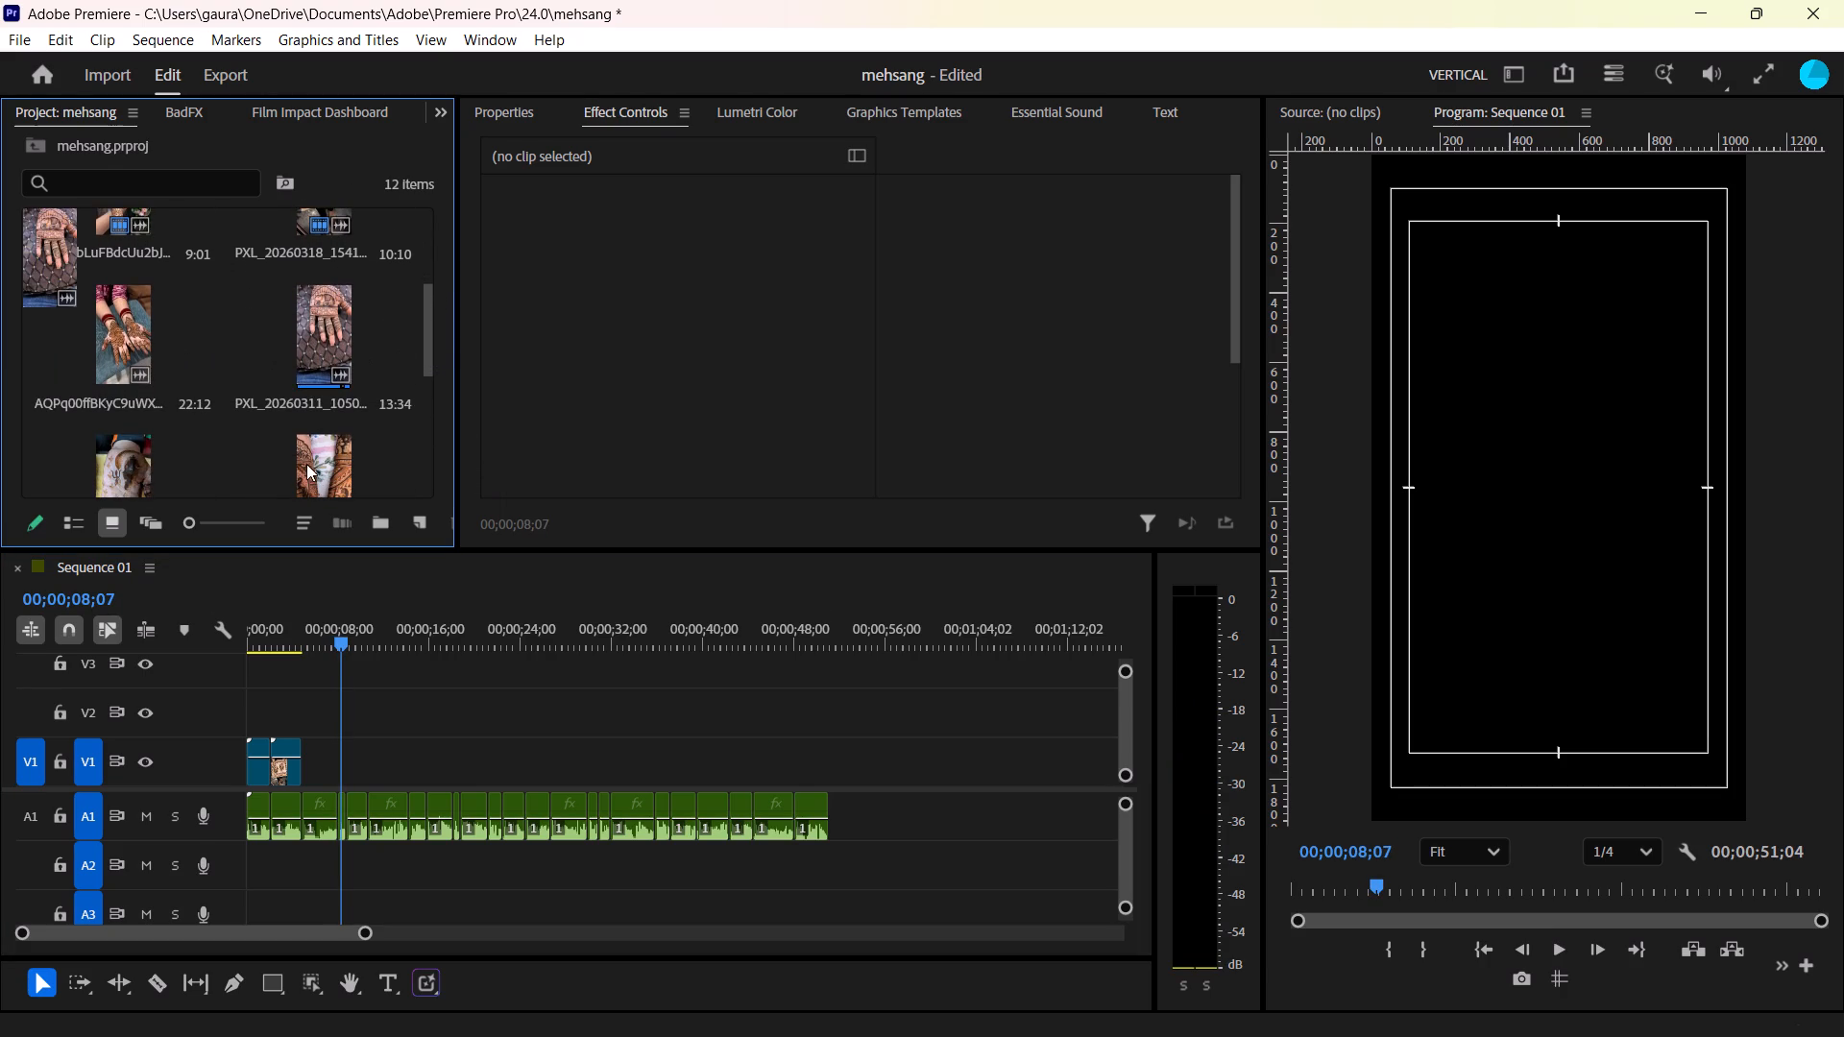
left_click_drag(149, 339, 366, 633)
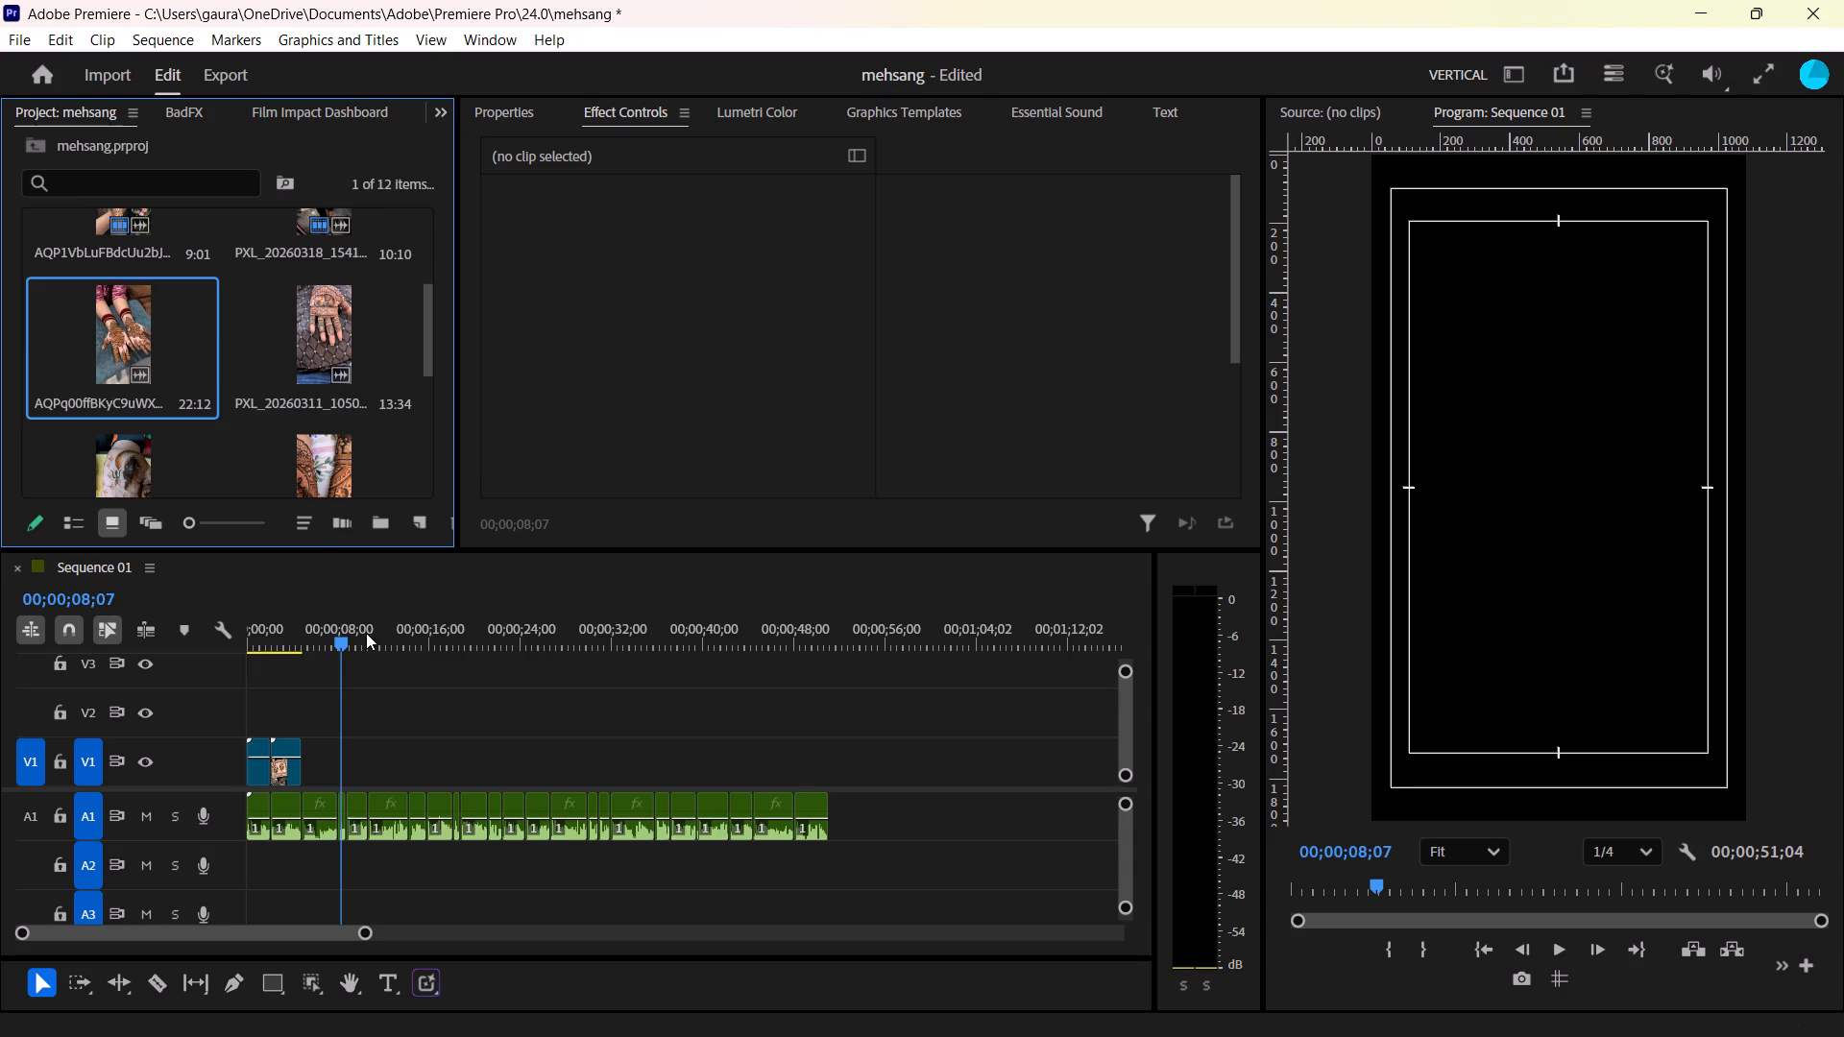
left_click_drag(366, 633, 341, 772)
left_click_drag(146, 374, 160, 506)
left_click_drag(160, 506, 303, 752)
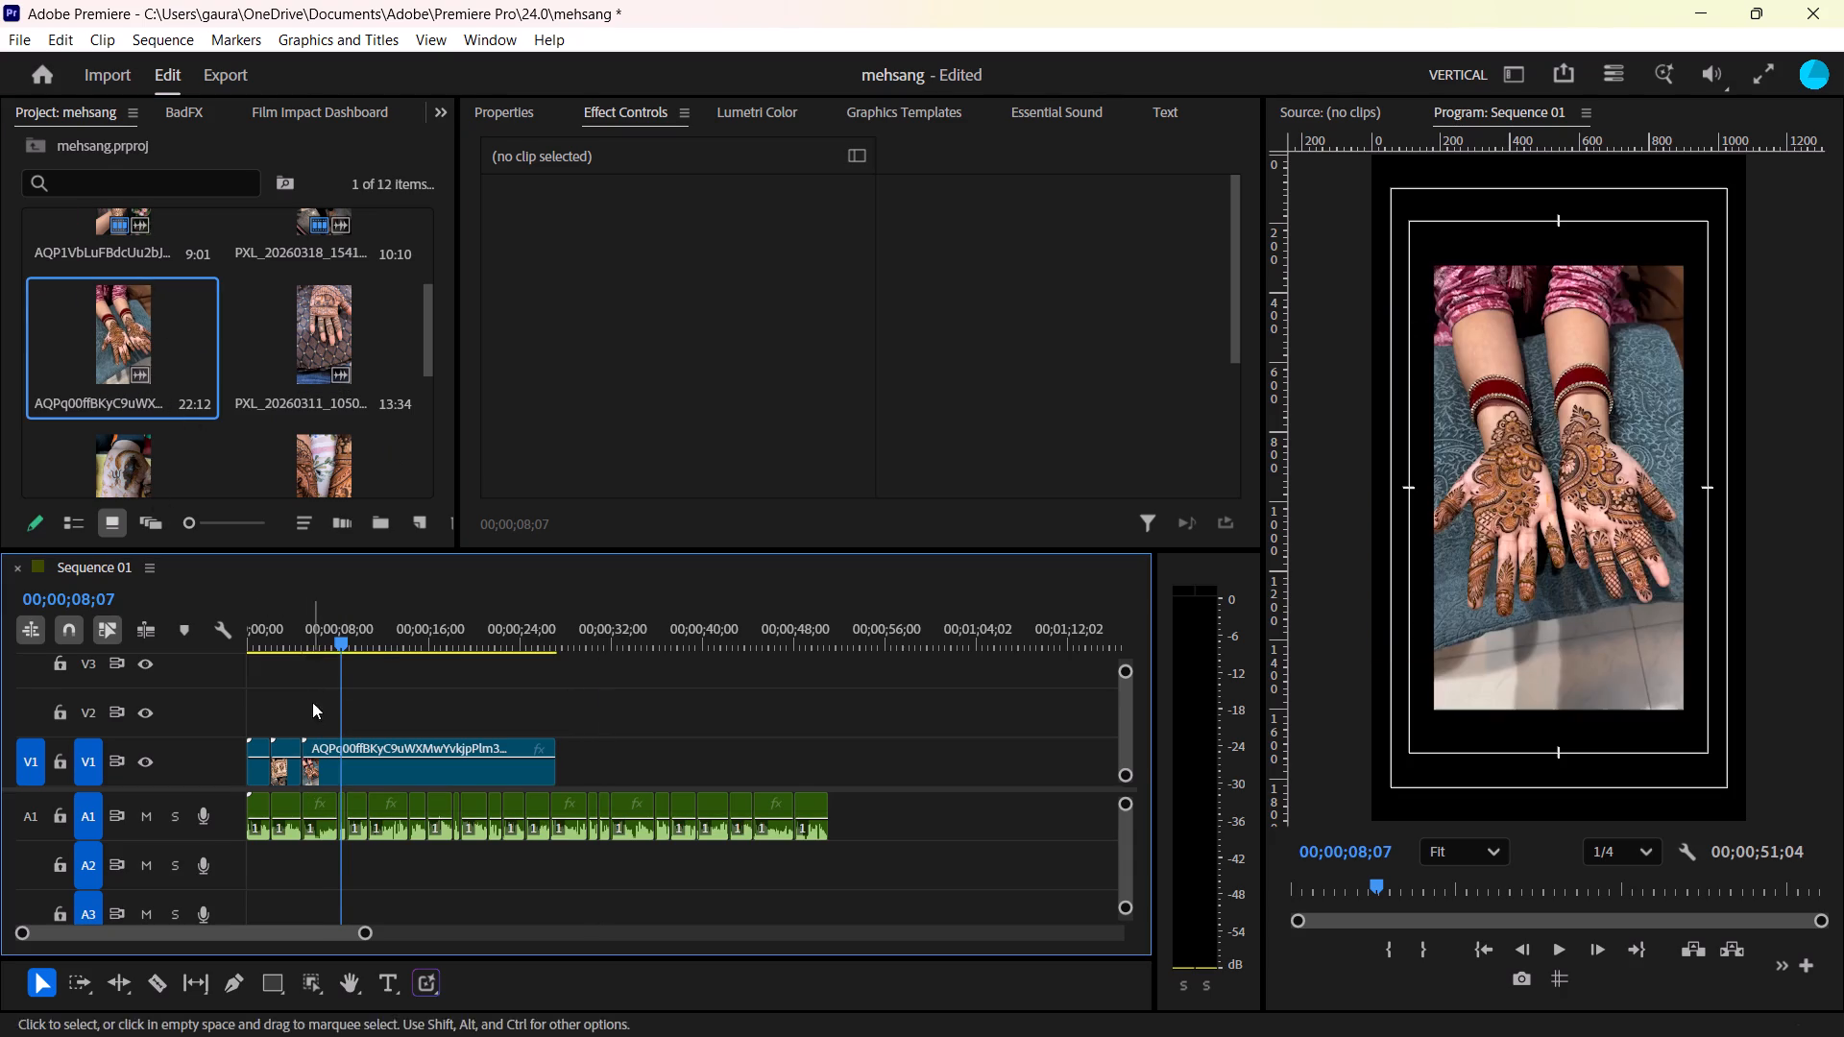
Trim the AQPq00ffBKyC9uWX clip's start to 00;00;08;29, where both hands rest on the cushion, and move it back against the previous clip.
left_click_drag(324, 621, 374, 626)
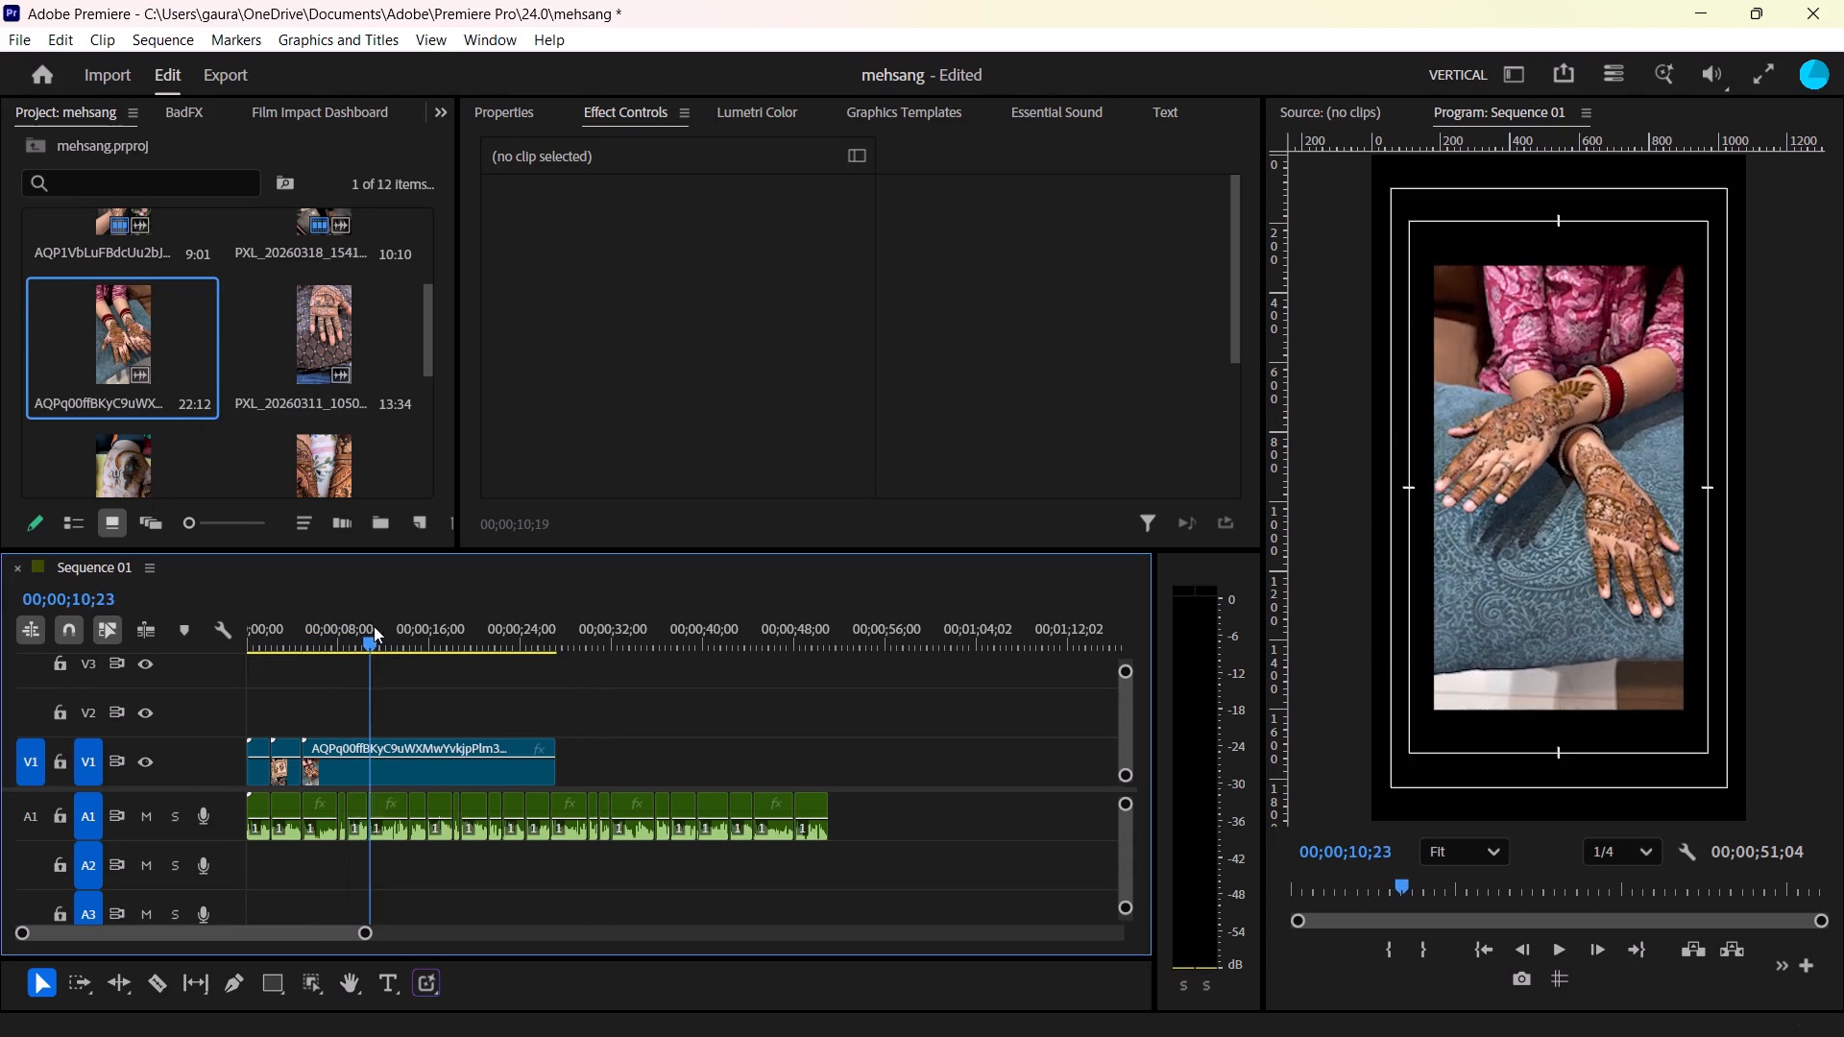
left_click_drag(374, 626, 385, 629)
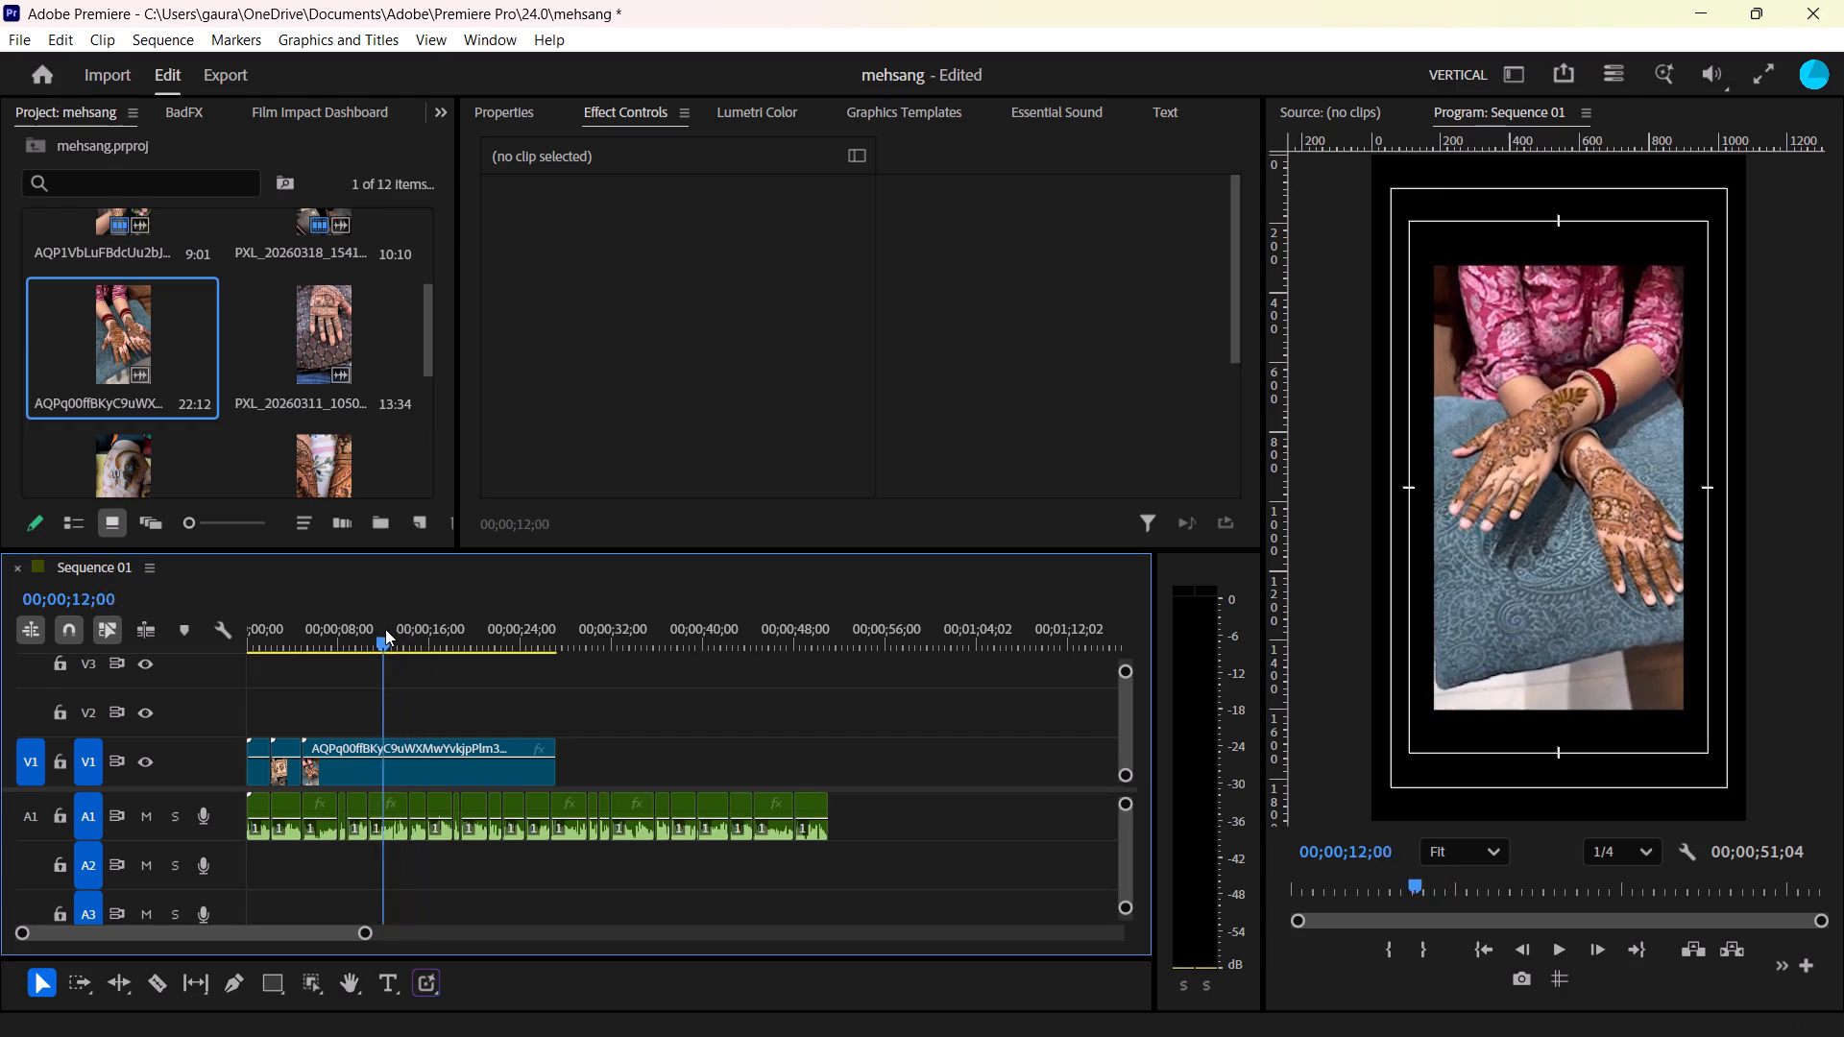
left_click_drag(385, 629, 352, 637)
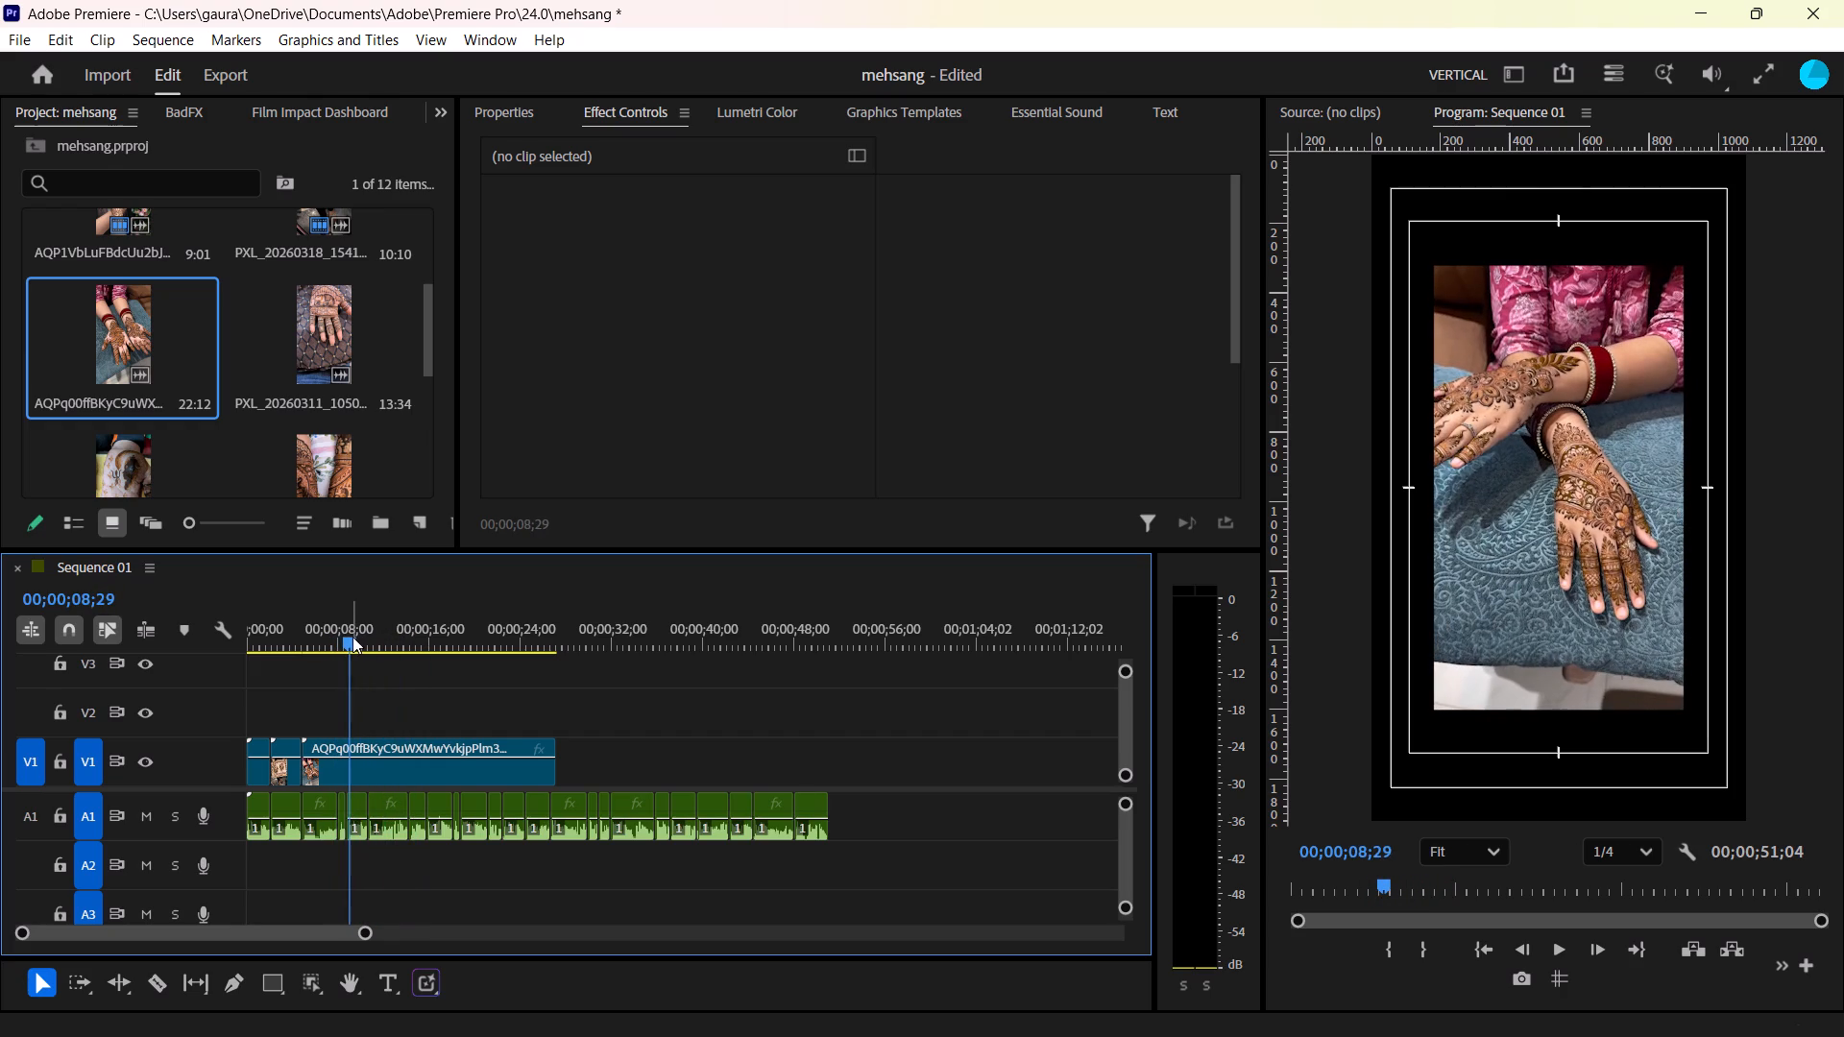
left_click_drag(310, 749, 368, 749)
left_click_drag(368, 749, 351, 753)
left_click_drag(386, 770, 346, 775)
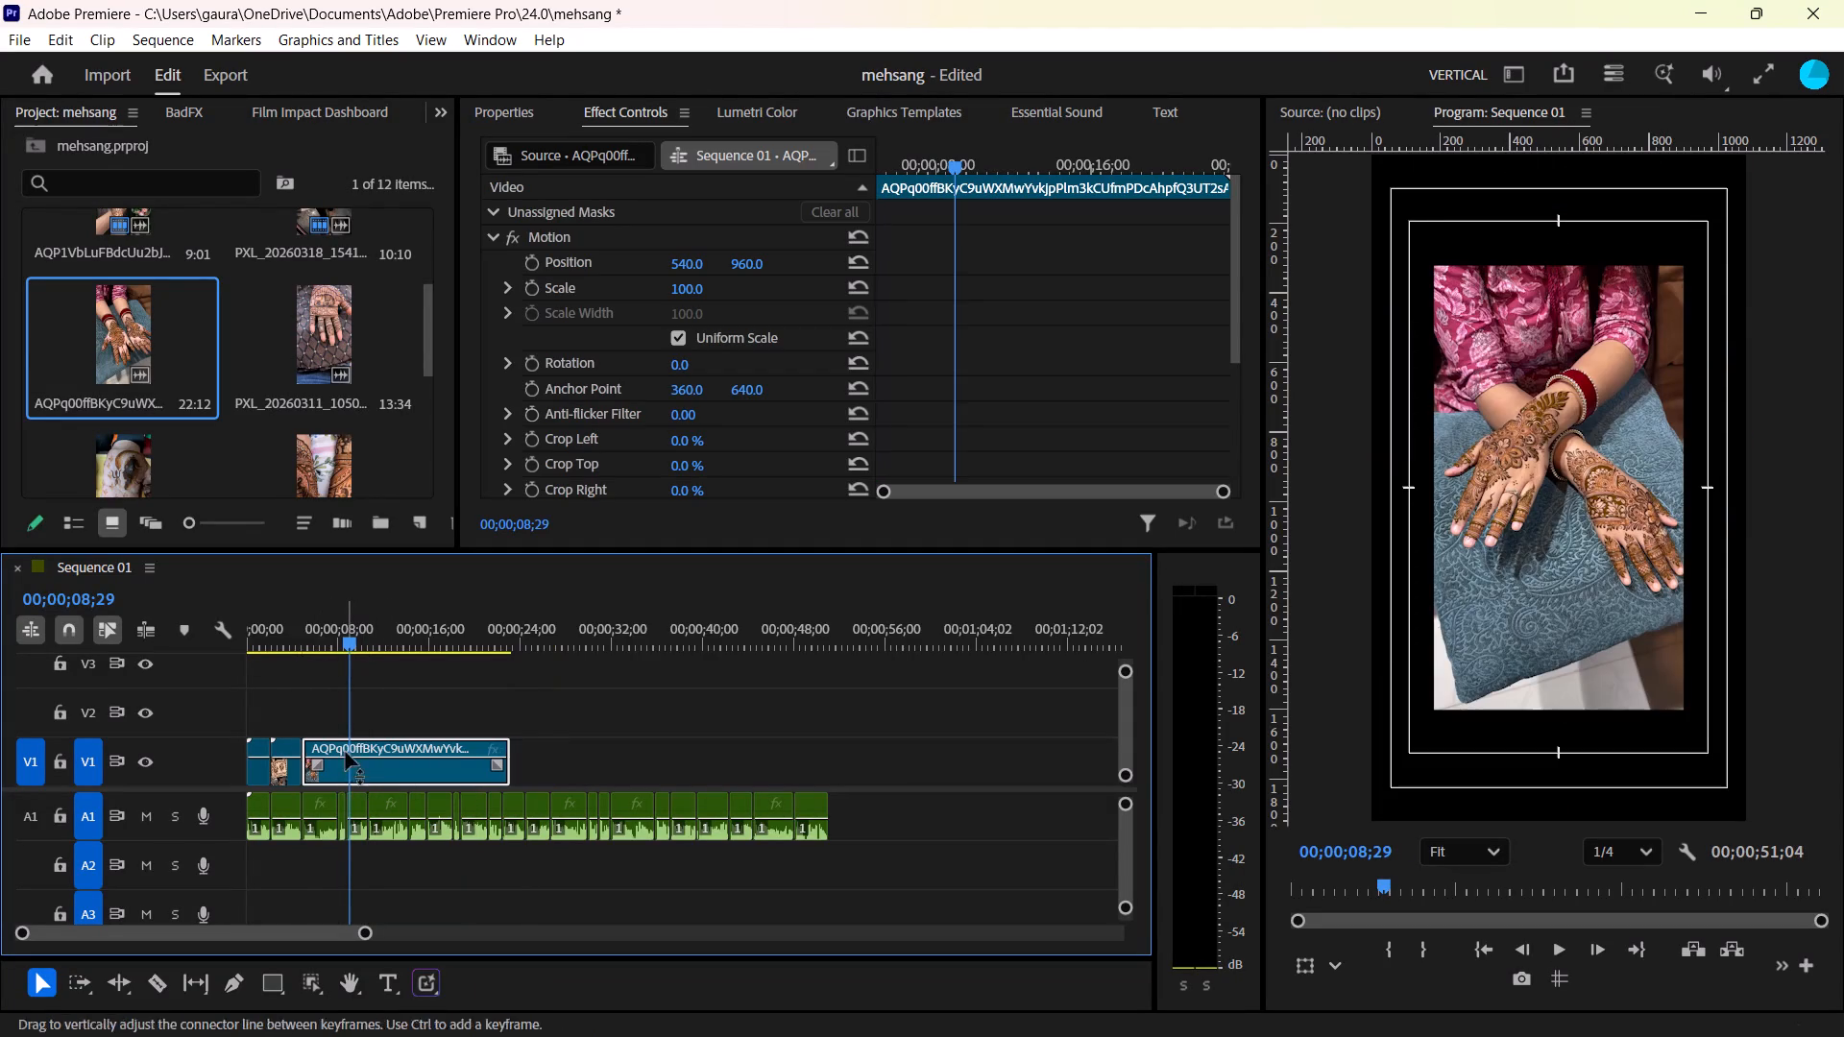
Split the AQPq00ffBKyC9uWX clip at the voiceover cut near 9 seconds, delete the part after it, and play the sequence.
left_click_drag(337, 630, 348, 630)
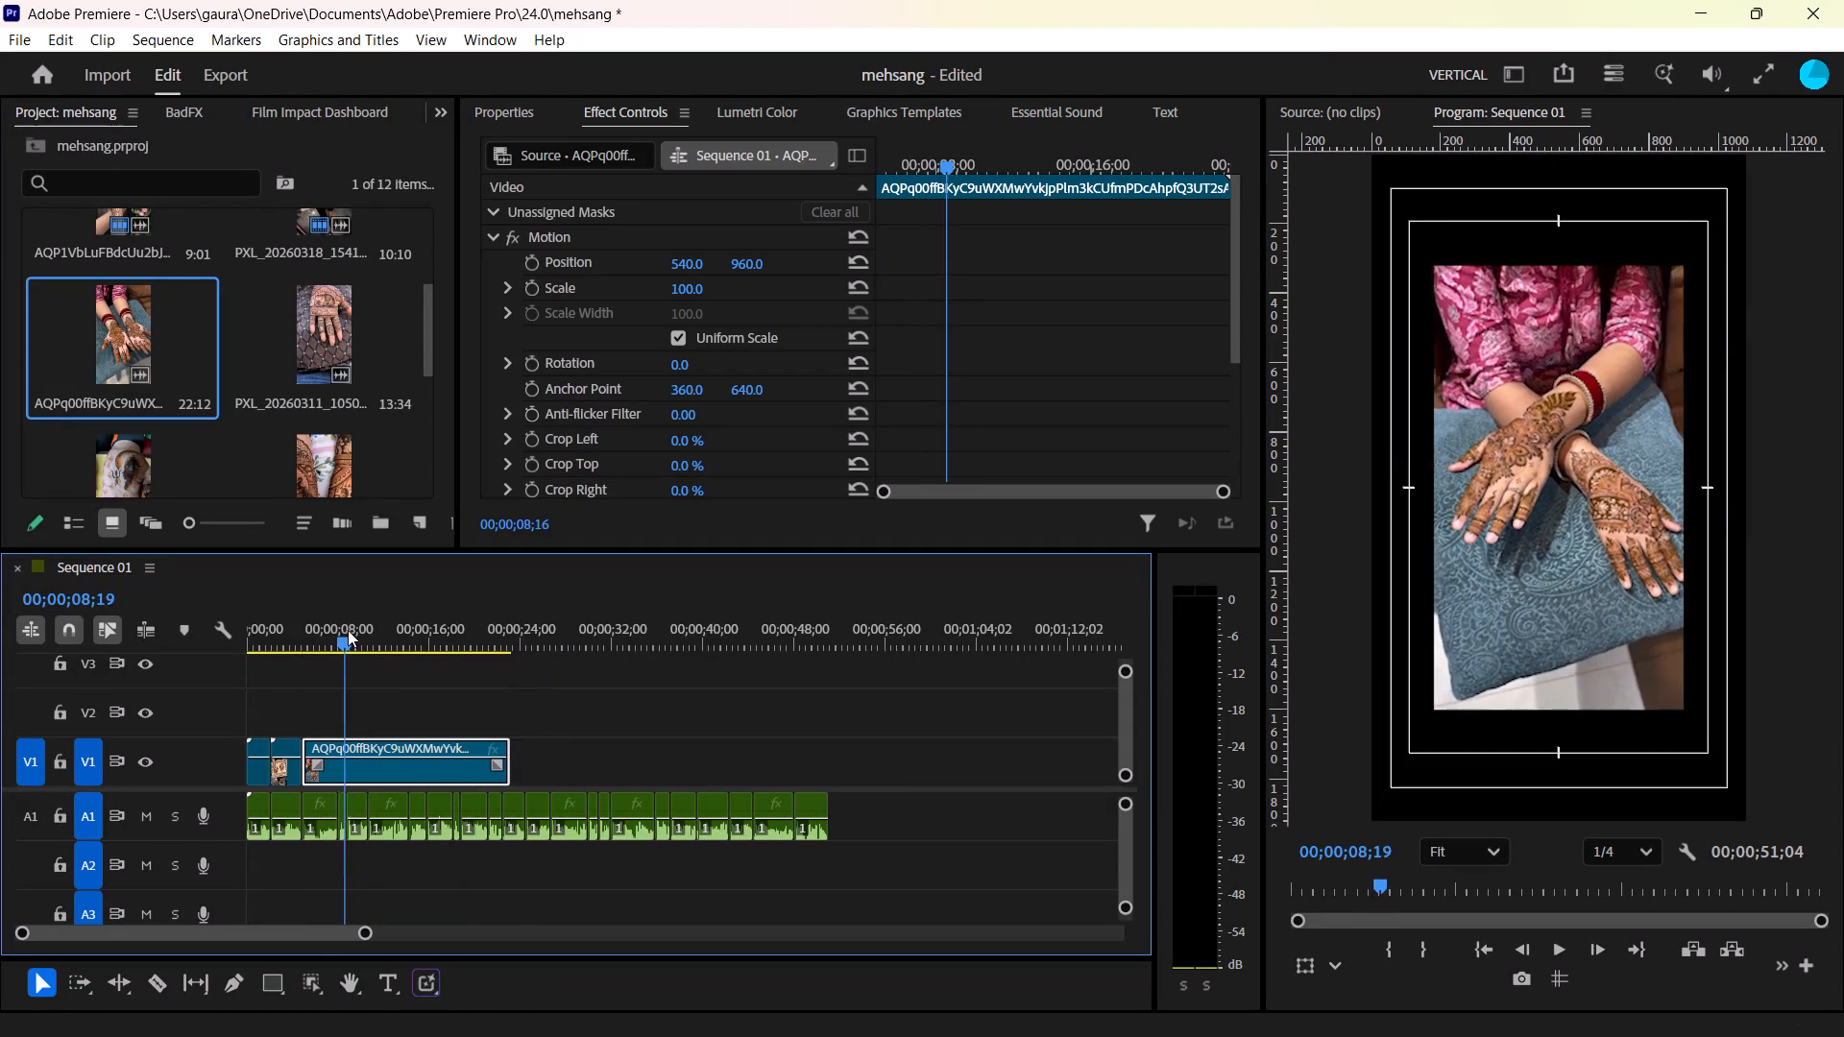
left_click_drag(348, 630, 392, 632)
key("c")
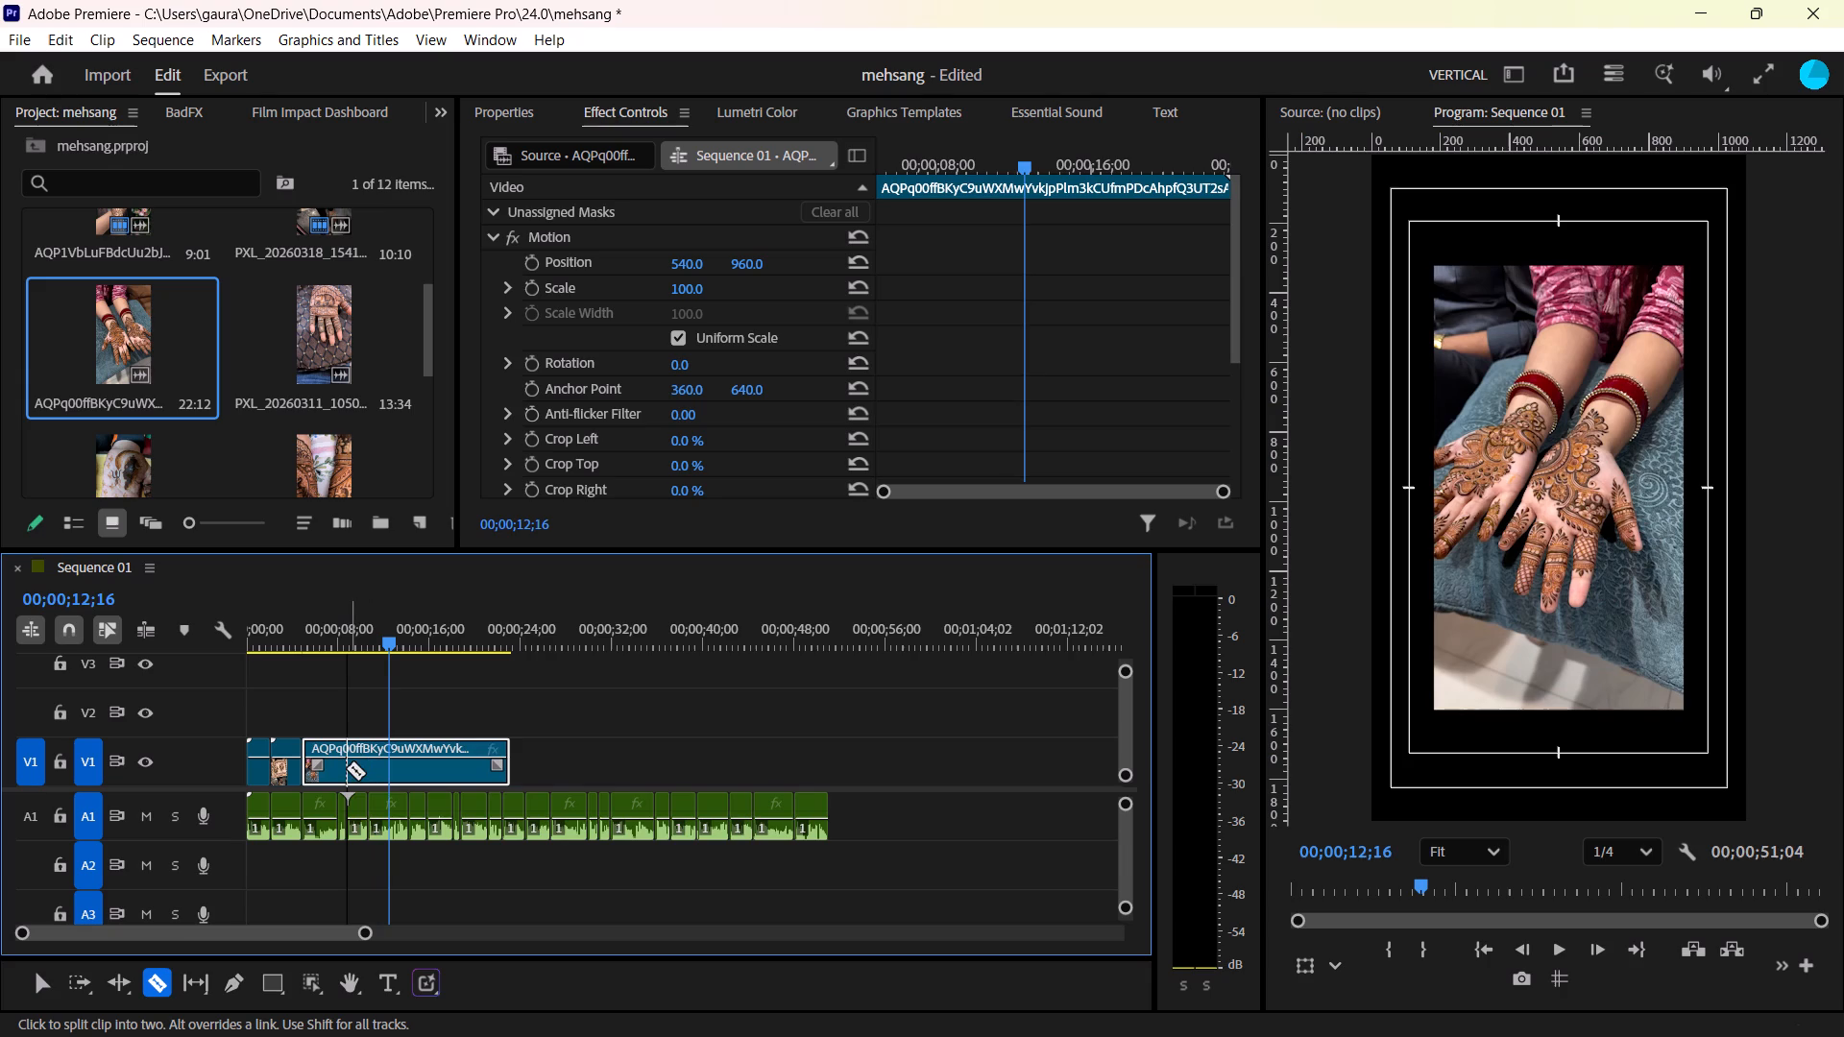
left_click(344, 771)
key("v")
left_click(447, 762)
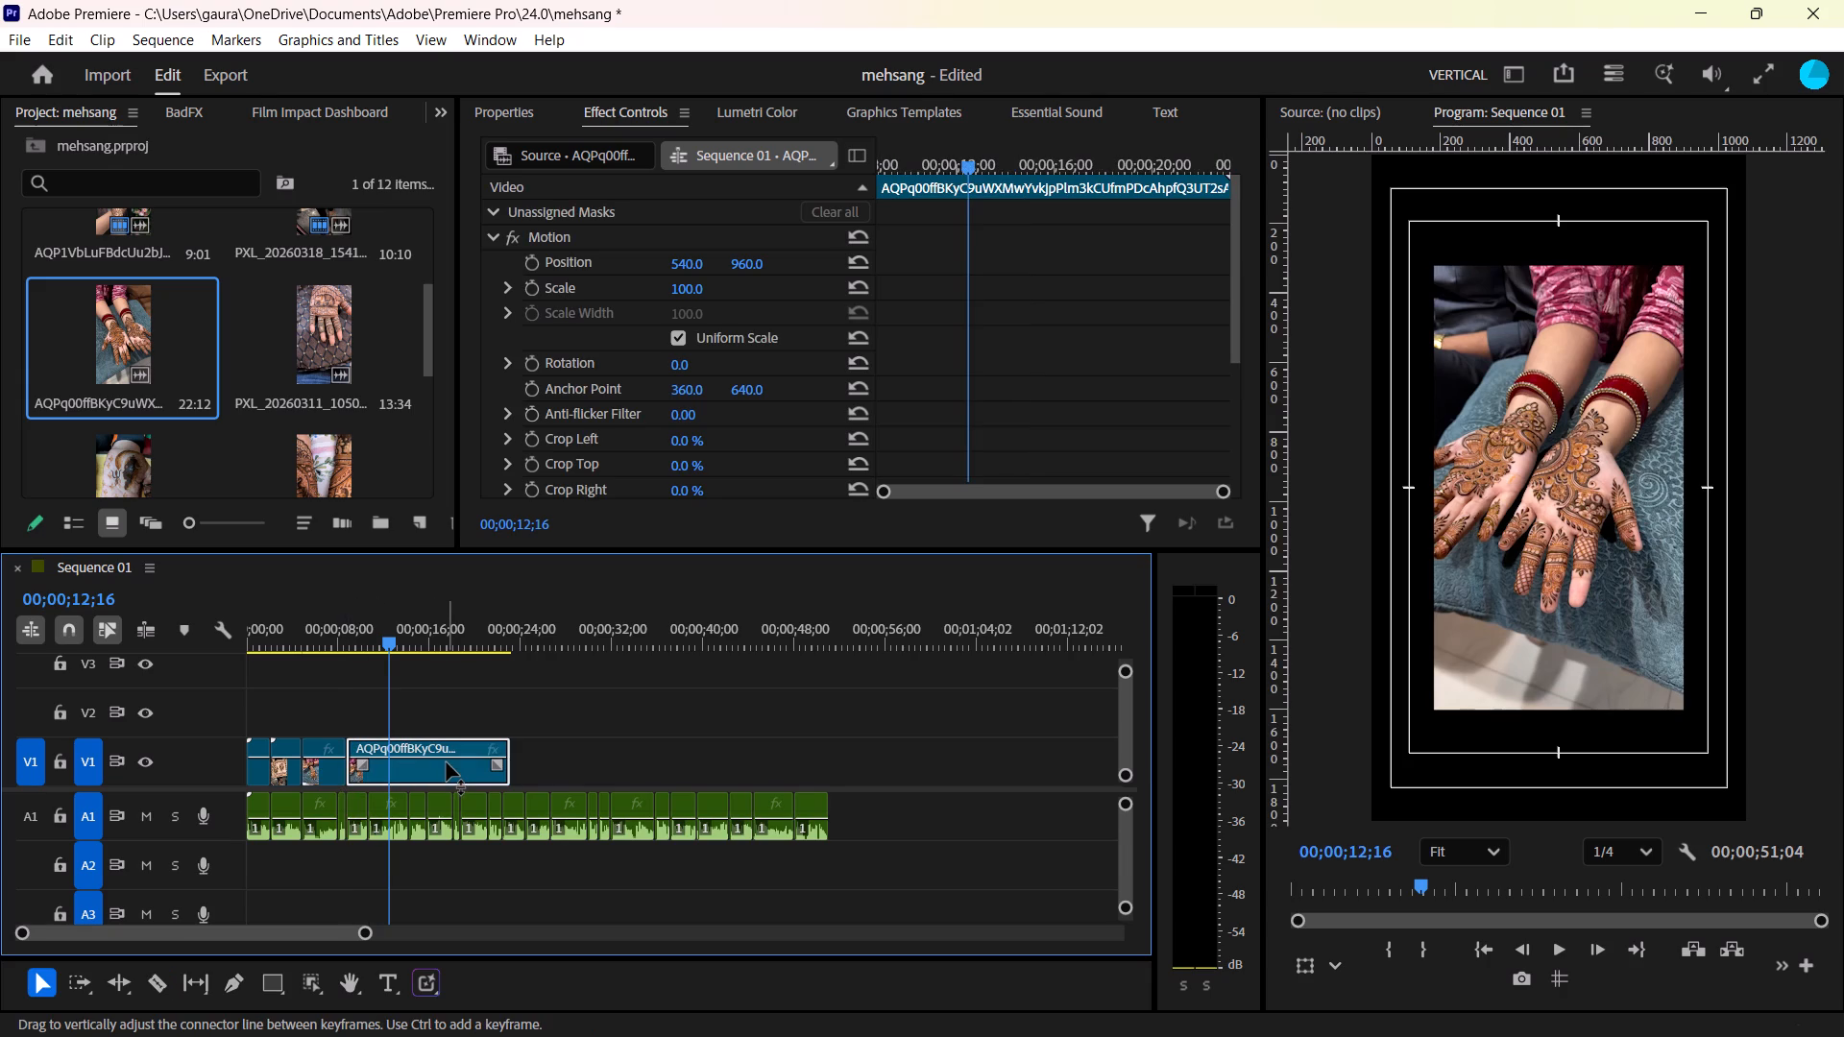
key("BackSpace")
key("Return")
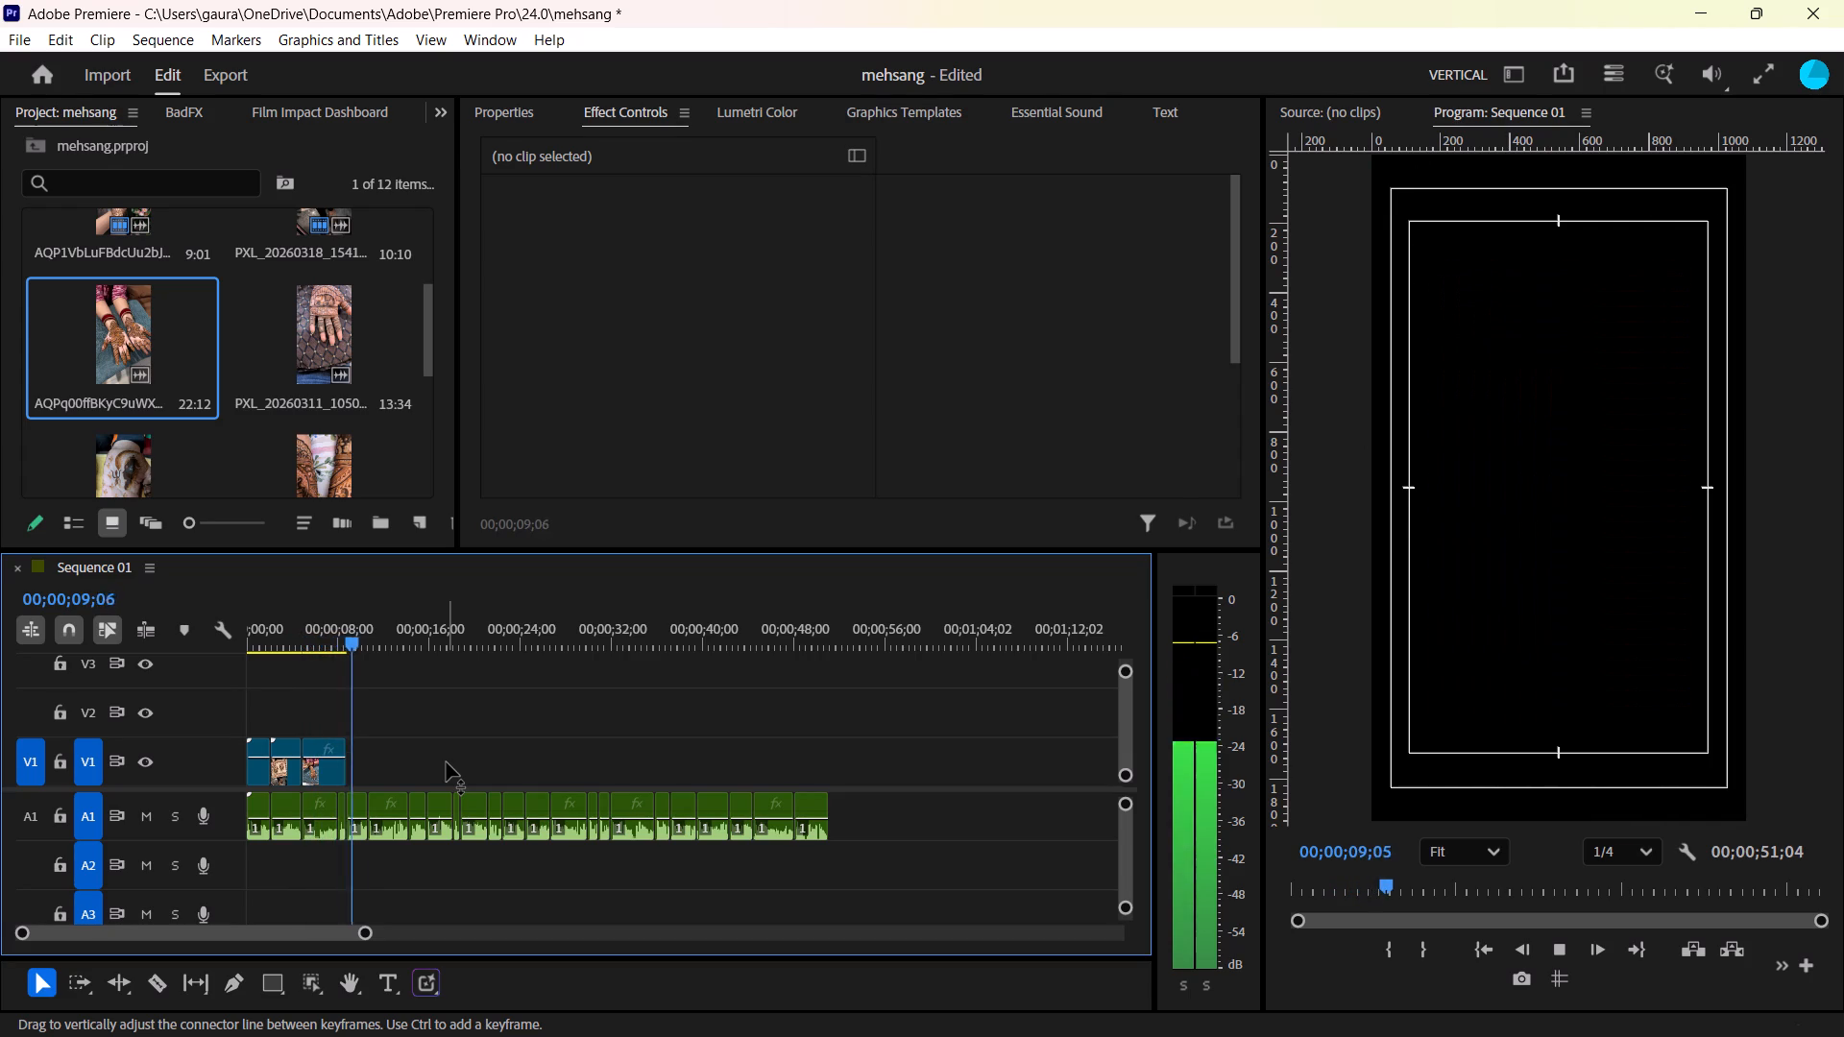
key("space")
Scale the AQPq00ffBKyC9uWX clip on V1 up to 156% to fill the vertical frame.
left_click(323, 620)
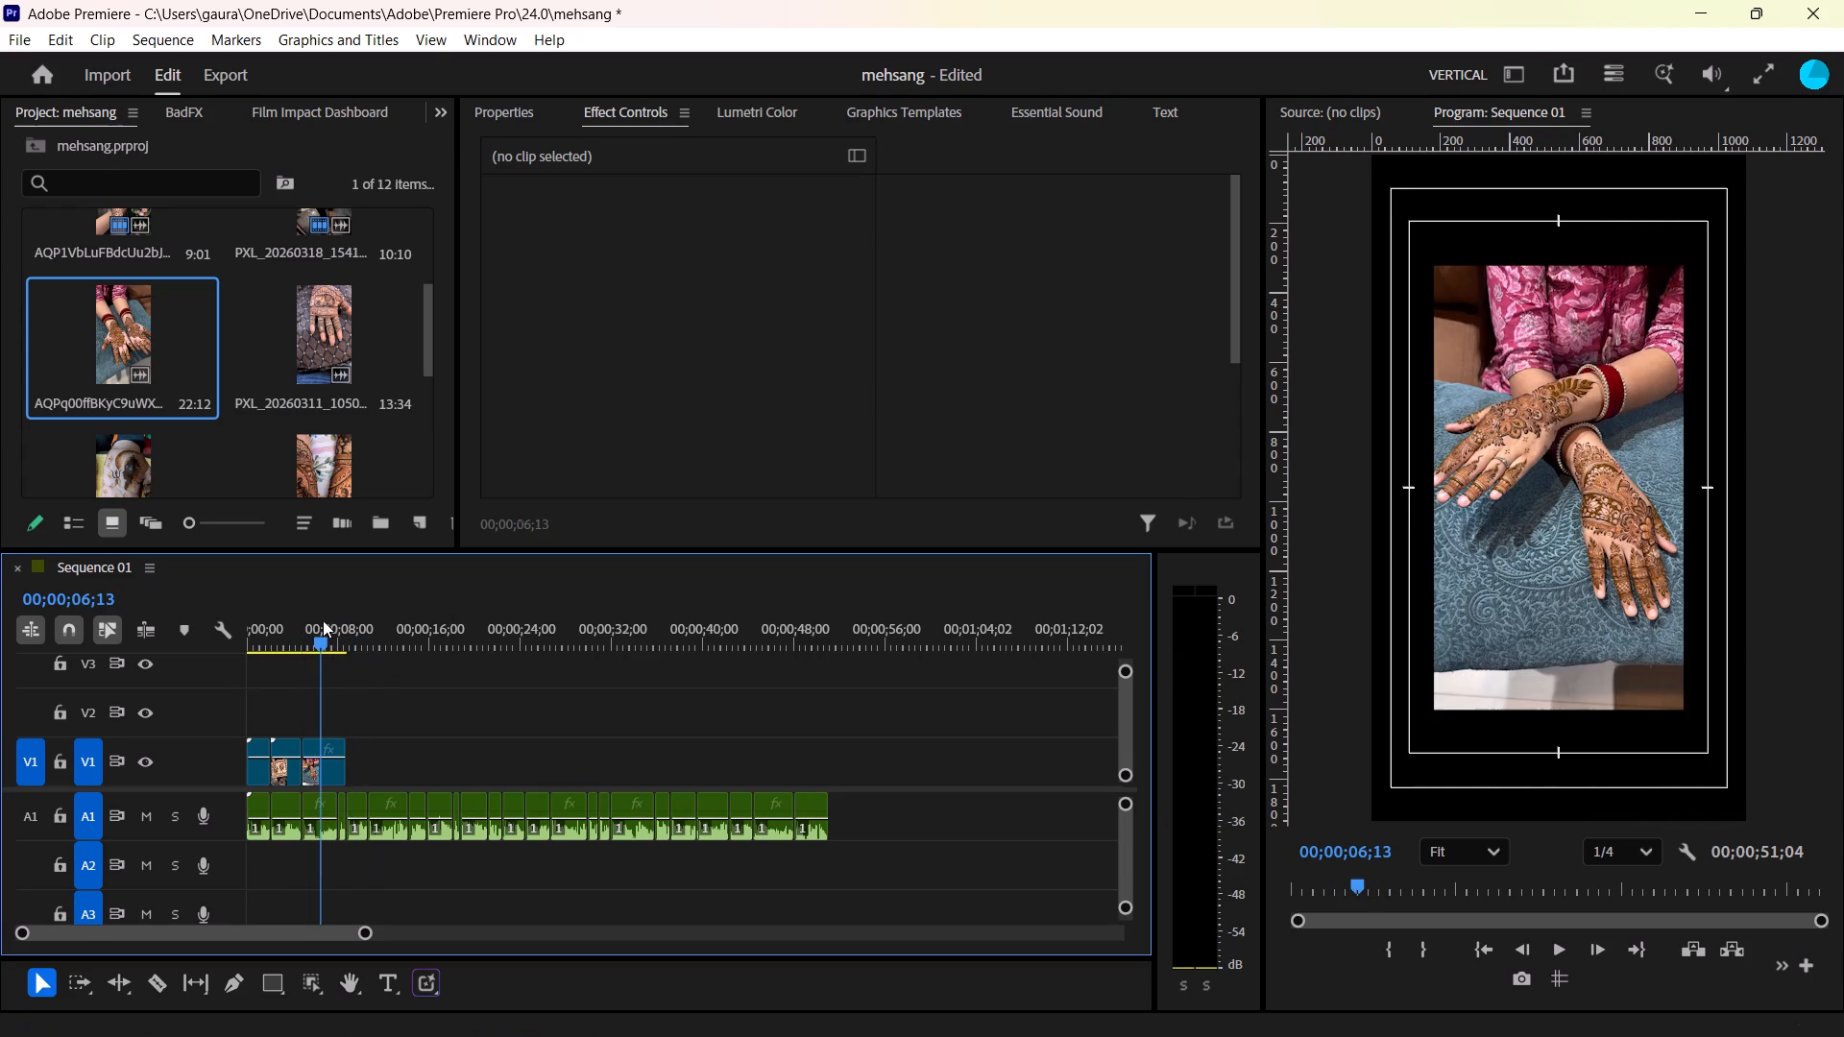
left_click(329, 778)
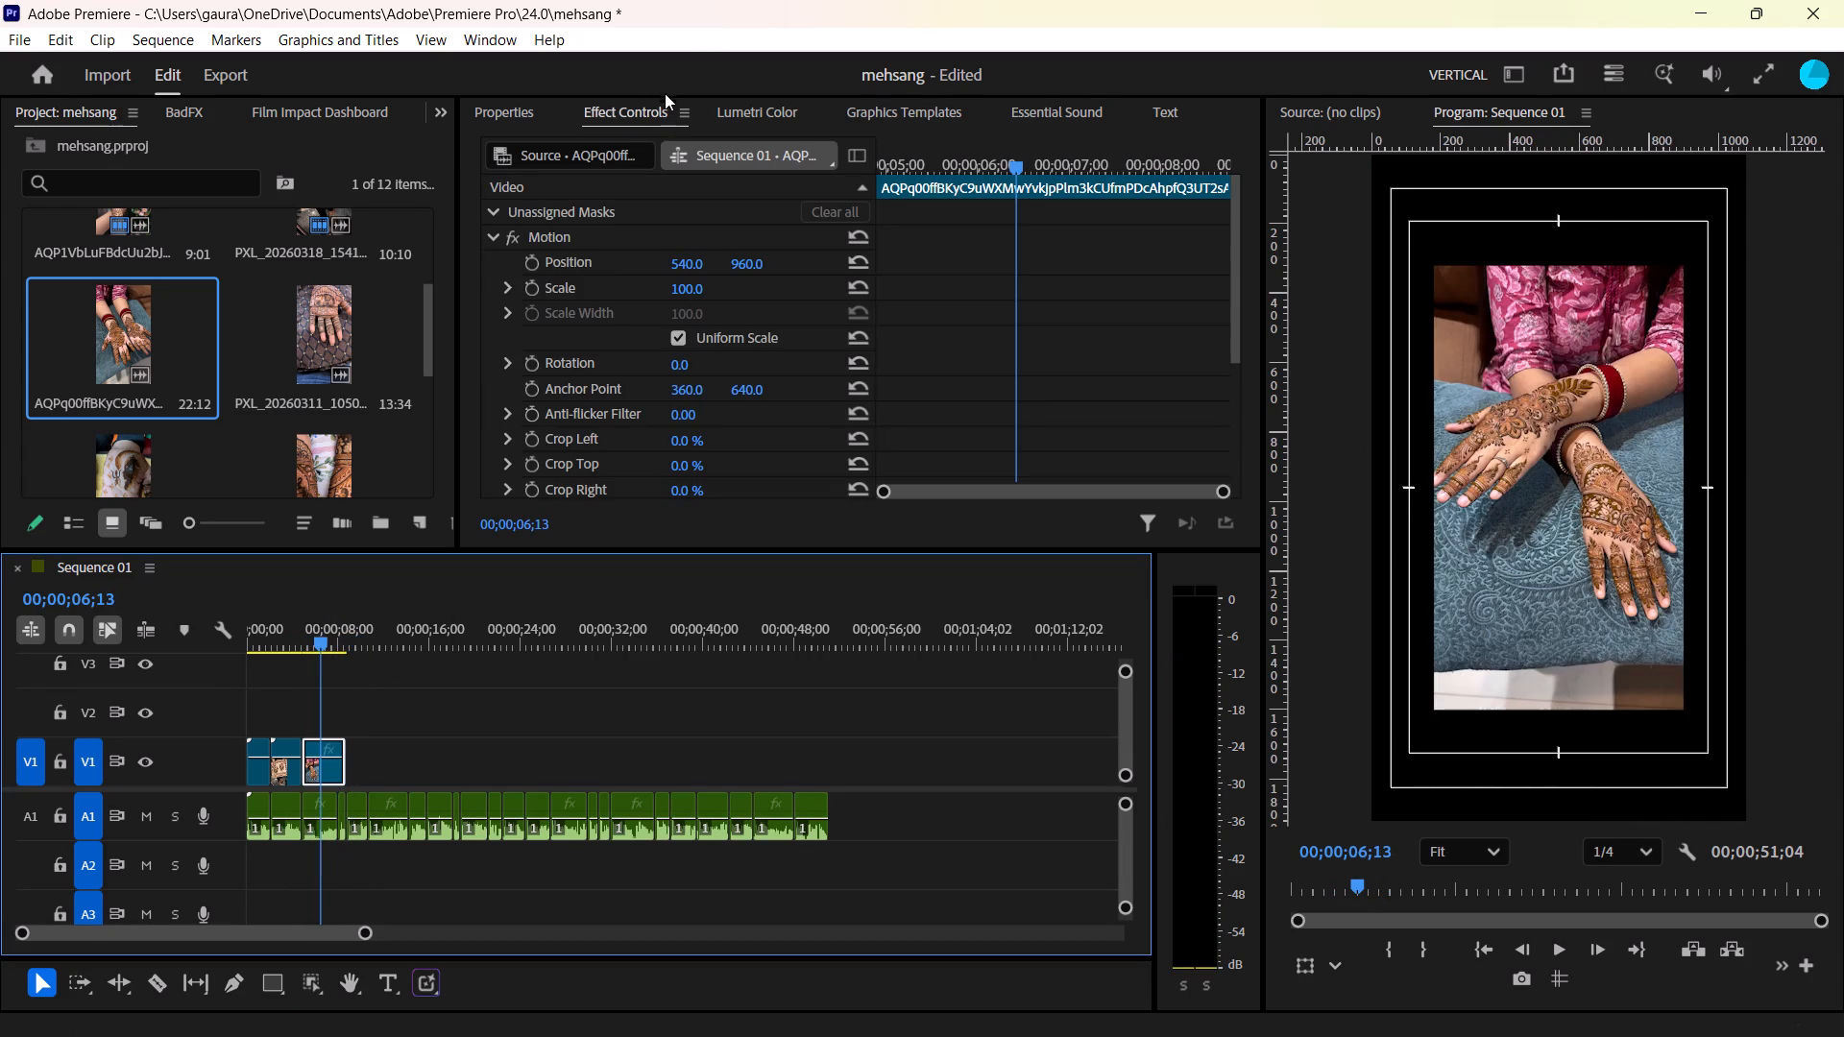
left_click(515, 100)
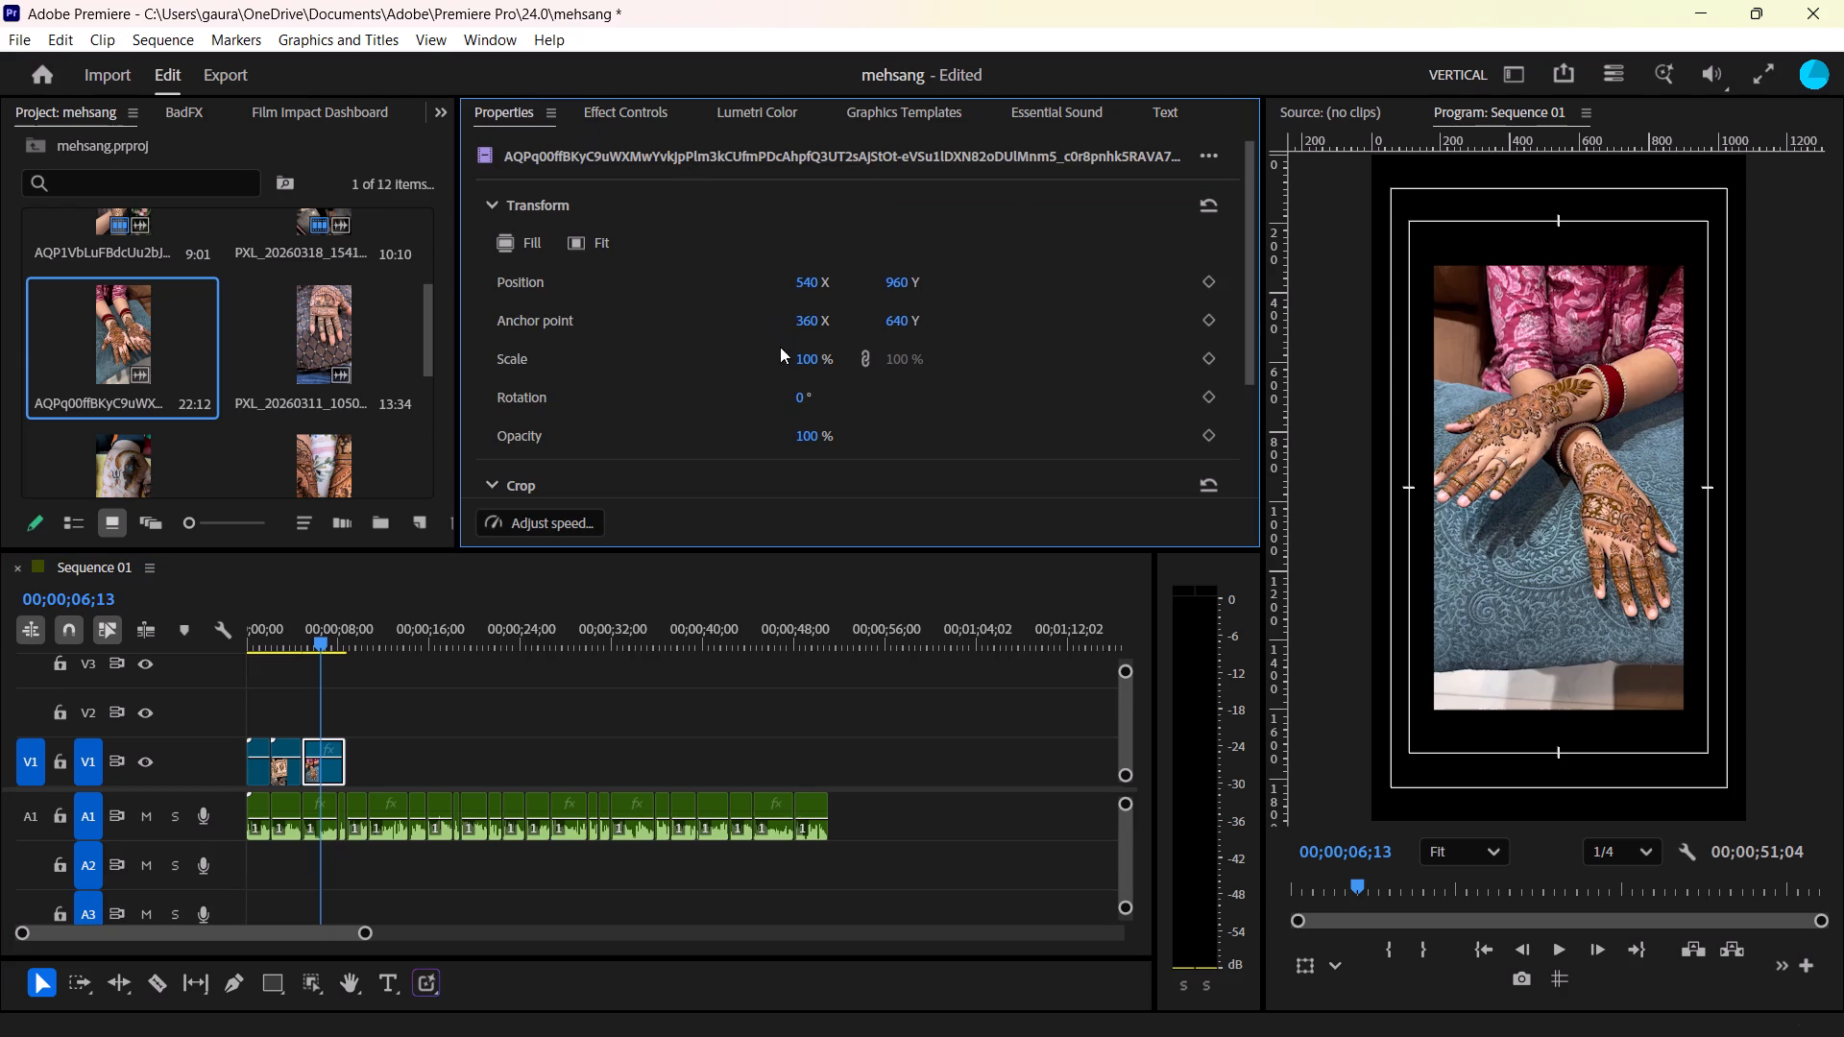
left_click_drag(811, 353, 856, 348)
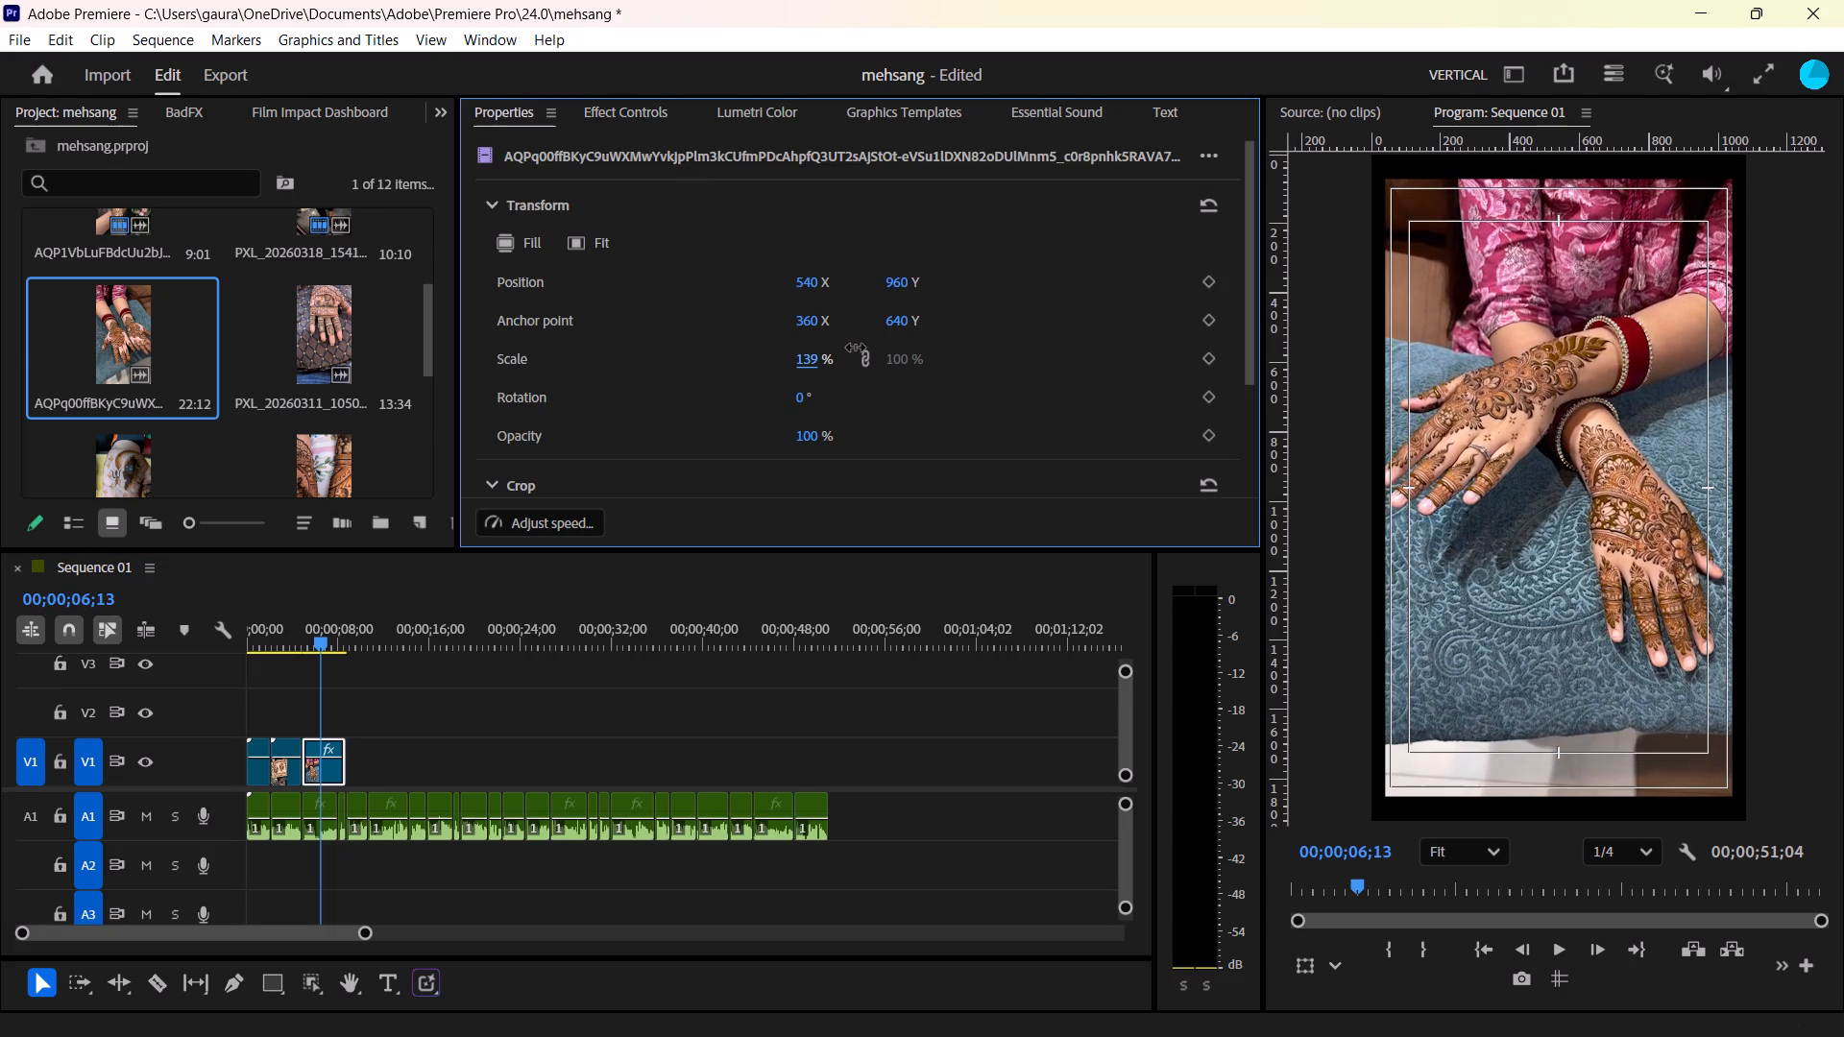
left_click_drag(856, 348, 875, 346)
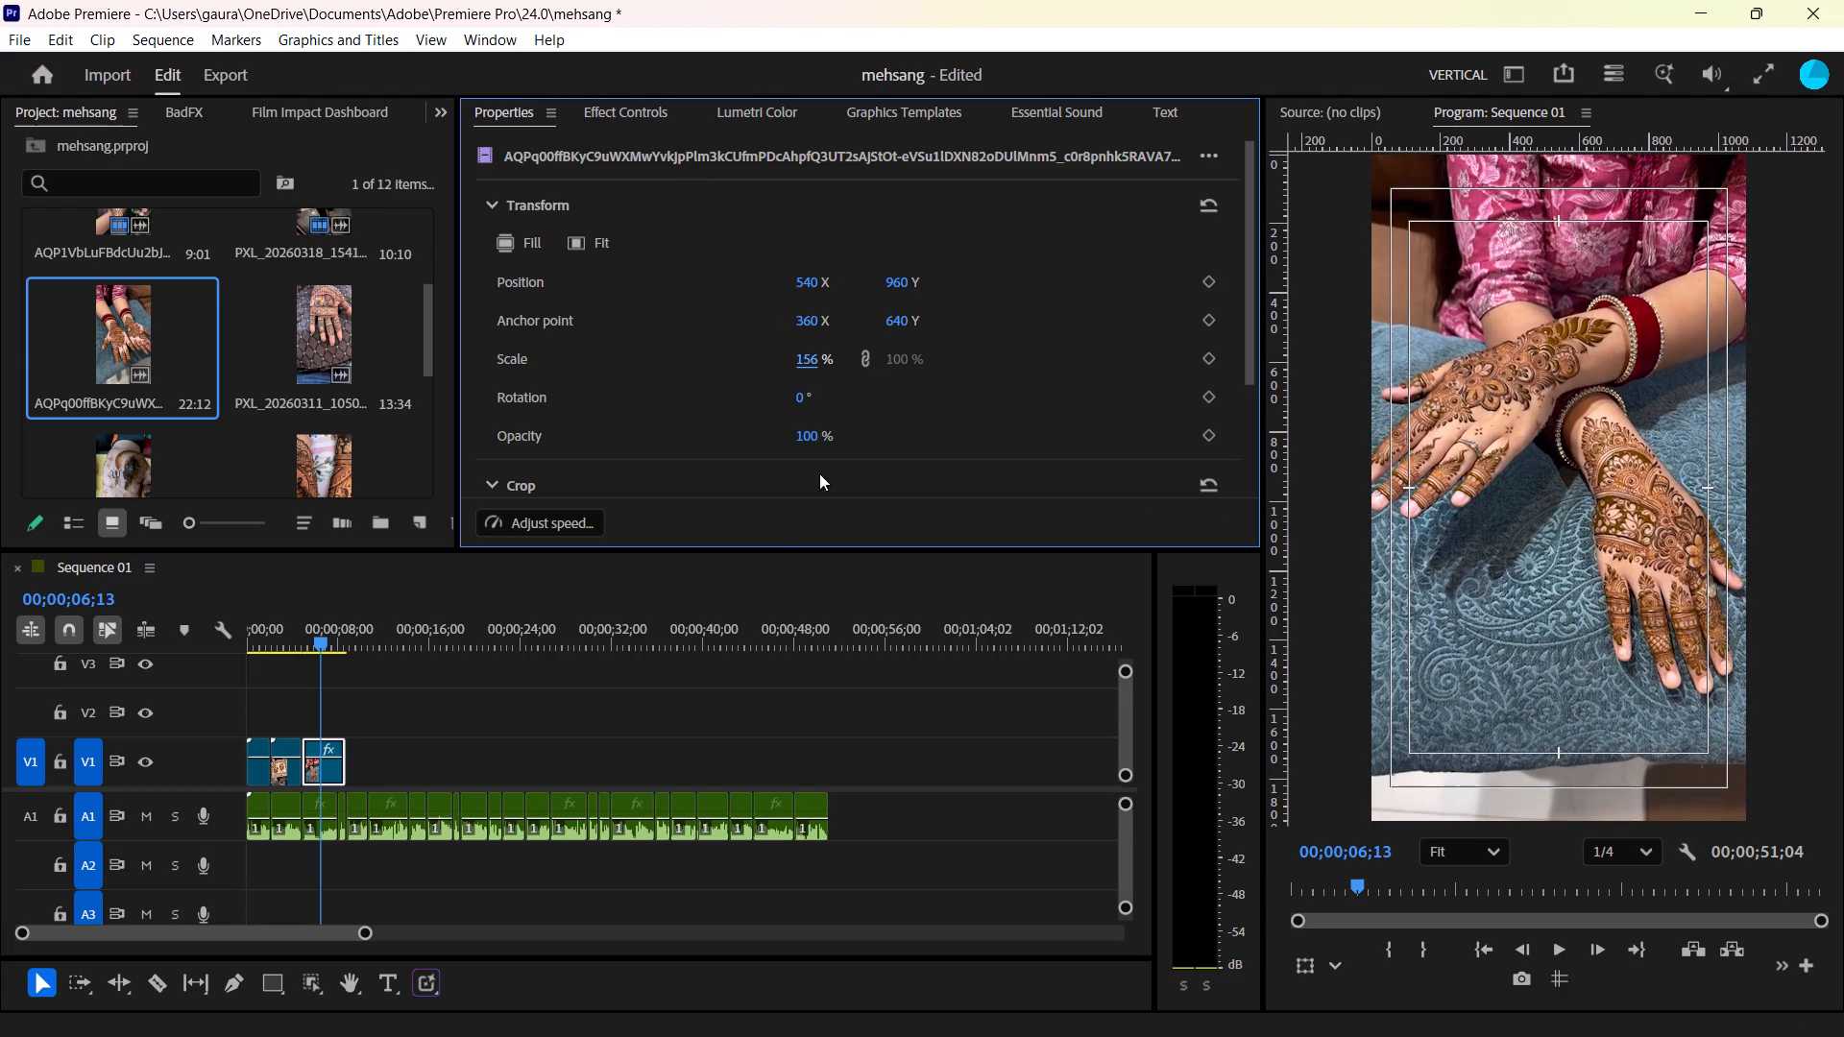
left_click(654, 748)
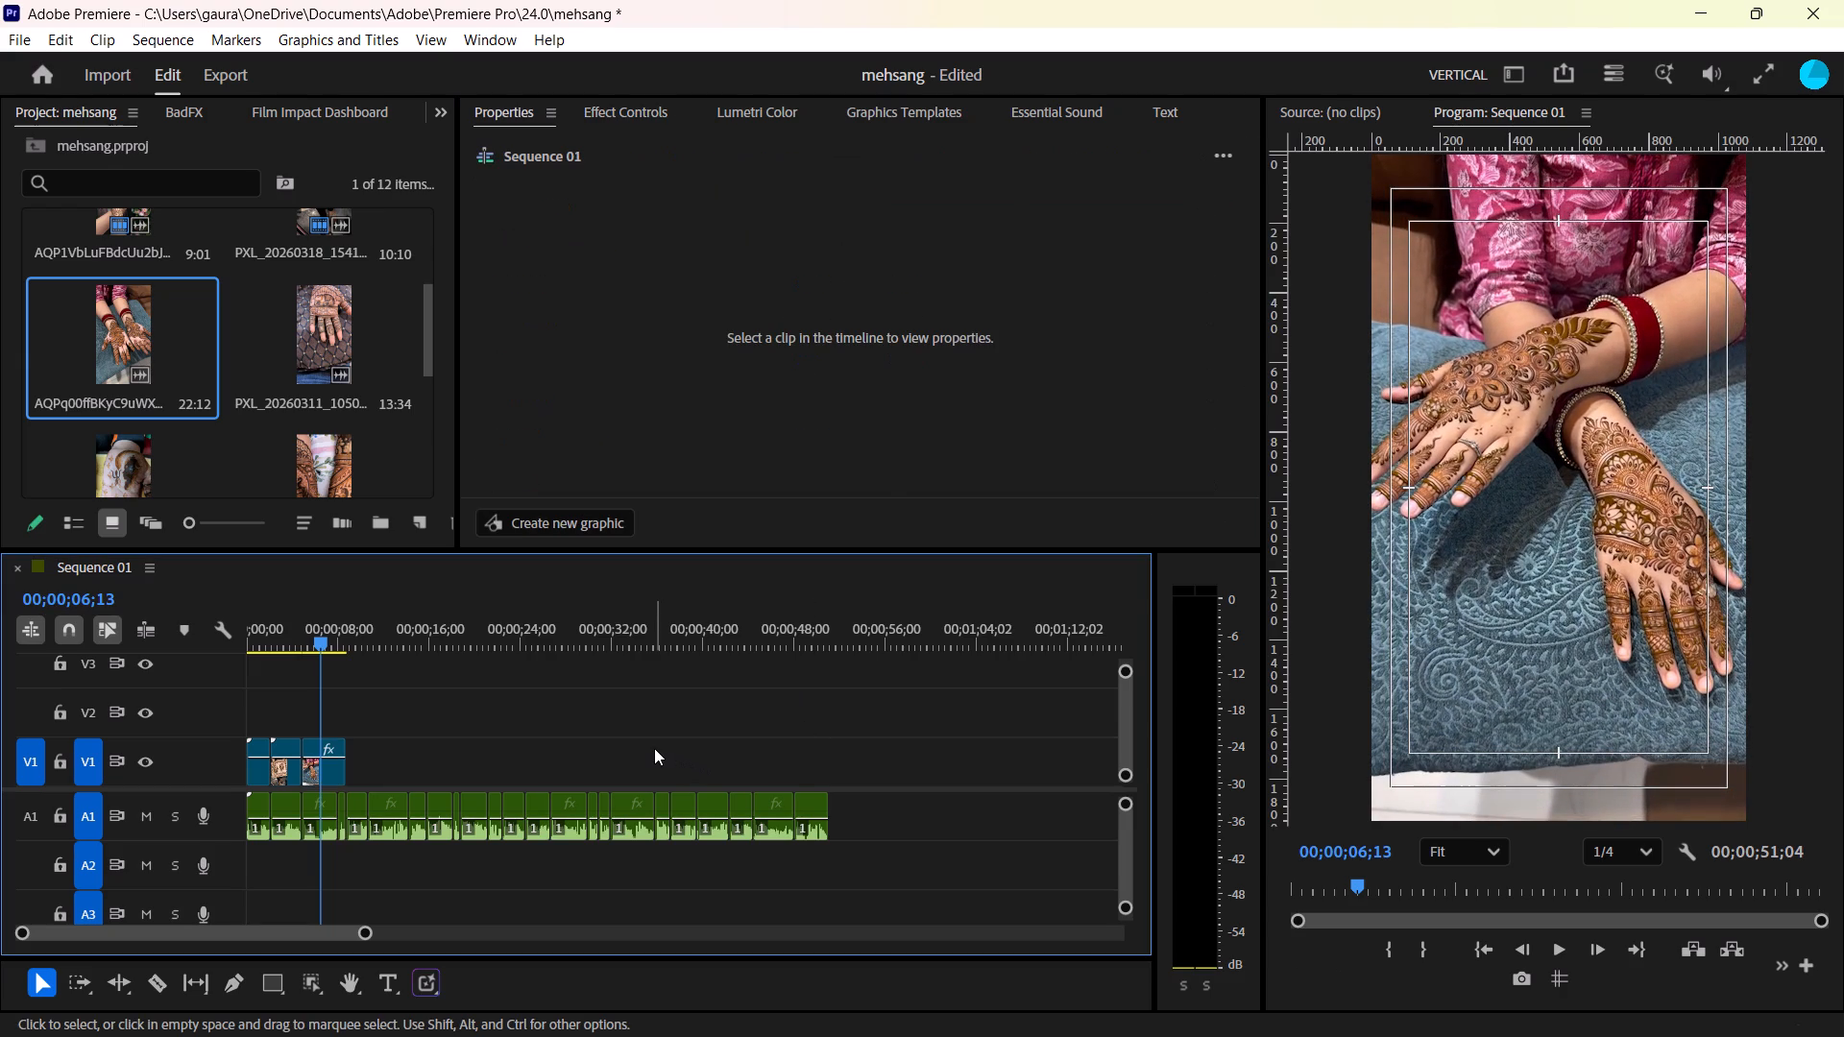
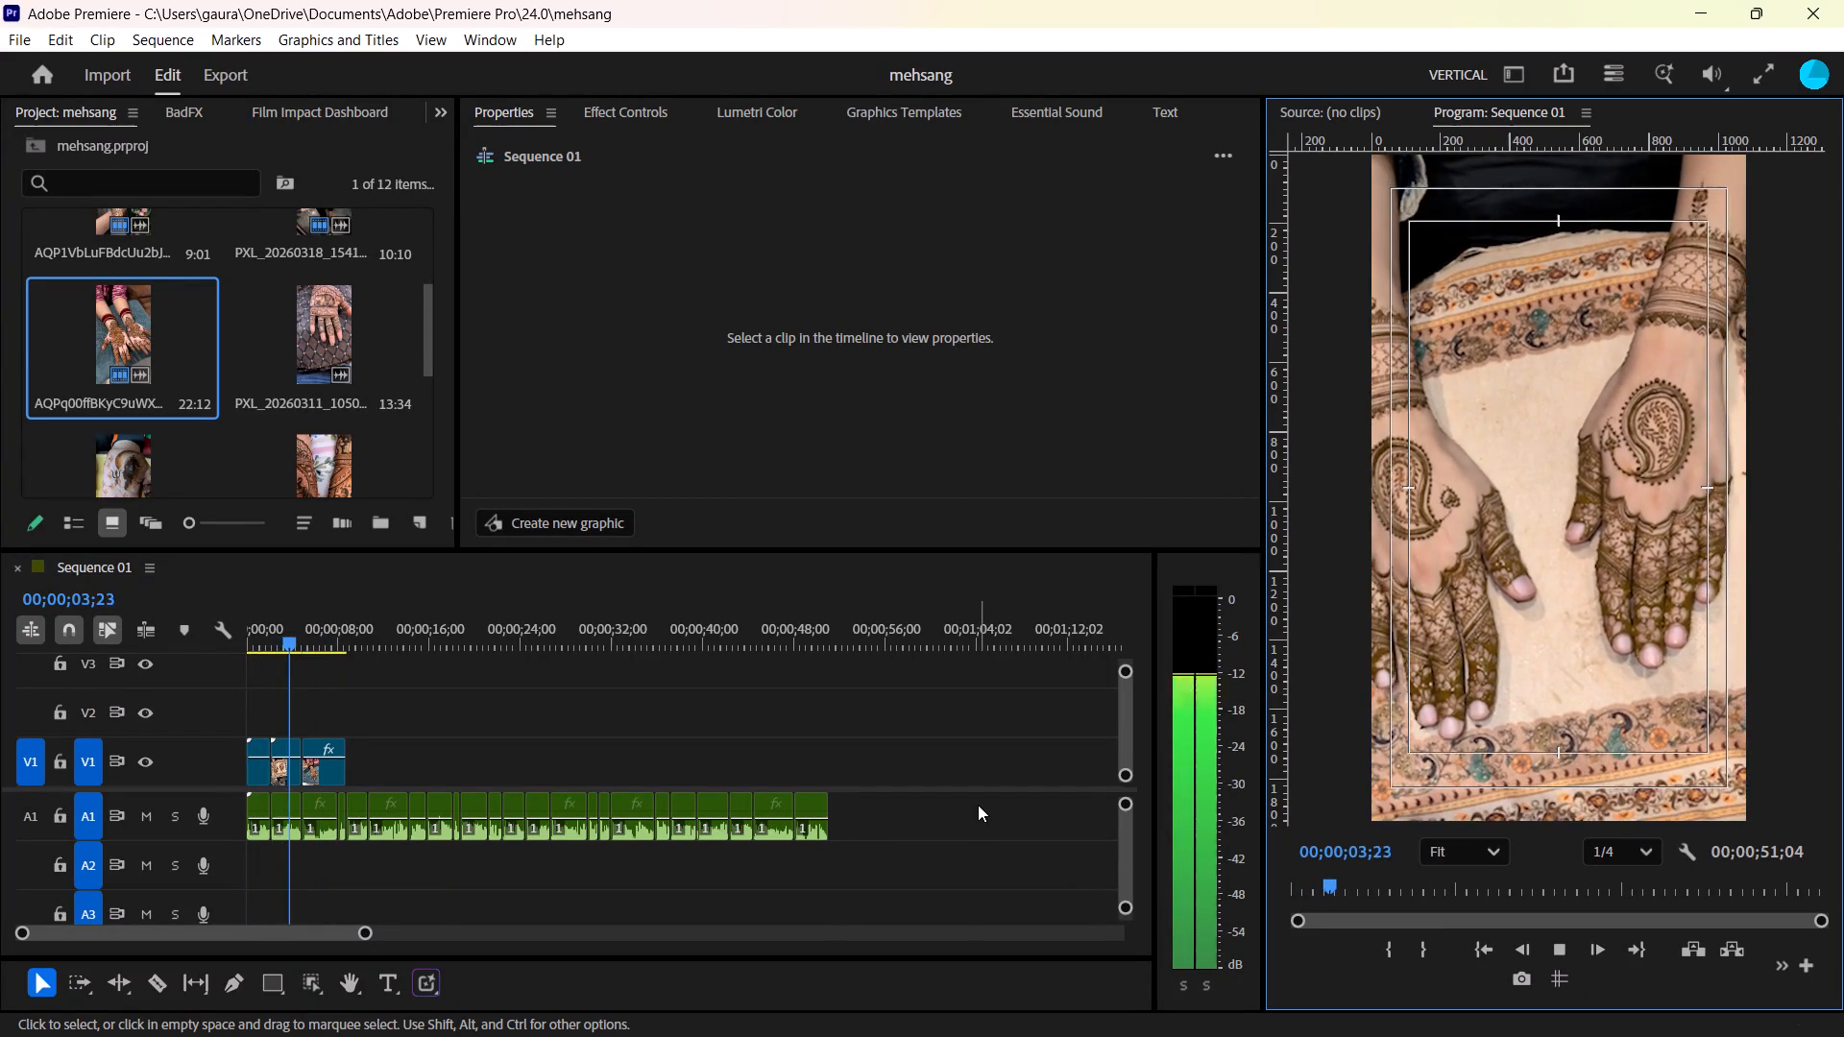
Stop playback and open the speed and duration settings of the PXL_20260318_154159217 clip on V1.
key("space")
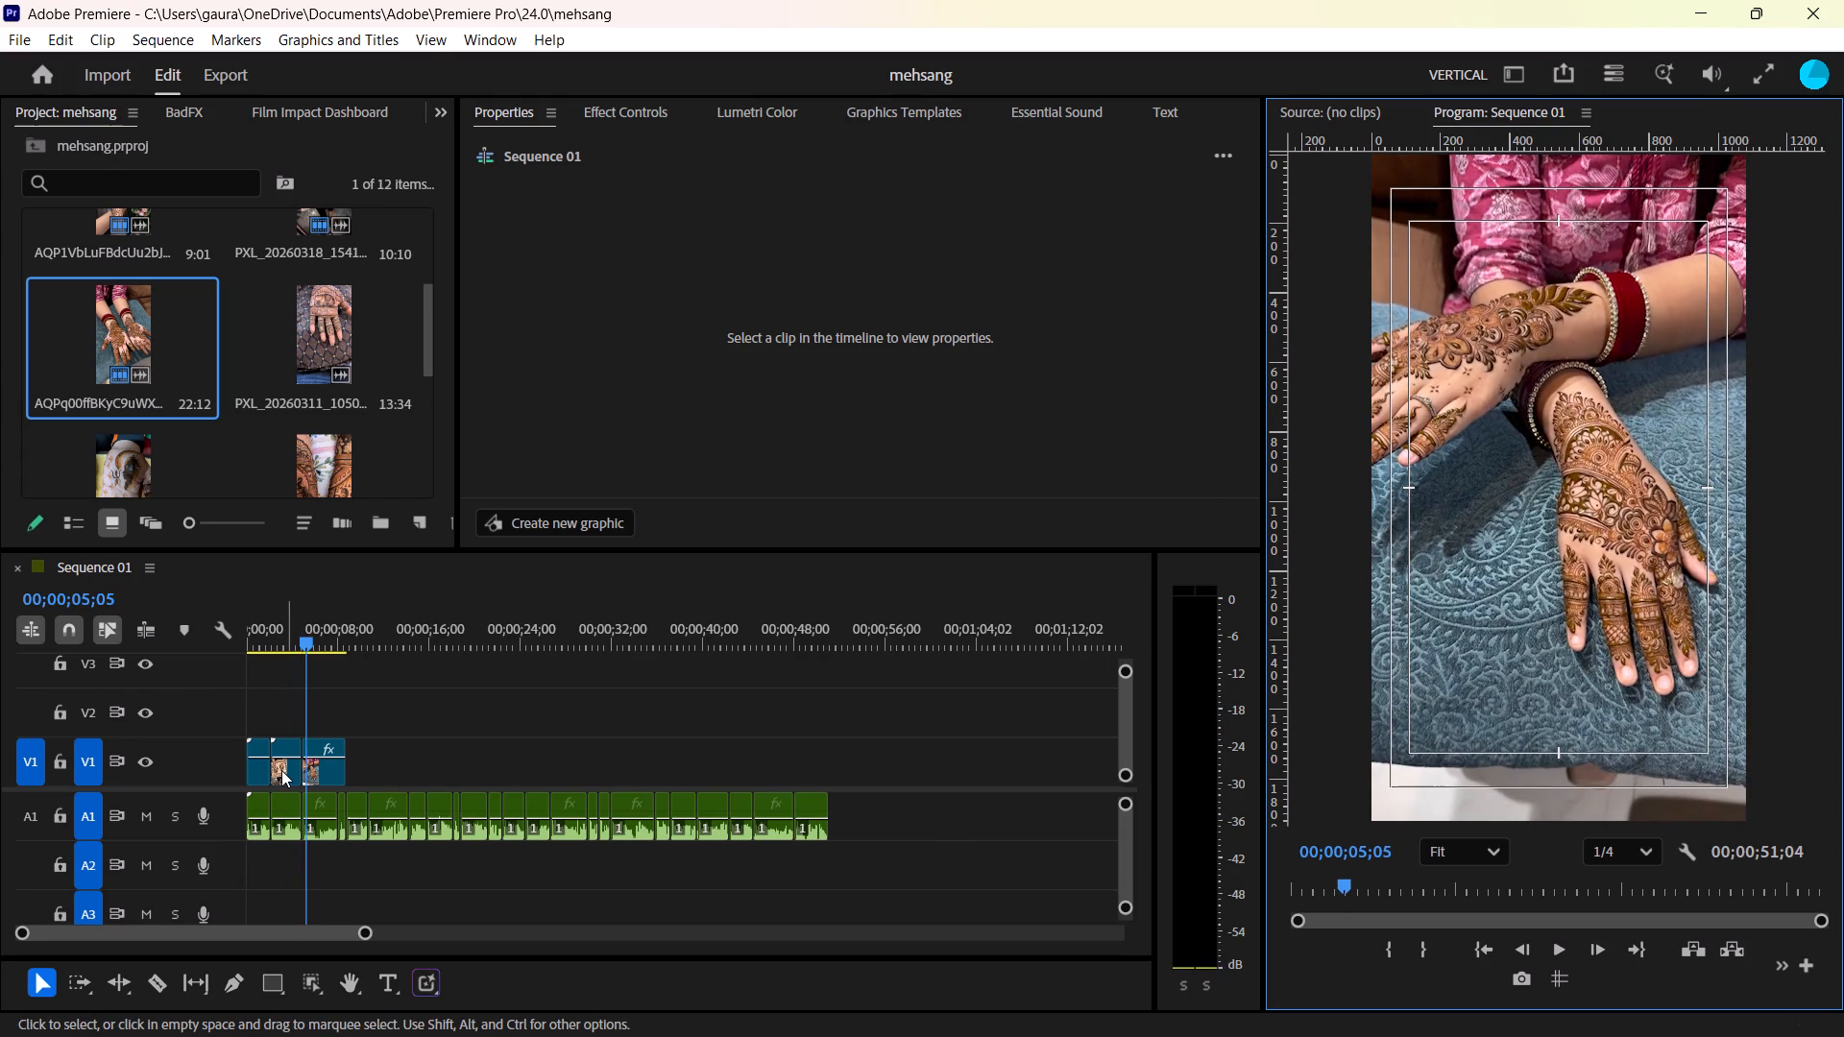
left_click(281, 770)
right_click(281, 770)
left_click(418, 712)
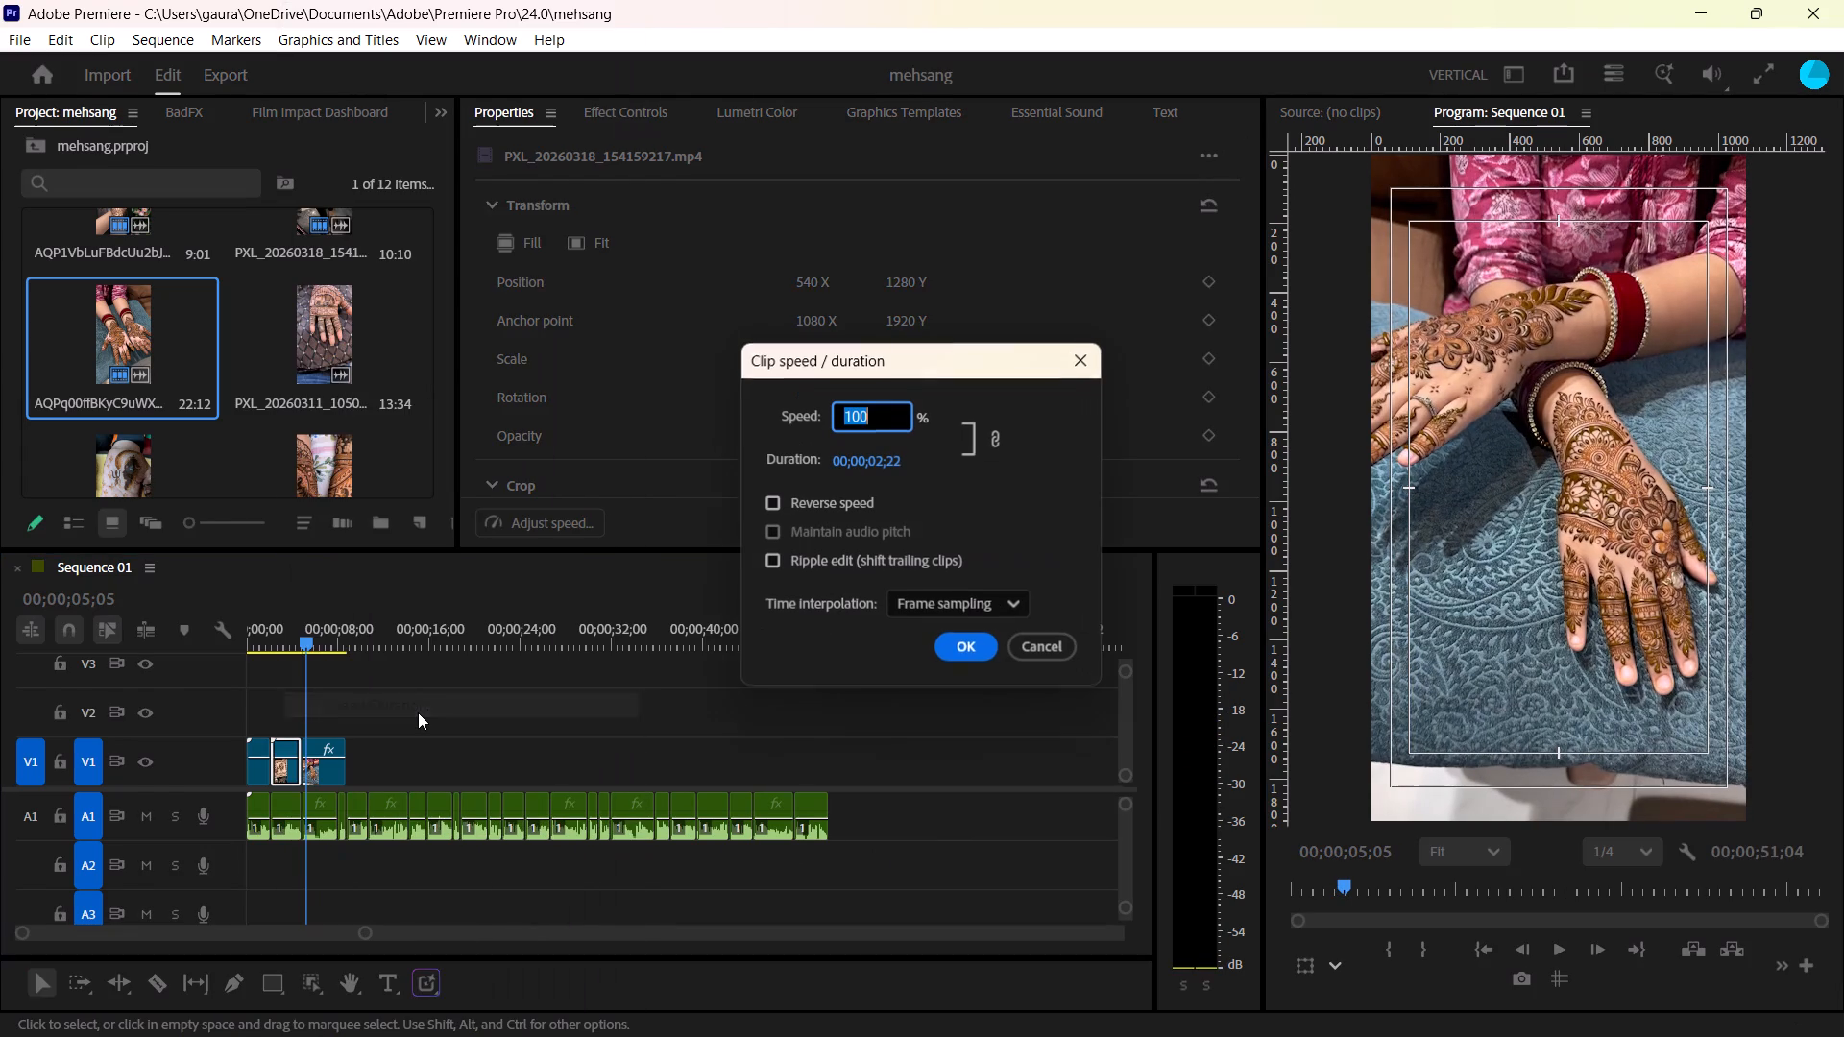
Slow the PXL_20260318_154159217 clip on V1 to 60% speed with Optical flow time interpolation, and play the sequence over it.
type("60")
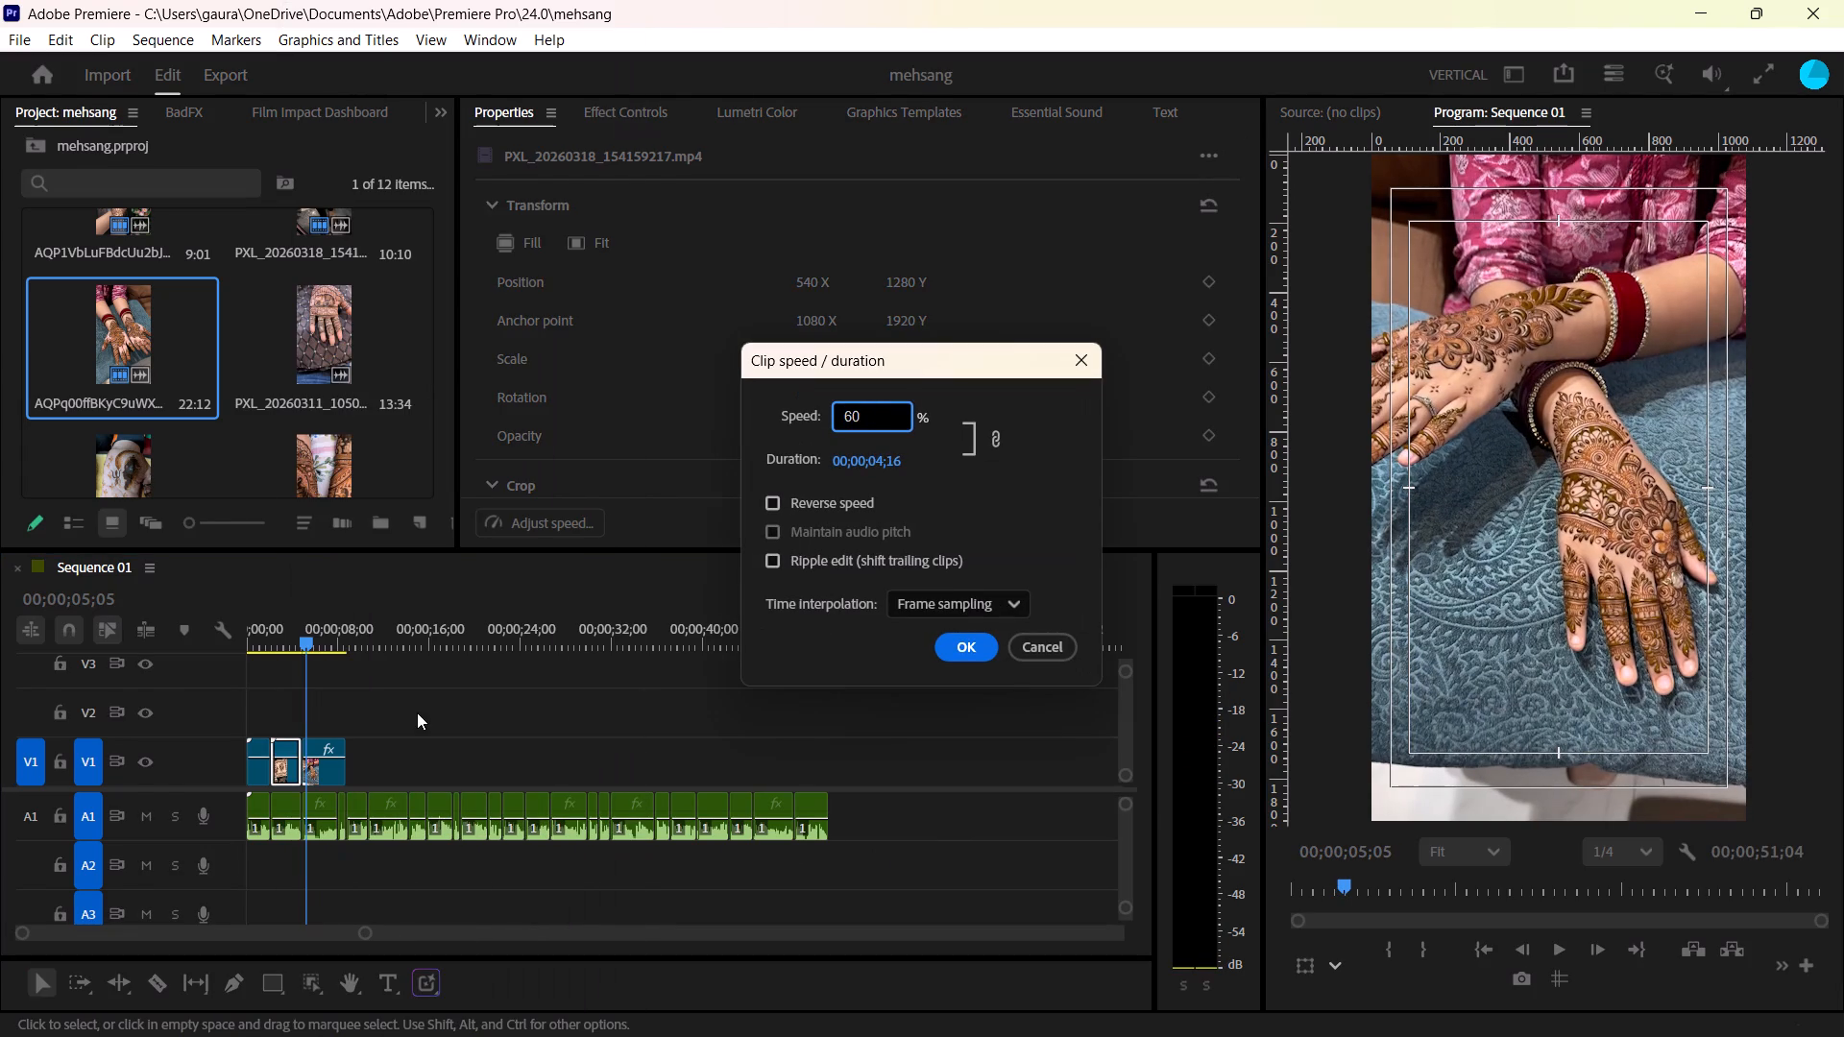
left_click(1004, 598)
left_click(996, 705)
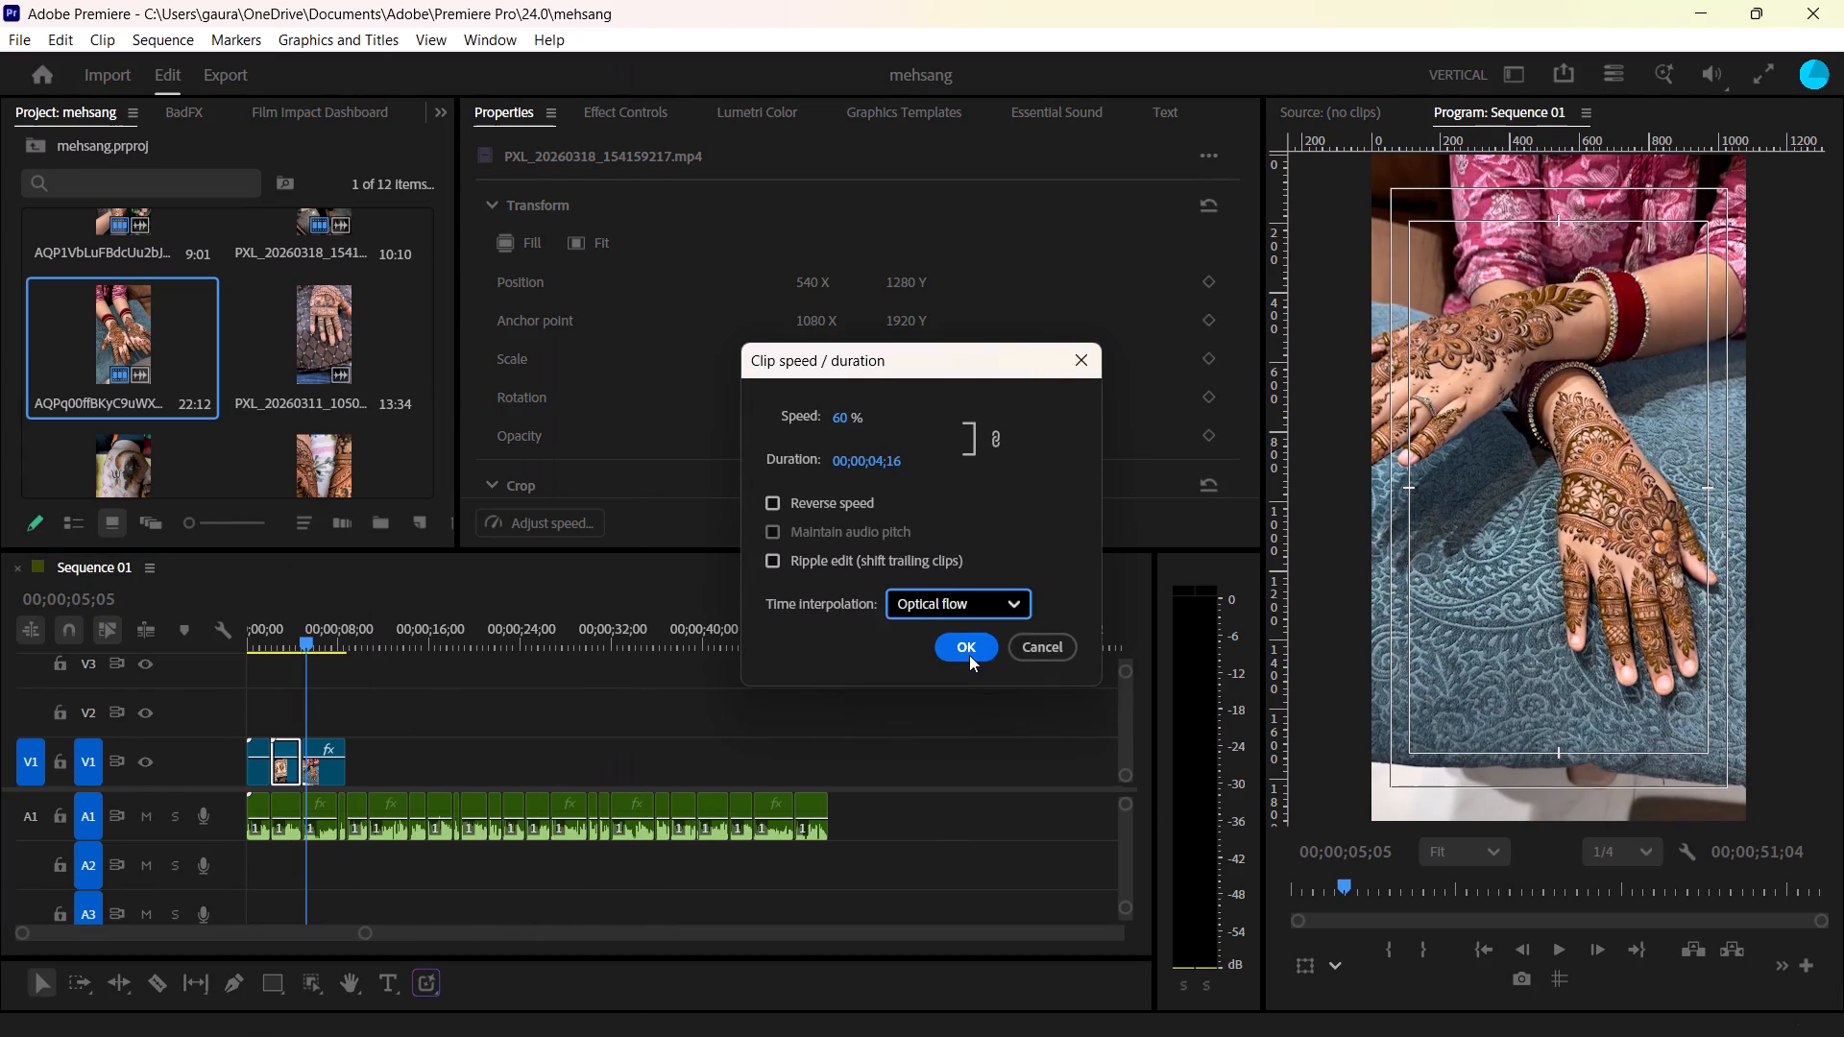
left_click(966, 651)
left_click_drag(317, 598, 280, 601)
left_click(275, 631)
key("space")
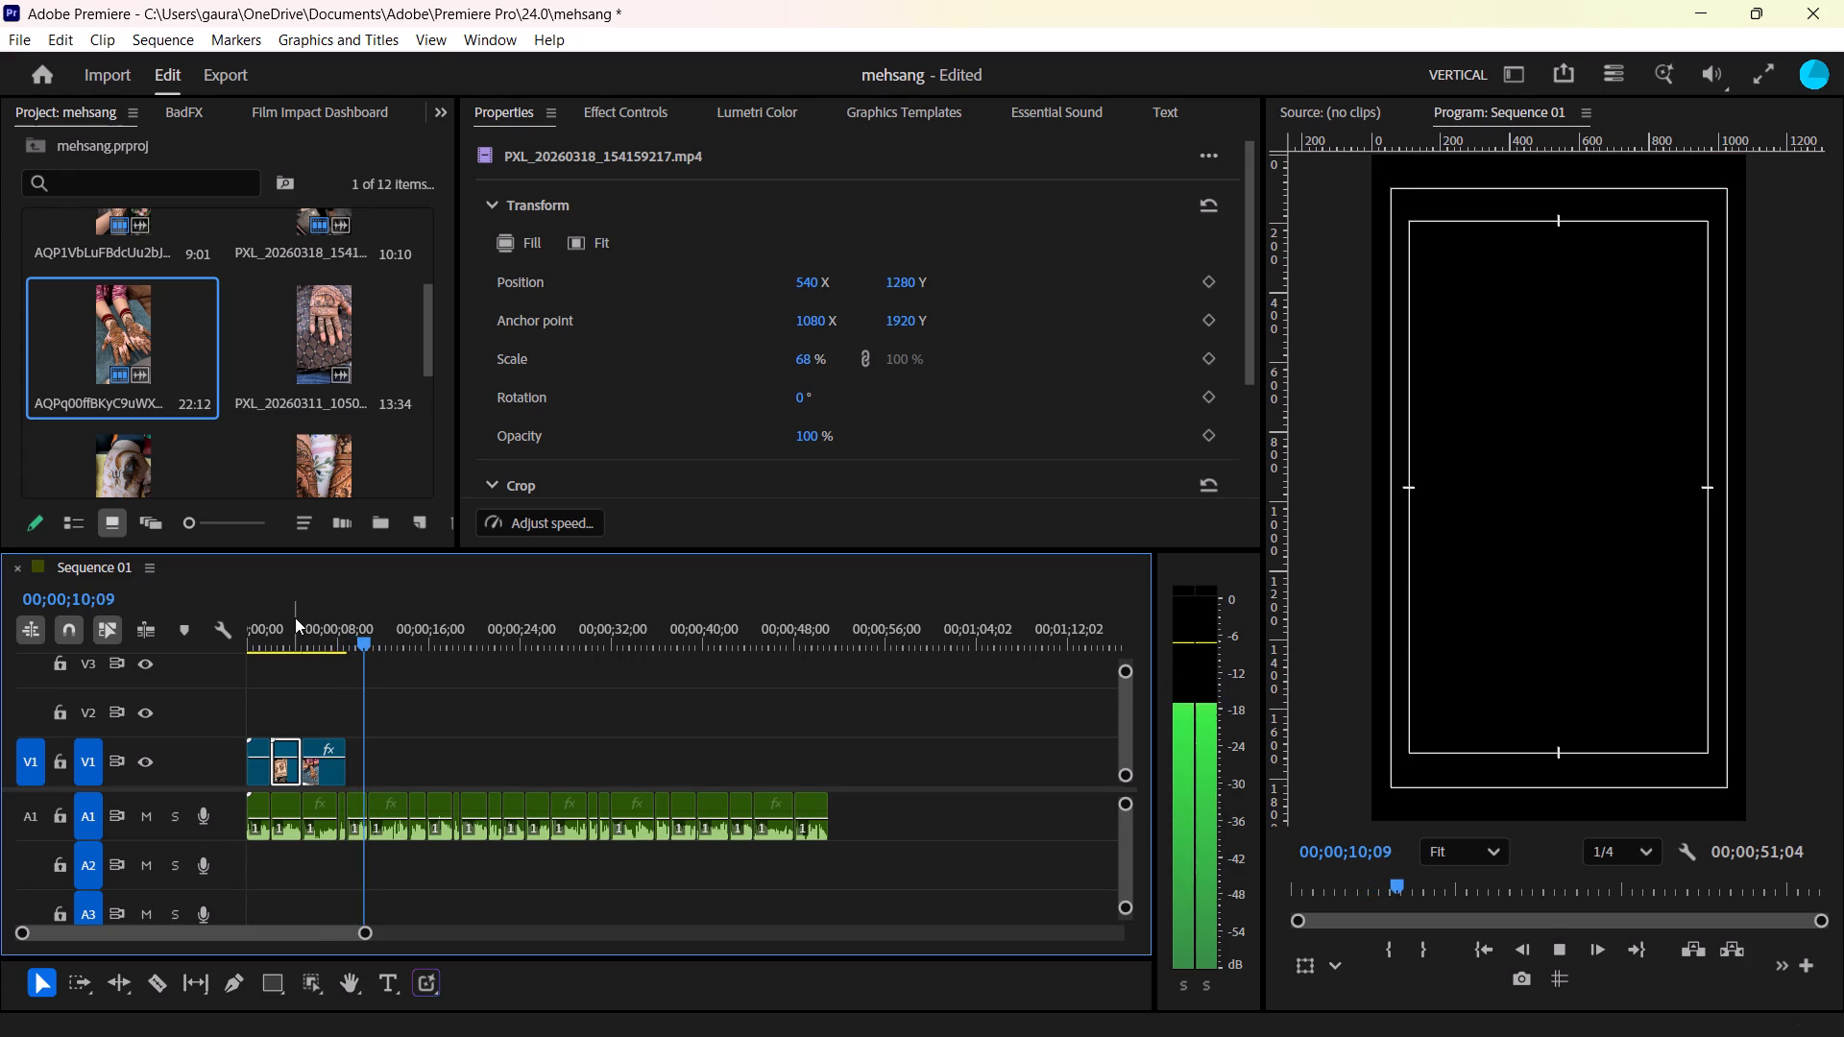
key("space")
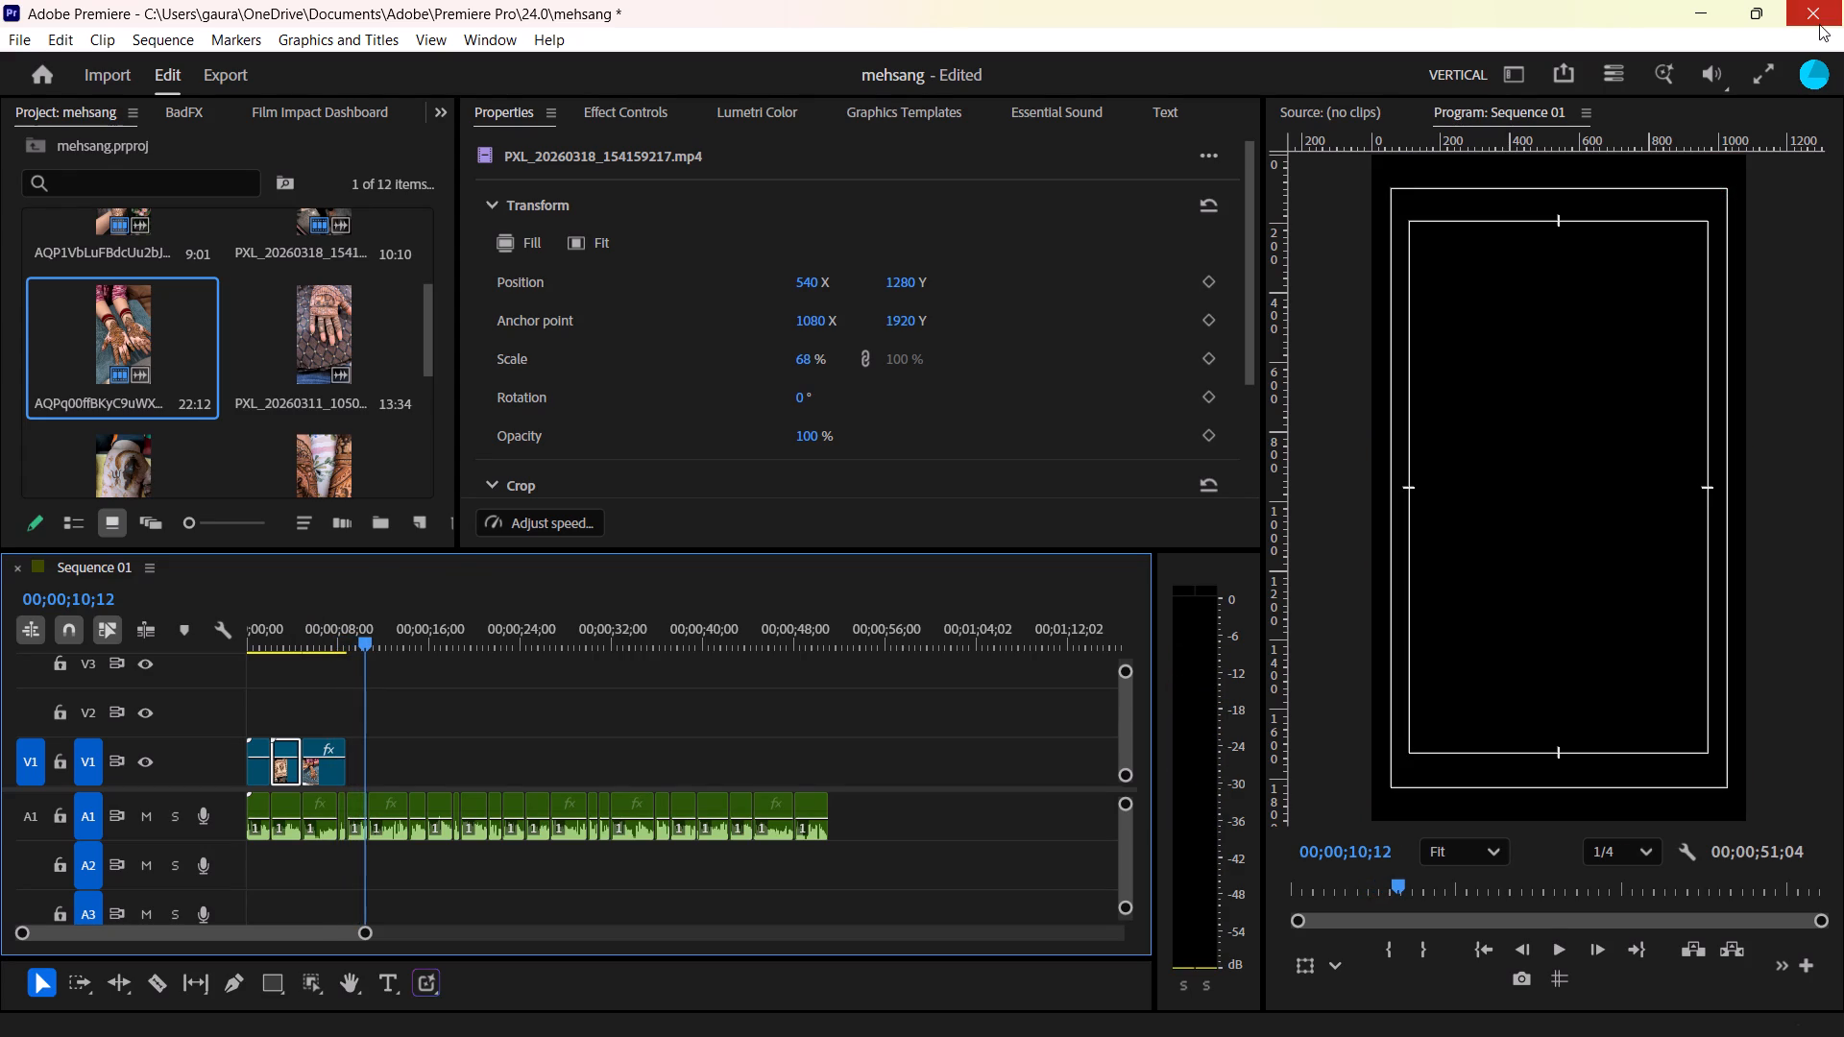
Save the mehsang project and close Adobe Premiere.
key("ctrl+s")
left_click(1819, 22)
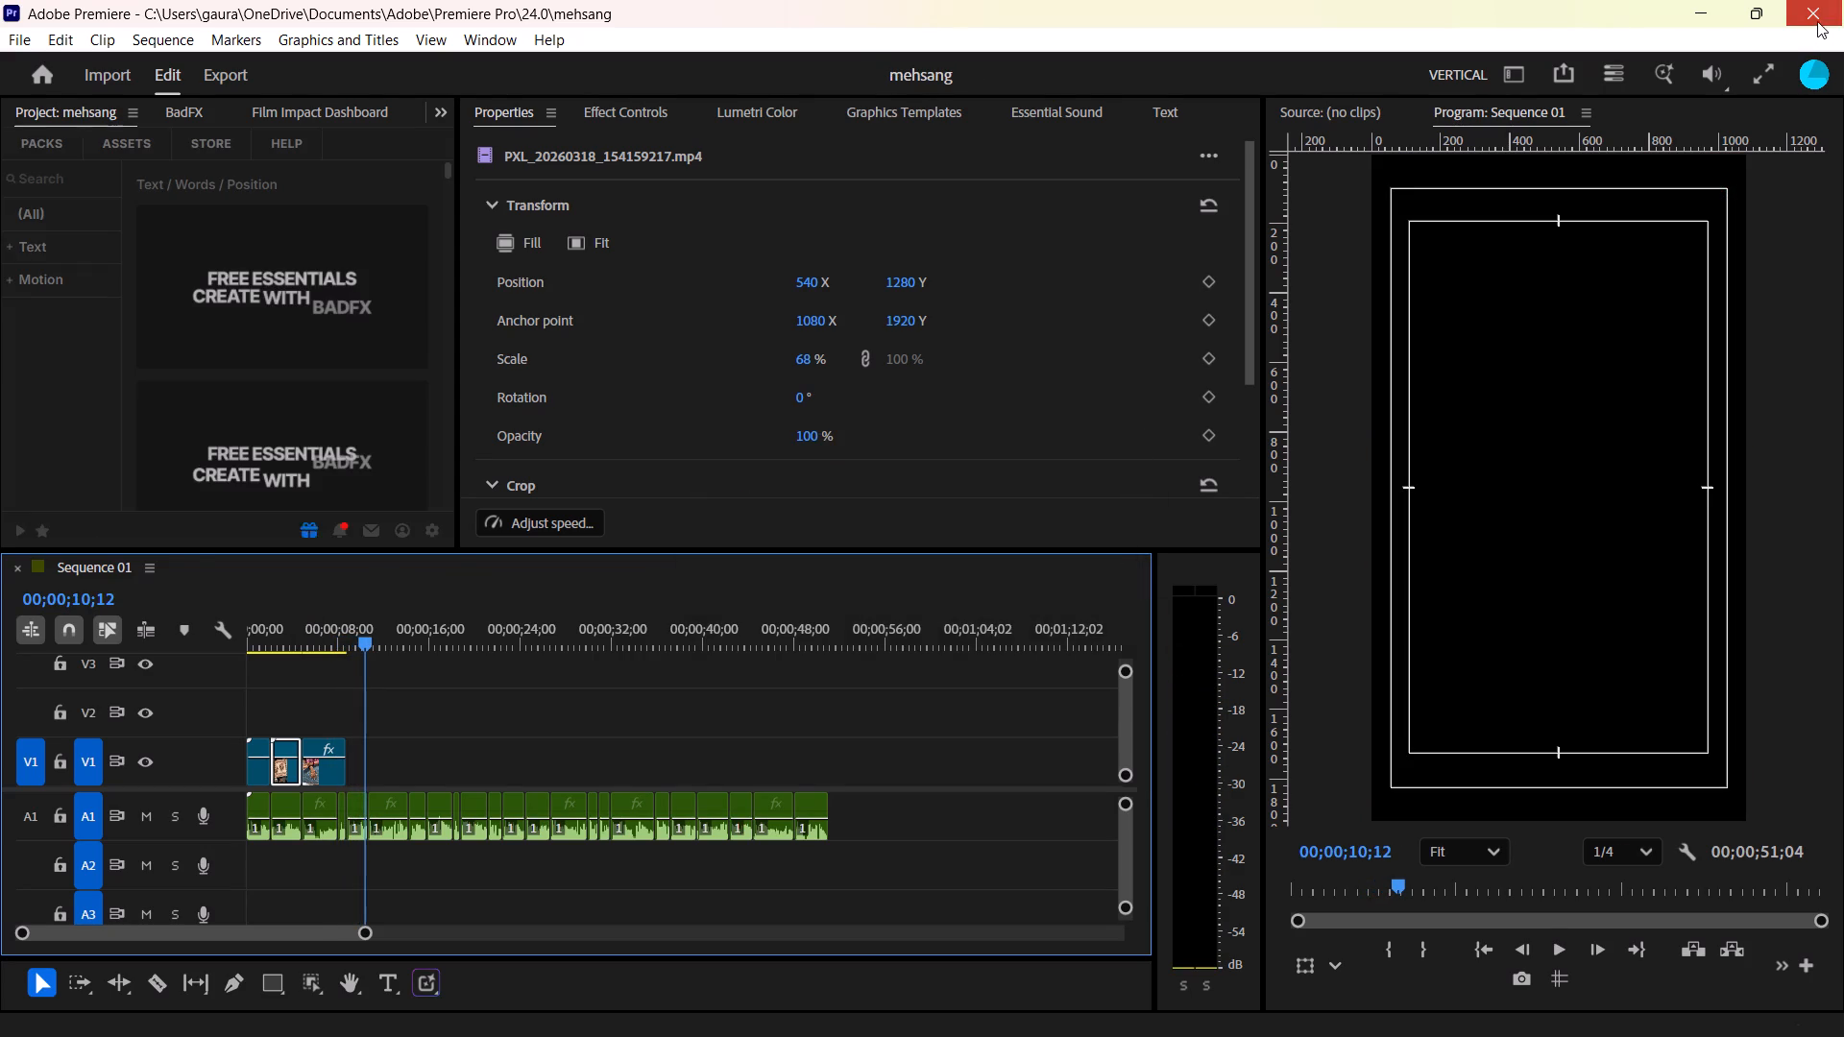
left_click(1809, 11)
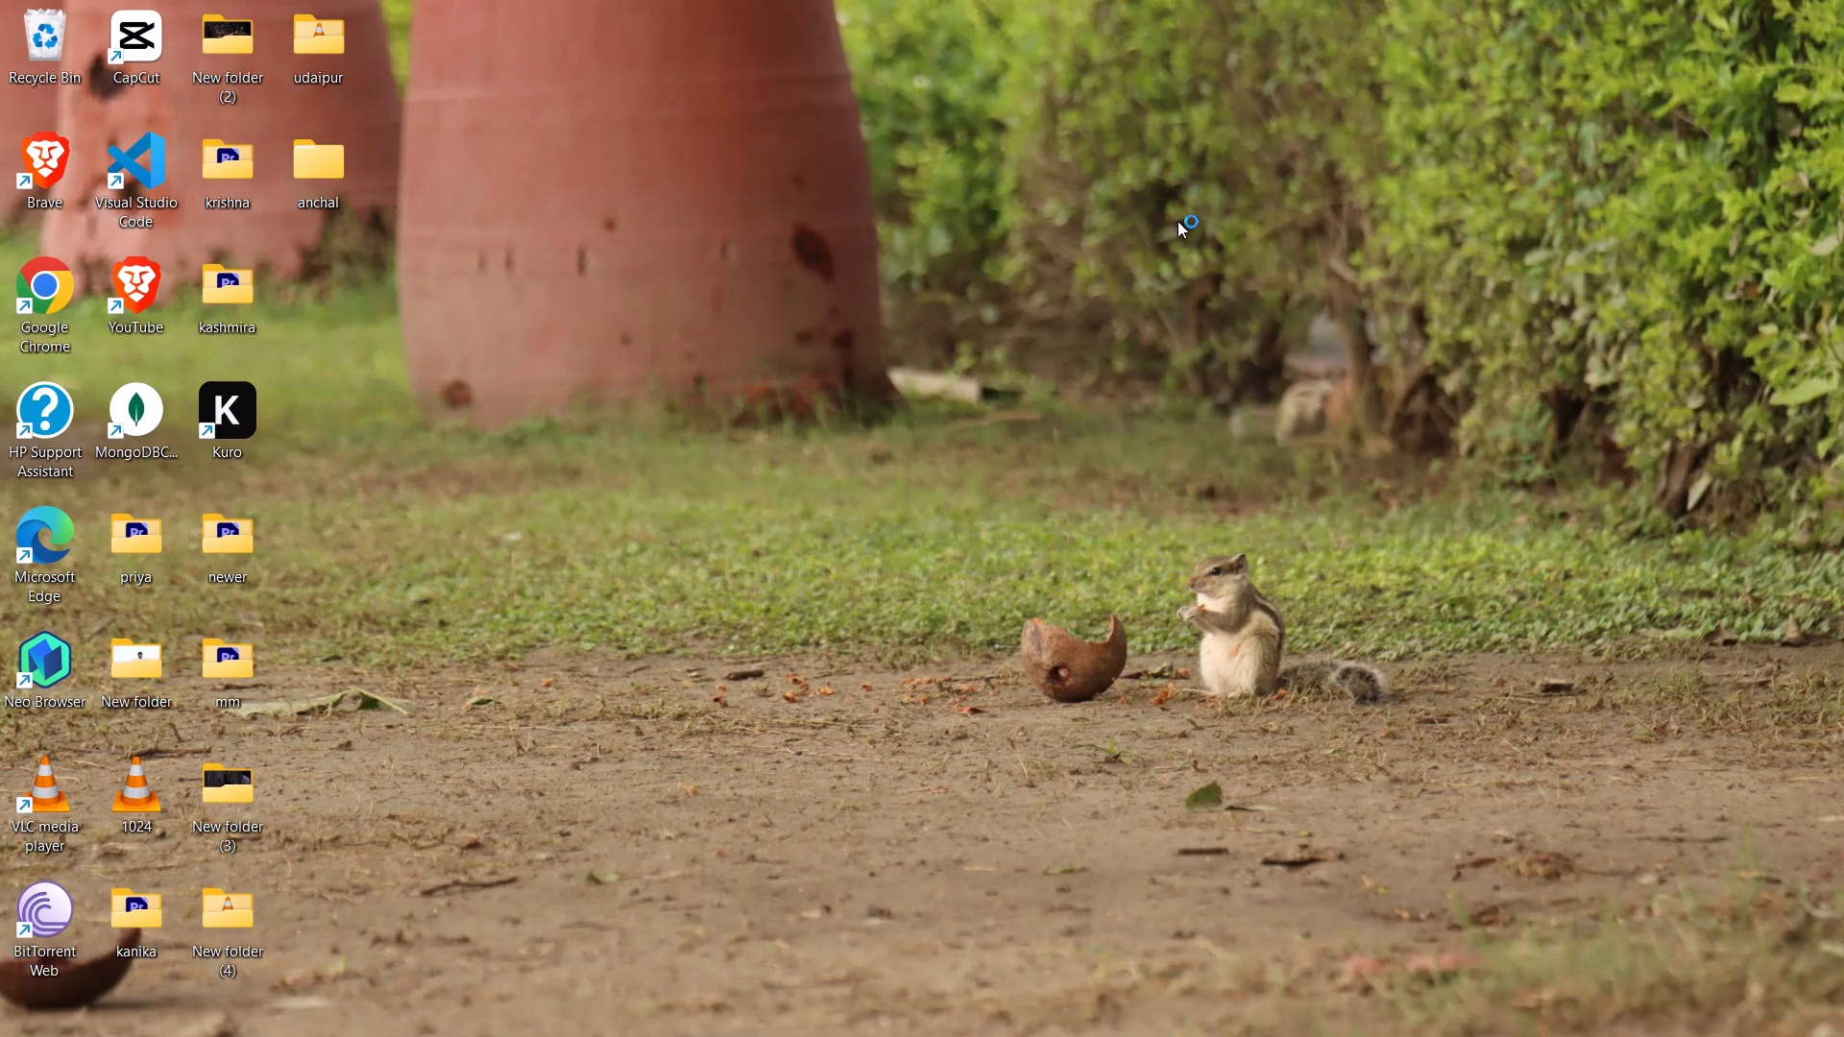
key("alt+4")
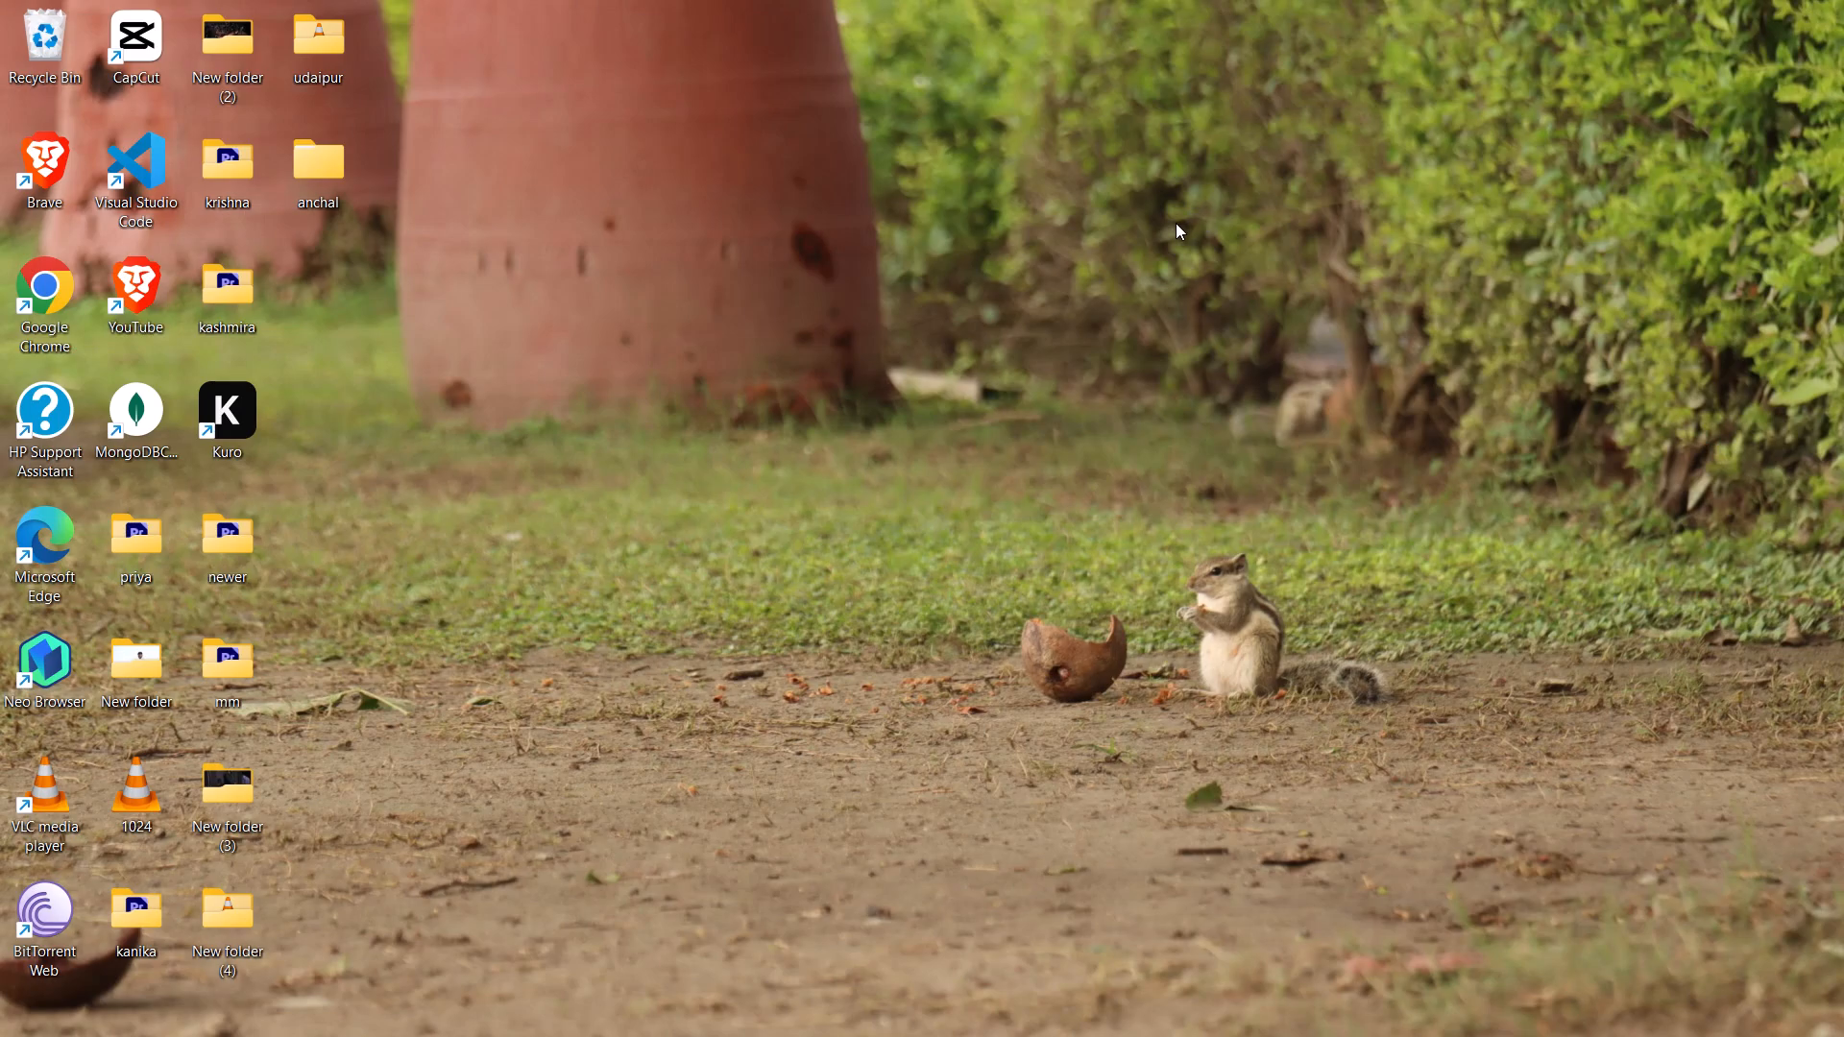